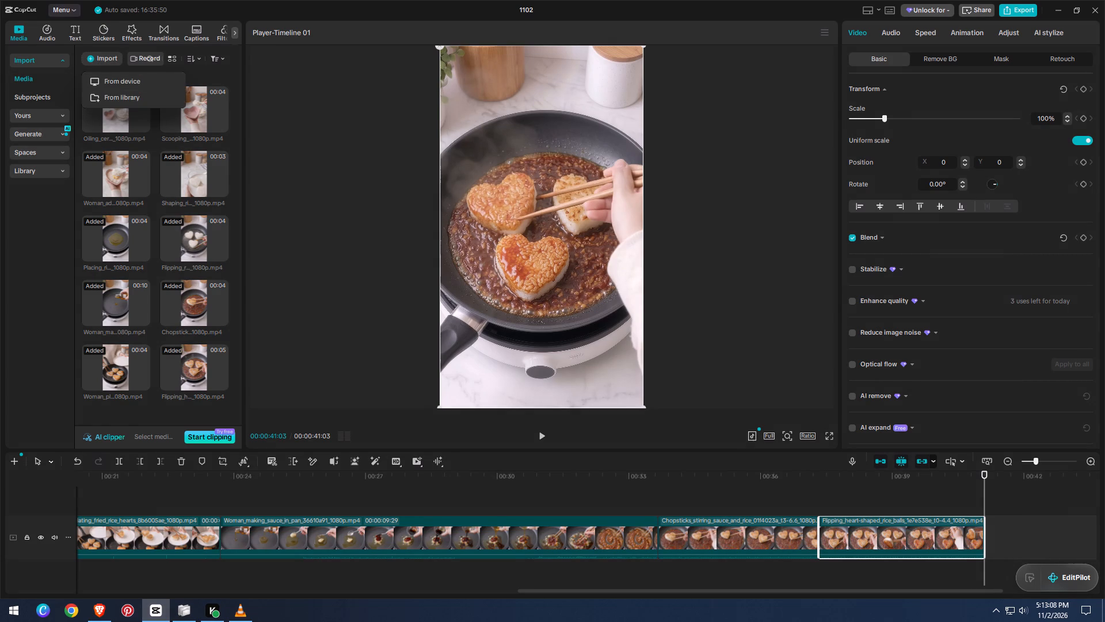
{"action": "left_click", "coordinate": [1009, 462]}
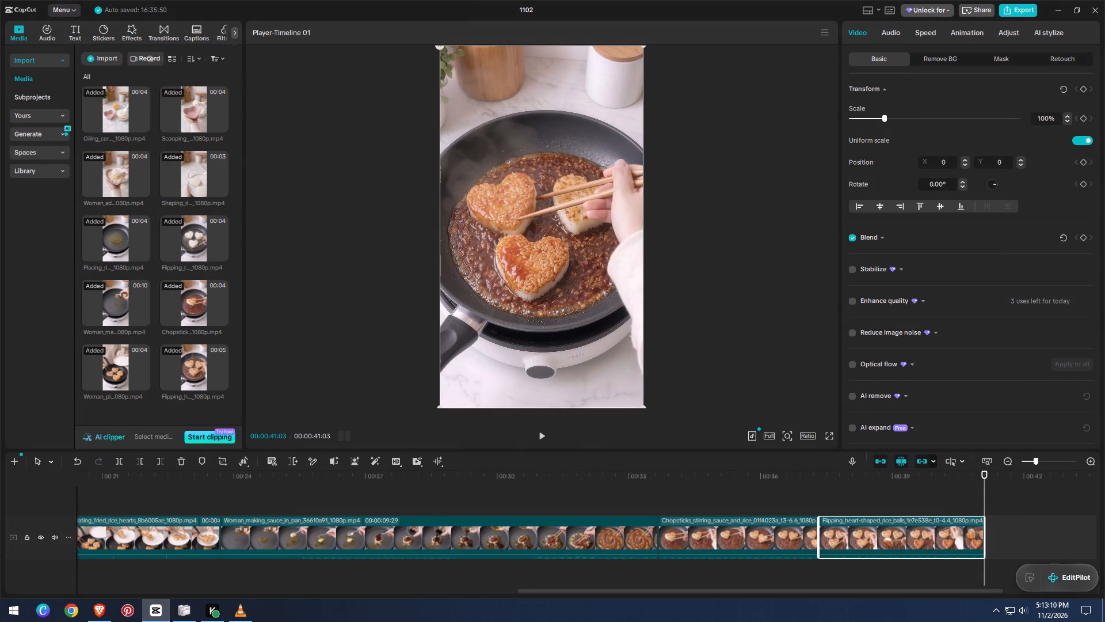
{"action": "left_click", "coordinate": [1009, 462]}
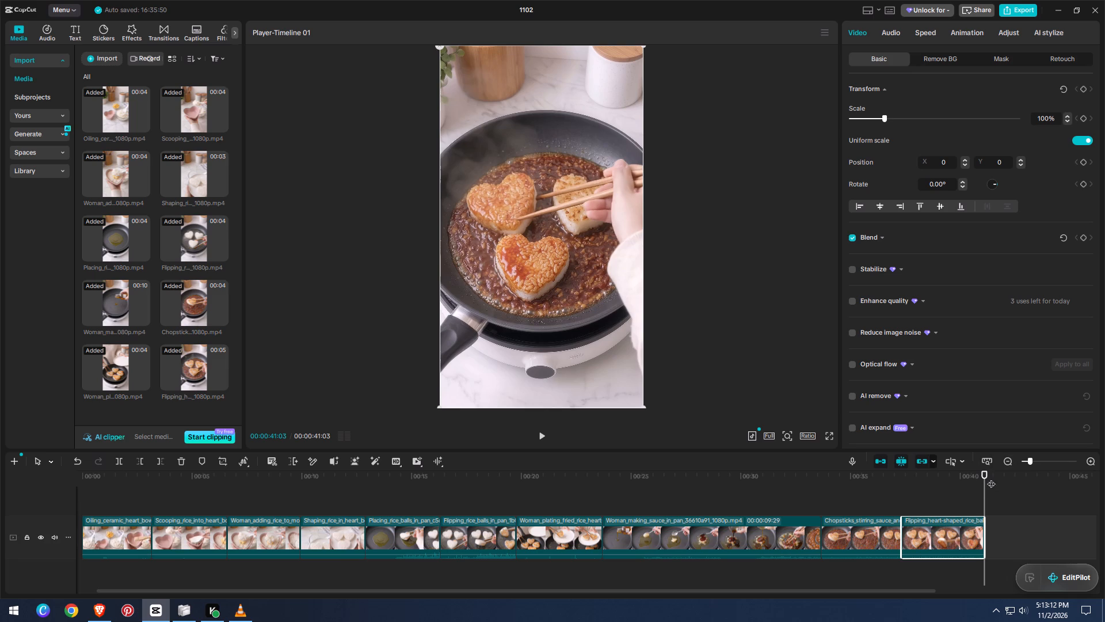
{"action": "left_click", "coordinate": [1013, 464]}
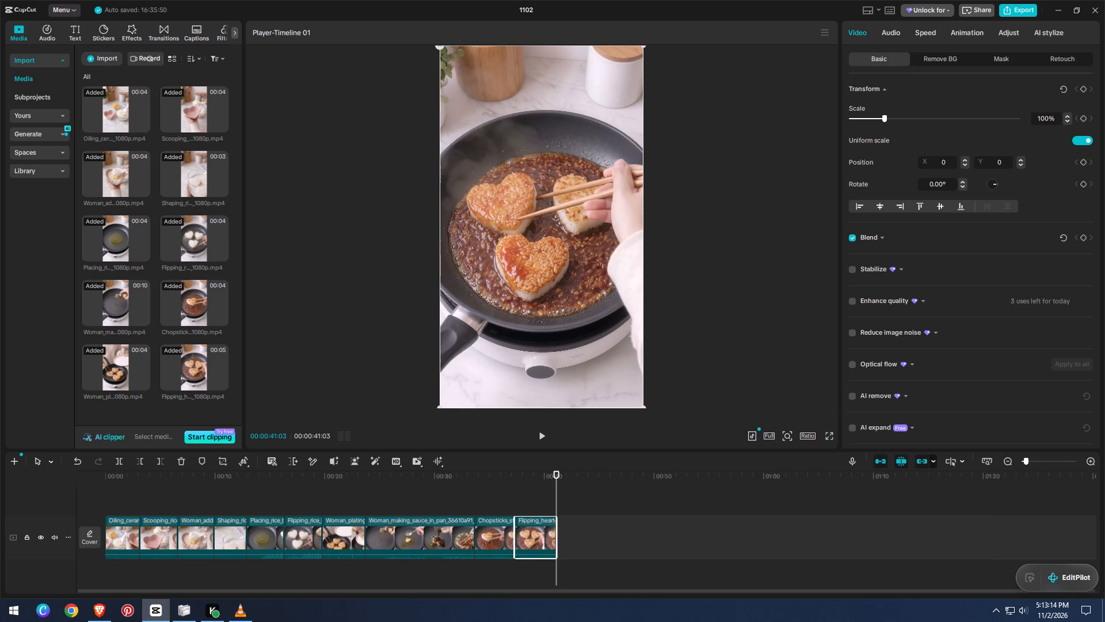
{"action": "left_click_drag", "start_coordinate": [556, 500], "coordinate": [48, 496]}
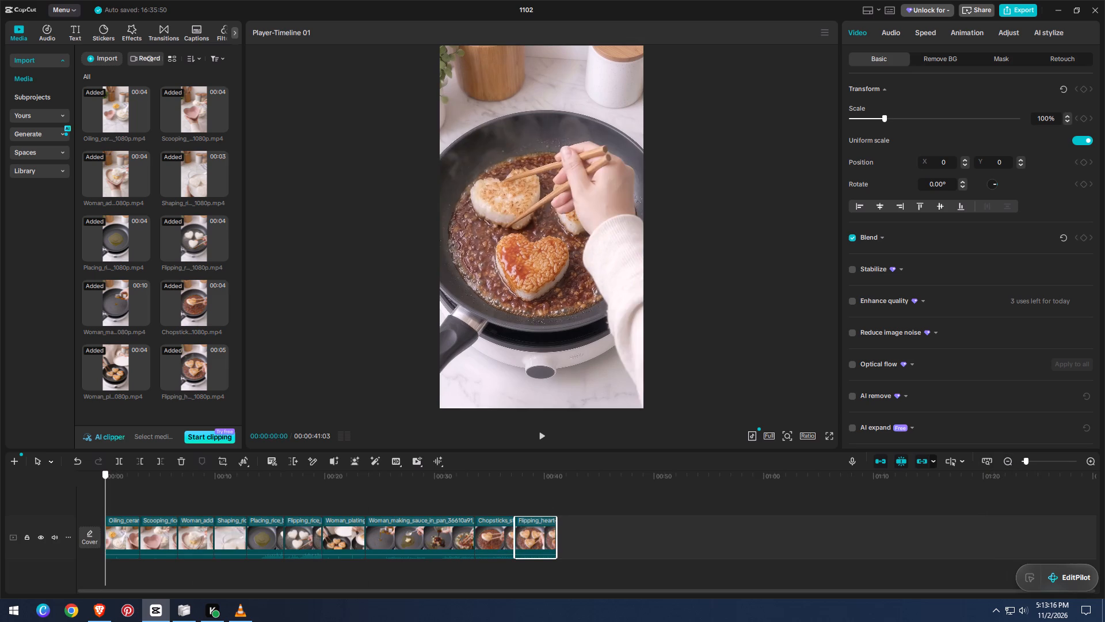
{"action": "left_click_drag", "start_coordinate": [48, 496], "coordinate": [39, 498]}
{"action": "left_click", "coordinate": [94, 54]}
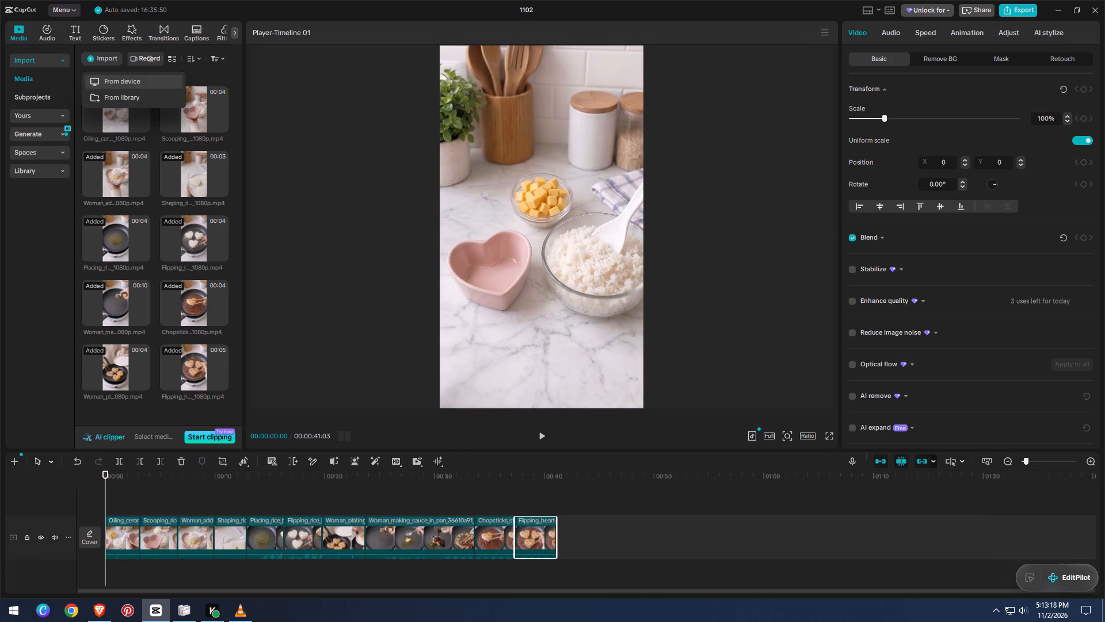
{"action": "left_click", "coordinate": [142, 85]}
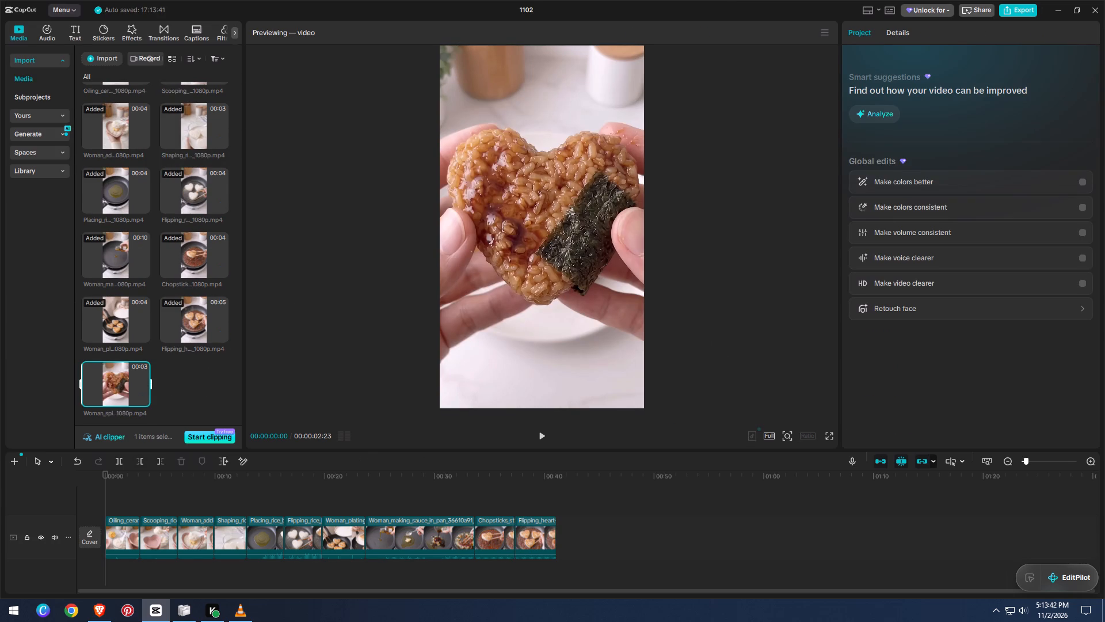
{"action": "left_click", "coordinate": [143, 400]}
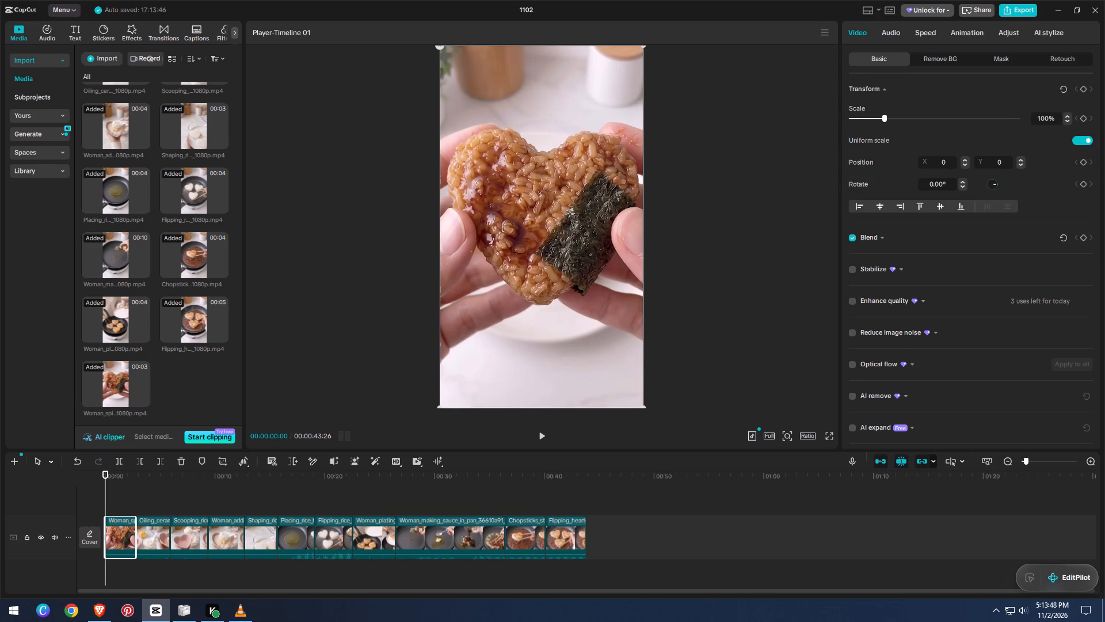
Play back the opening of the timeline to check the cheese-pull clip leading into the bowl-oiling clip.
{"action": "key", "text": "space"}
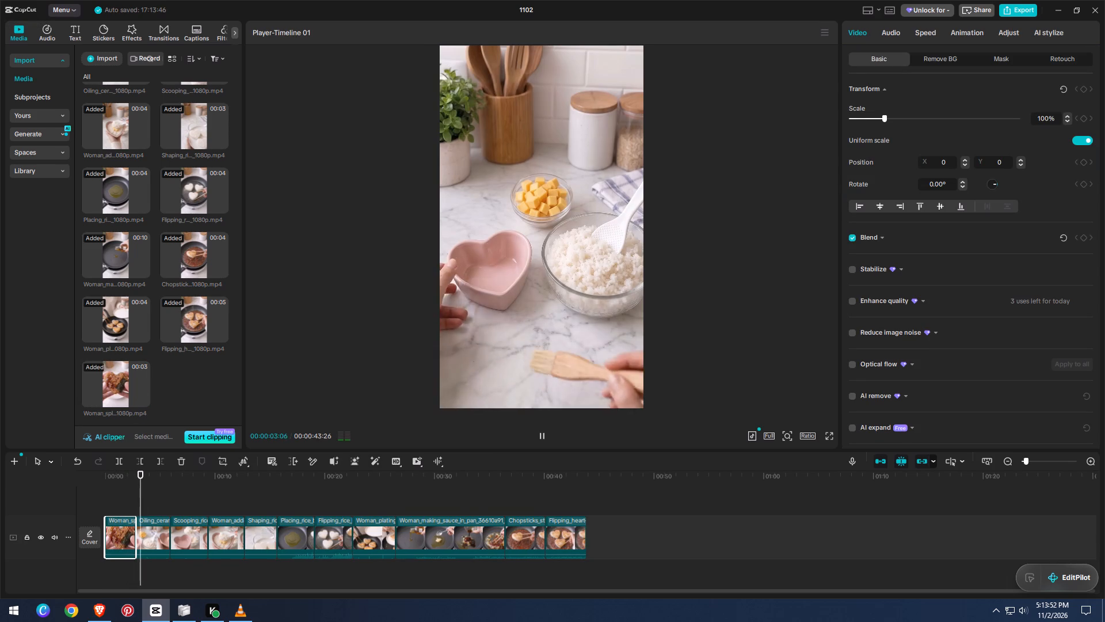
{"action": "key", "text": "space"}
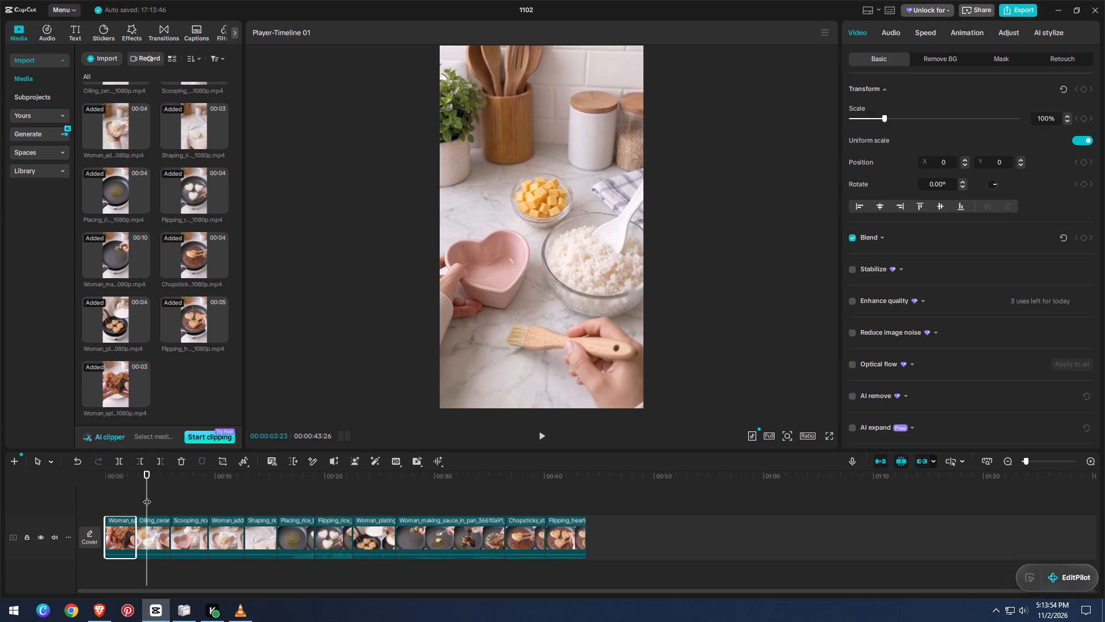
{"action": "left_click_drag", "start_coordinate": [147, 496], "coordinate": [114, 499]}
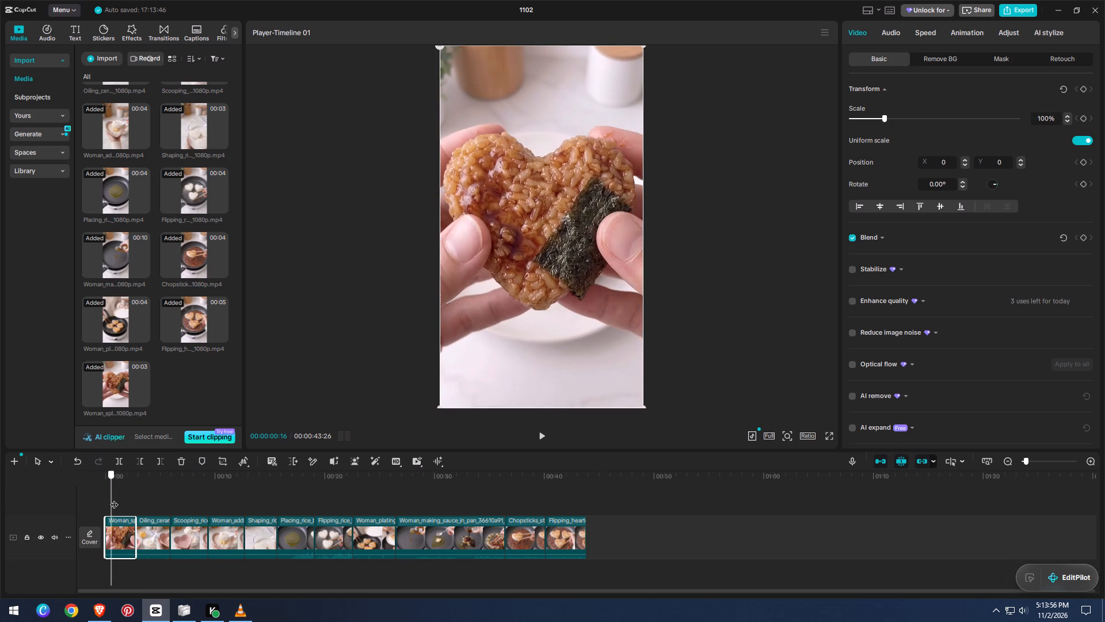
{"action": "left_click_drag", "start_coordinate": [114, 499], "coordinate": [116, 499]}
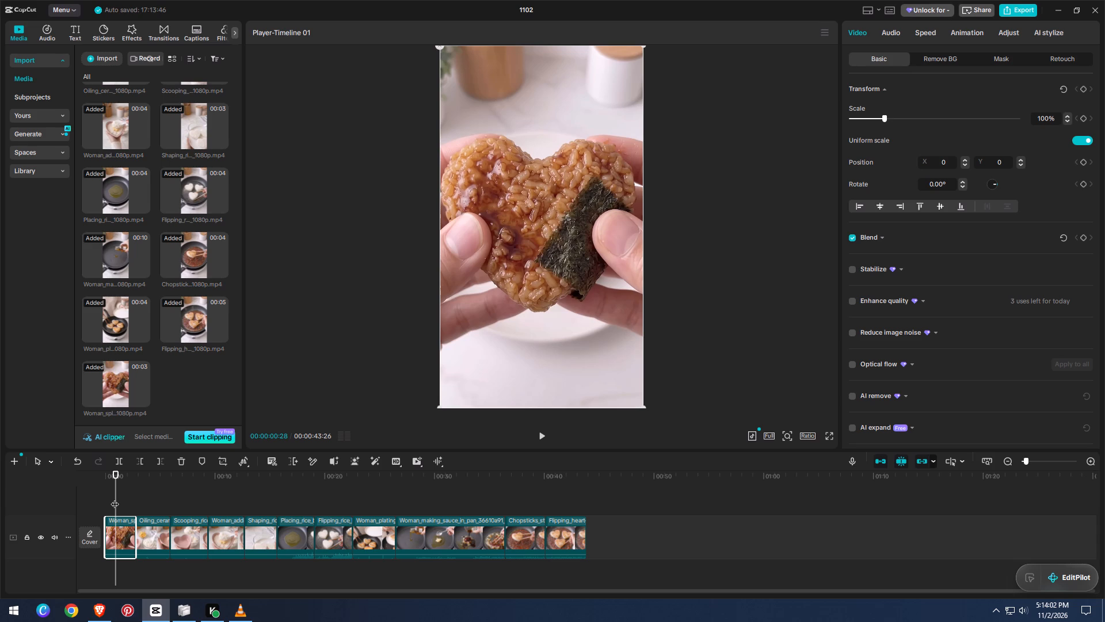
{"action": "left_click_drag", "start_coordinate": [115, 498], "coordinate": [87, 495]}
Import the placing-heart-rice-plate clip, copy (1), and the picking-up-rice-heart clip from Downloads into the project media.
{"action": "left_click", "coordinate": [92, 56]}
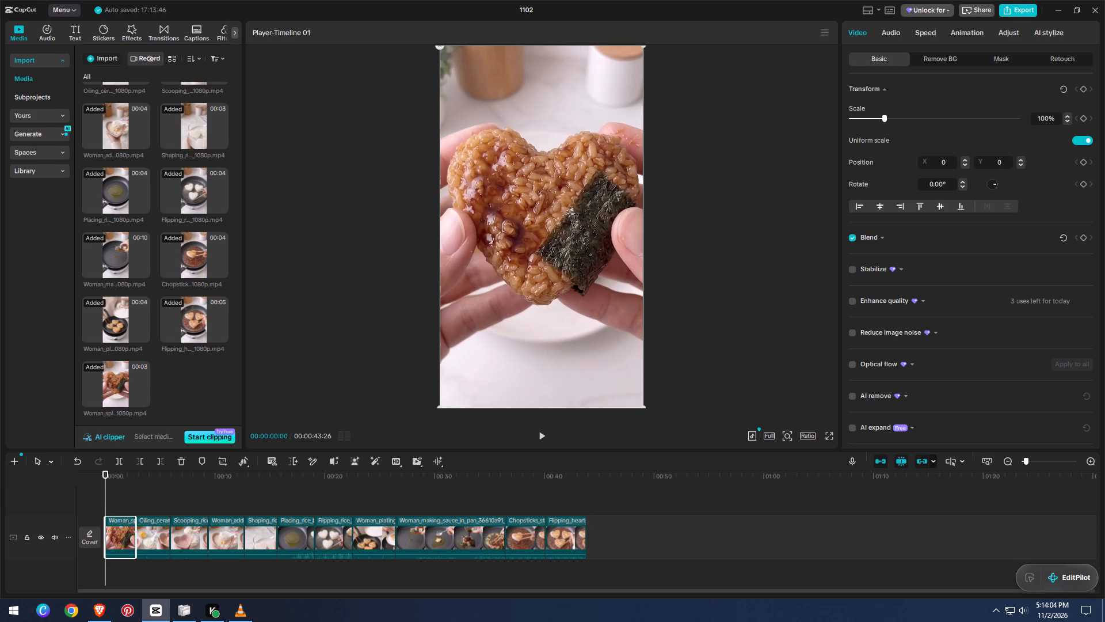
{"action": "left_click", "coordinate": [135, 81]}
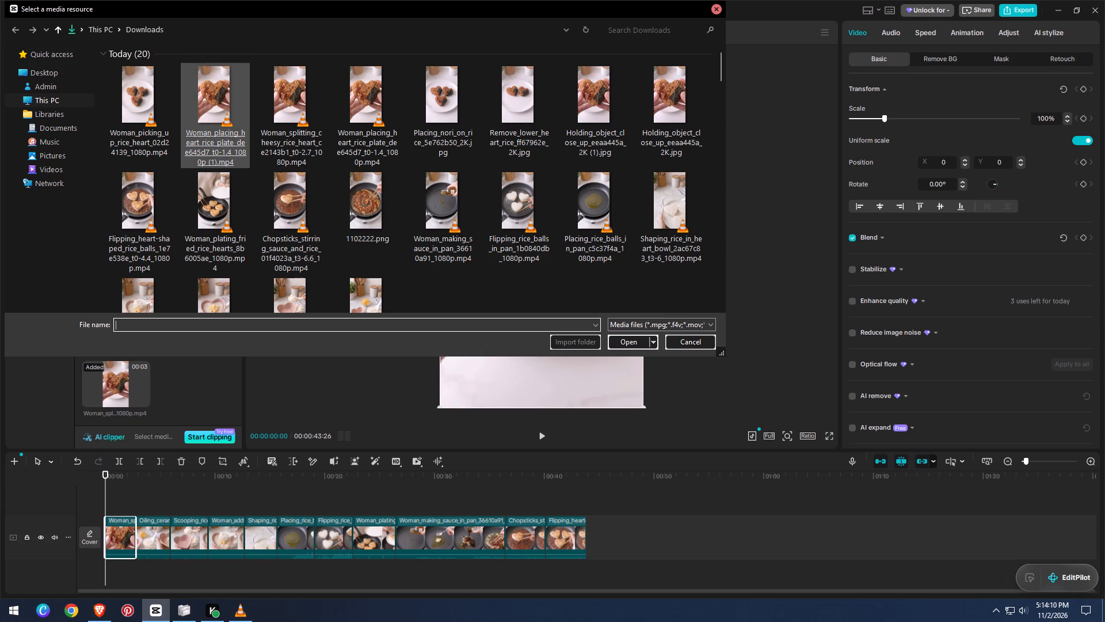
{"action": "left_click", "coordinate": [222, 113]}
{"action": "left_click", "coordinate": [113, 56]}
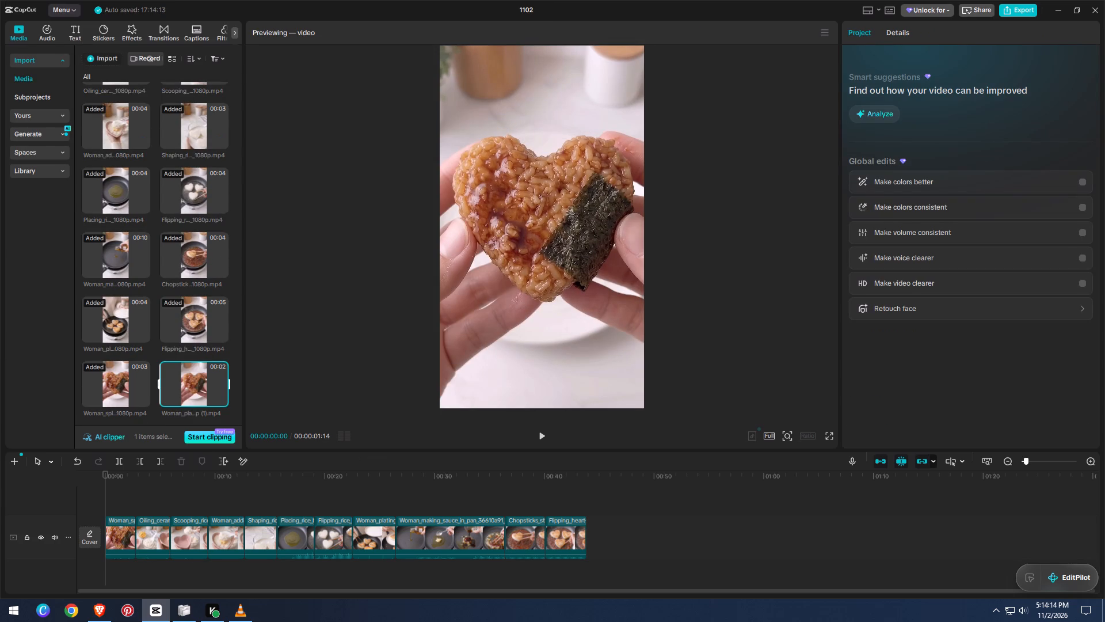
{"action": "left_click", "coordinate": [129, 84]}
{"action": "left_click_drag", "start_coordinate": [130, 96], "coordinate": [135, 101]}
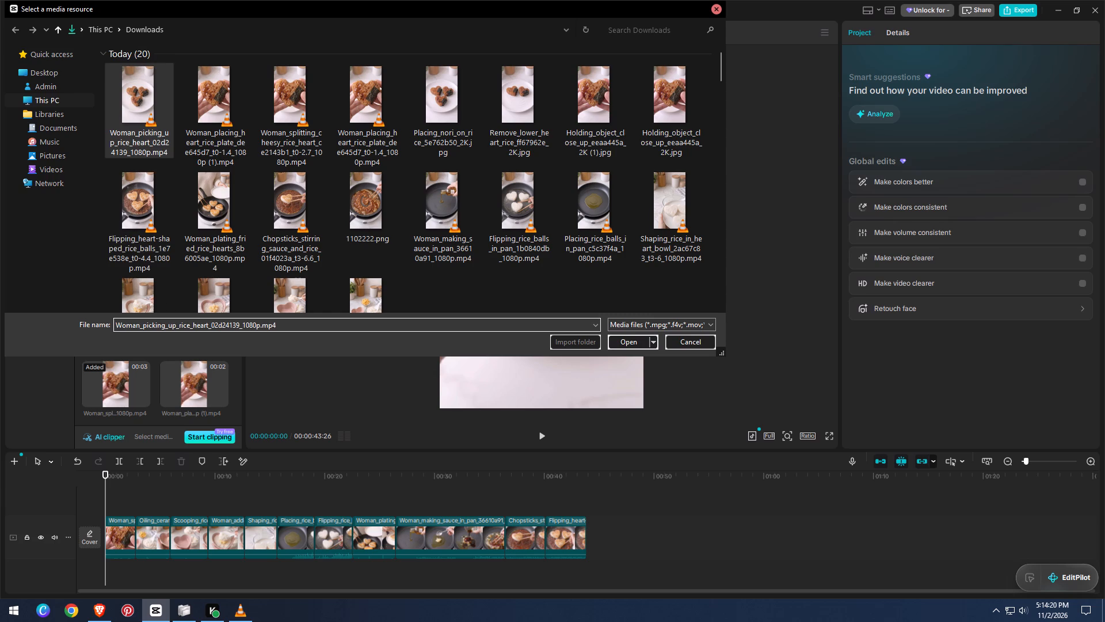
{"action": "left_click", "coordinate": [151, 97]}
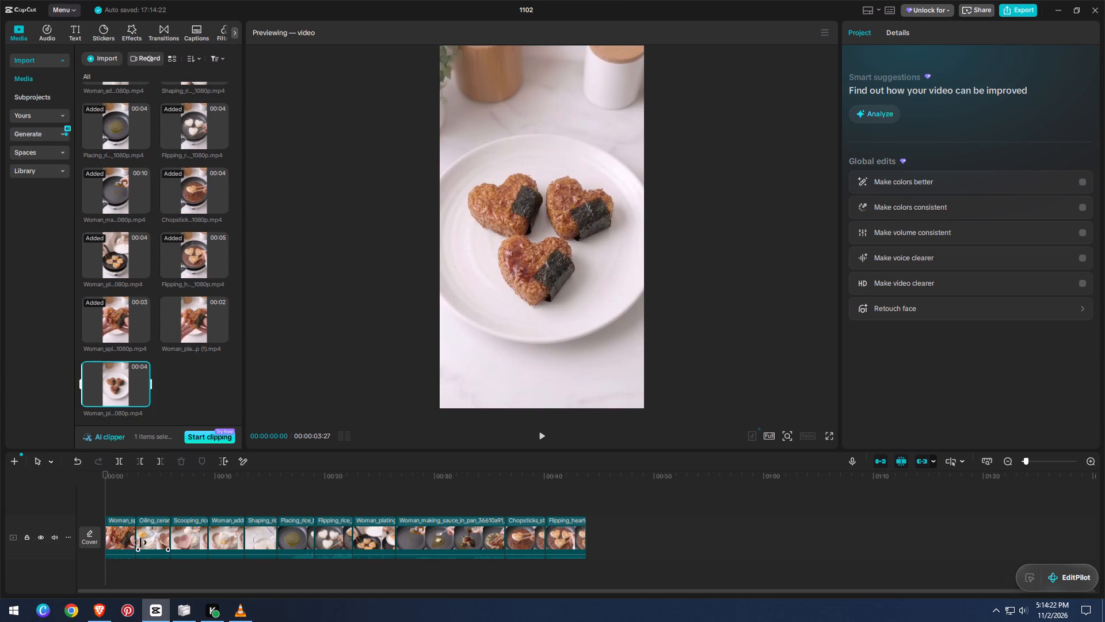
Append the clip of the woman picking up a rice heart to the end of the timeline, after the heart-flipping clip.
{"action": "left_click", "coordinate": [104, 493]}
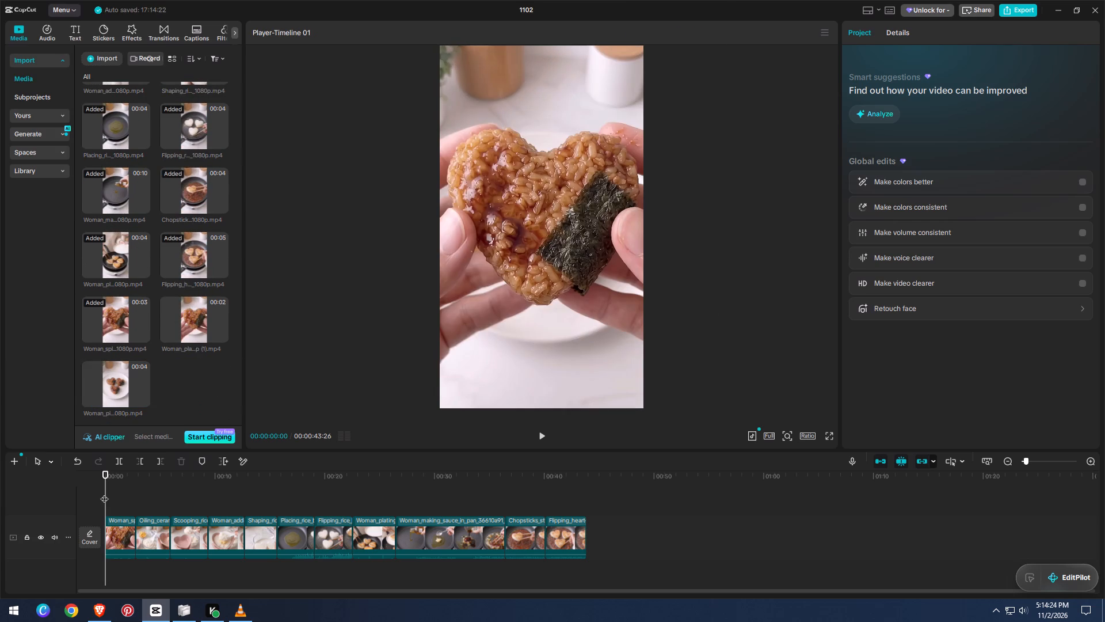
{"action": "left_click_drag", "start_coordinate": [104, 493], "coordinate": [593, 489]}
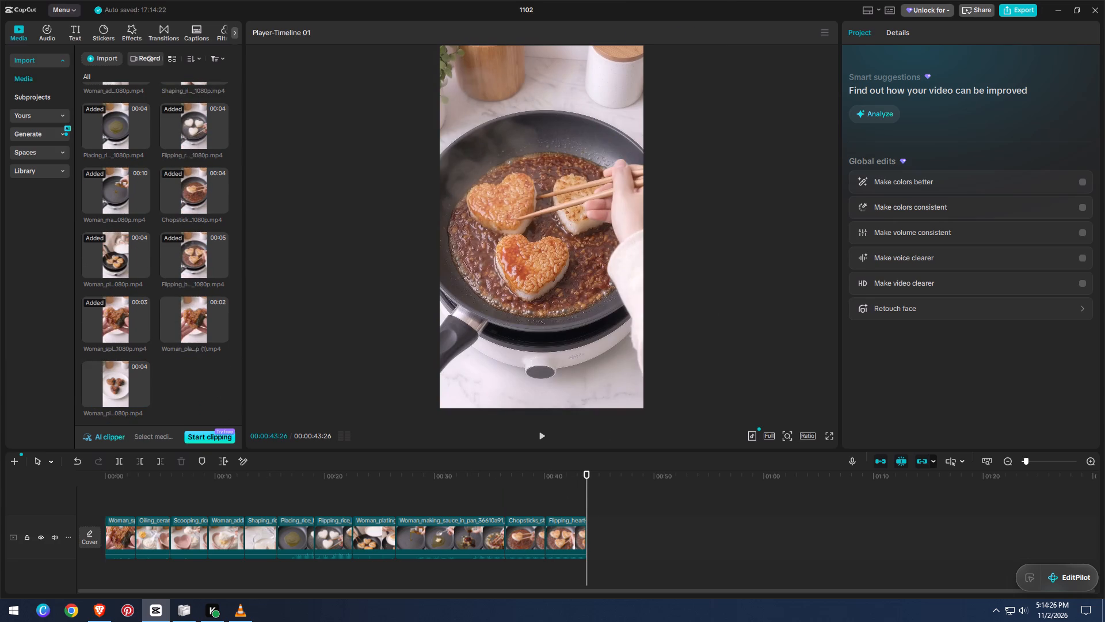
{"action": "left_click", "coordinate": [114, 382]}
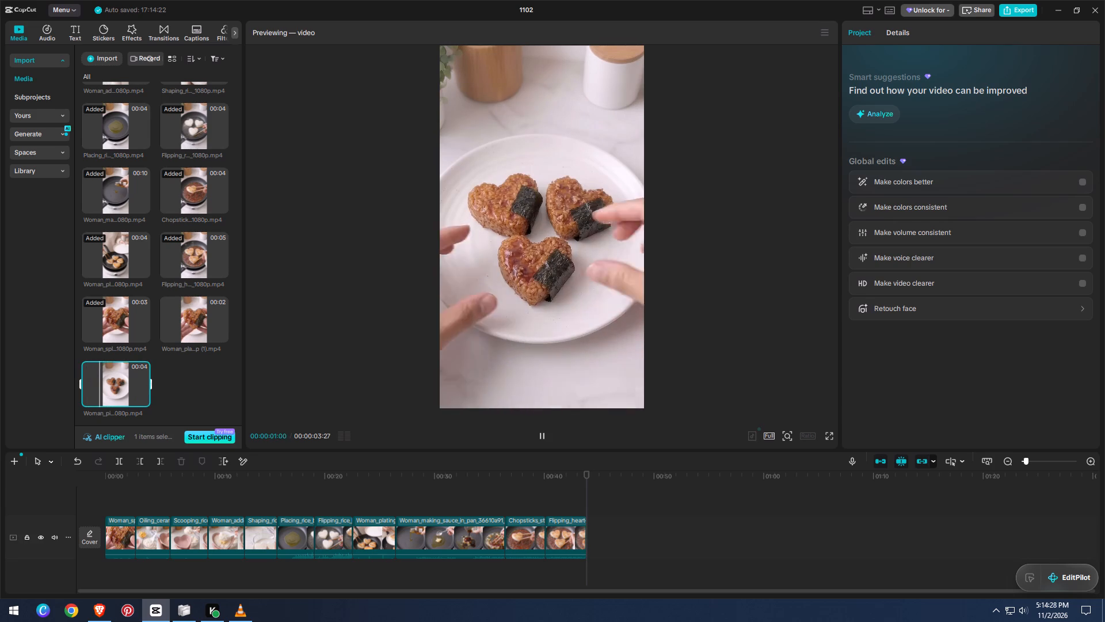
{"action": "left_click", "coordinate": [145, 403]}
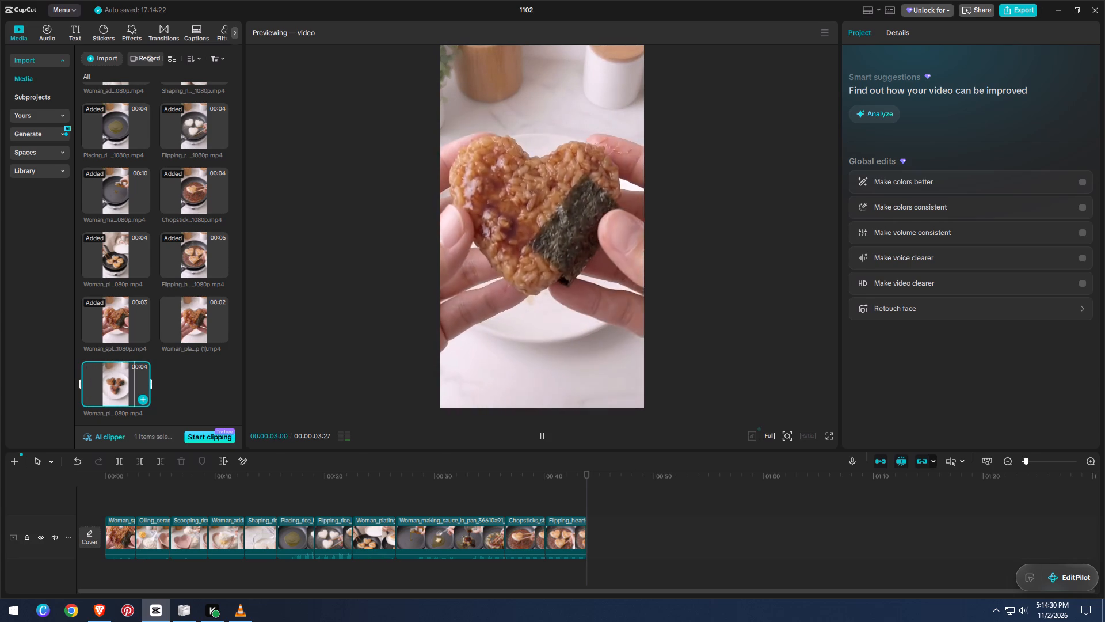
Preview the imported heart-placing clip and replay the timeline's opening from the cheese-pull clip into the bowl-oiling clip.
{"action": "left_click", "coordinate": [180, 323]}
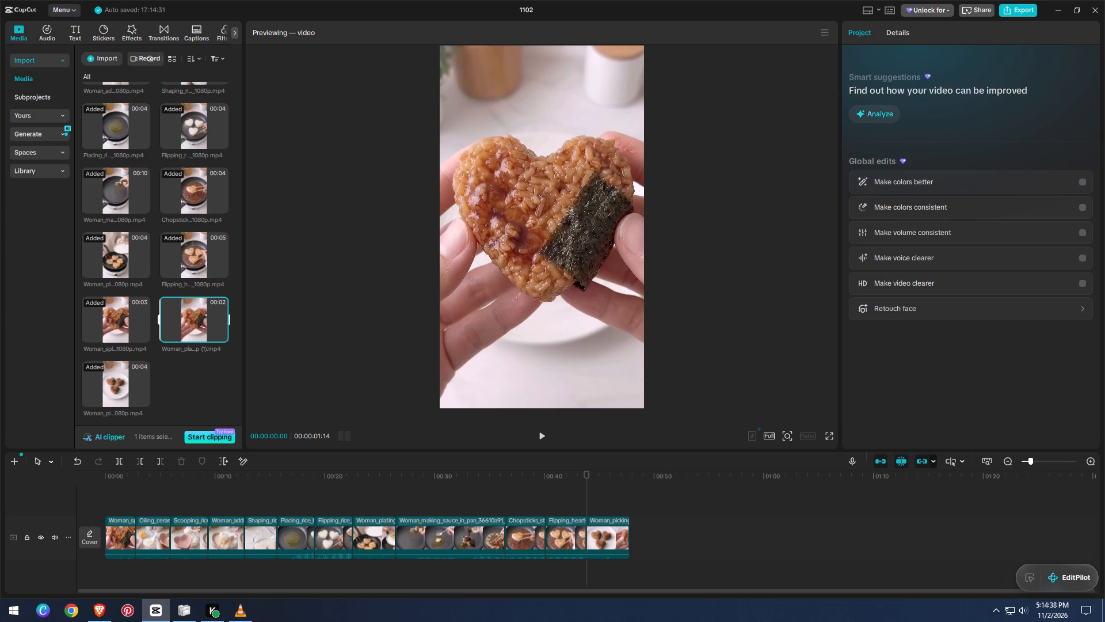
{"action": "left_click_drag", "start_coordinate": [586, 495], "coordinate": [241, 490]}
{"action": "left_click", "coordinate": [134, 499]}
{"action": "left_click_drag", "start_coordinate": [134, 498], "coordinate": [134, 498]}
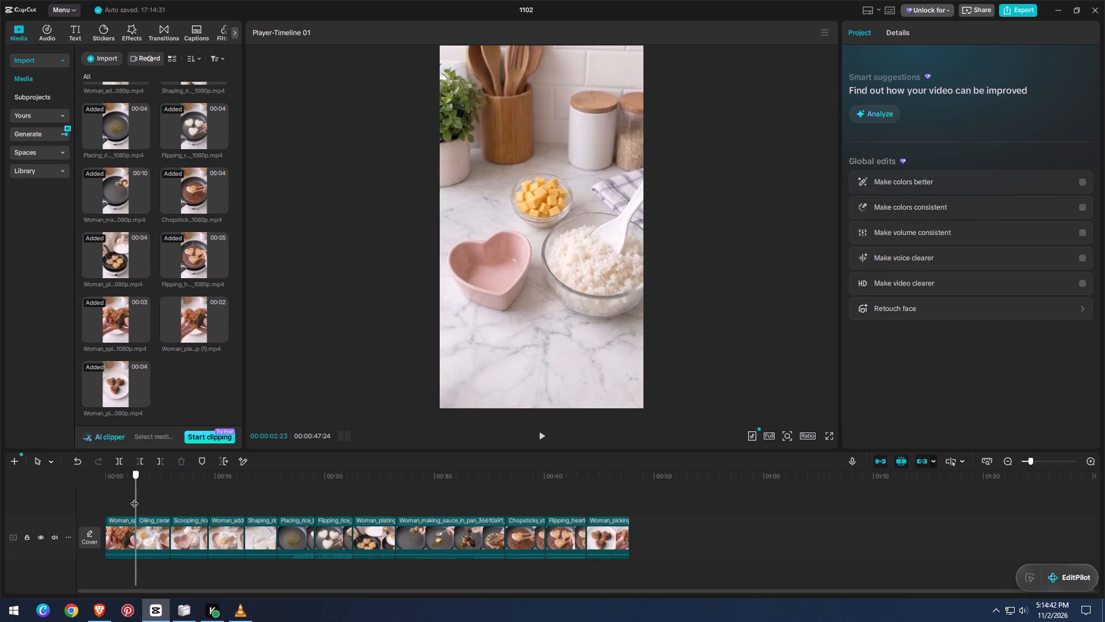
{"action": "left_click_drag", "start_coordinate": [134, 498], "coordinate": [86, 501]}
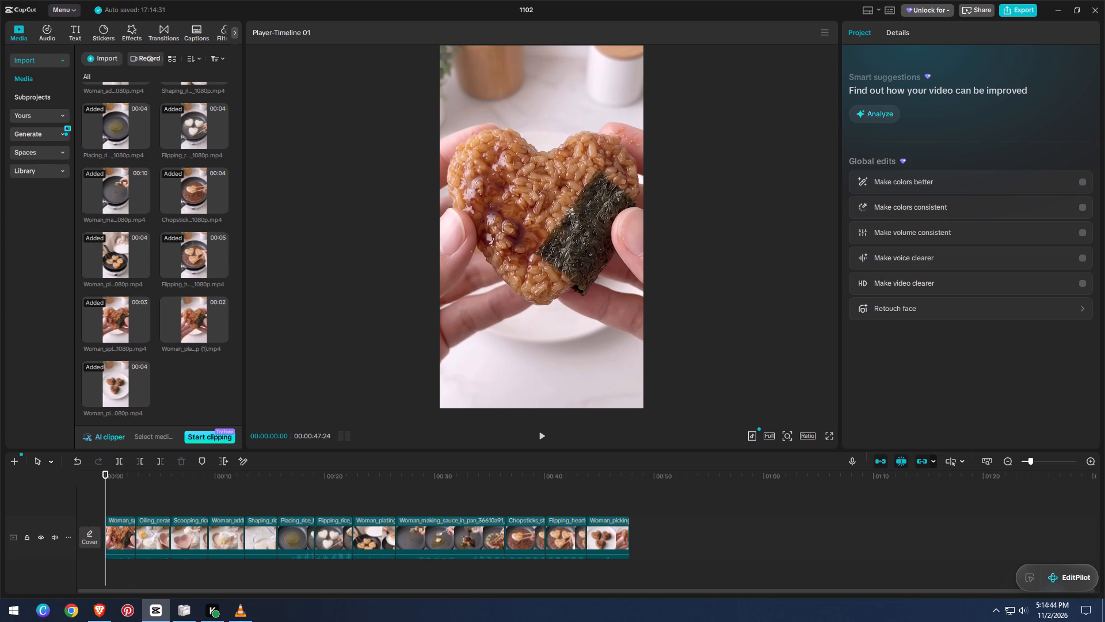
{"action": "key", "text": "space"}
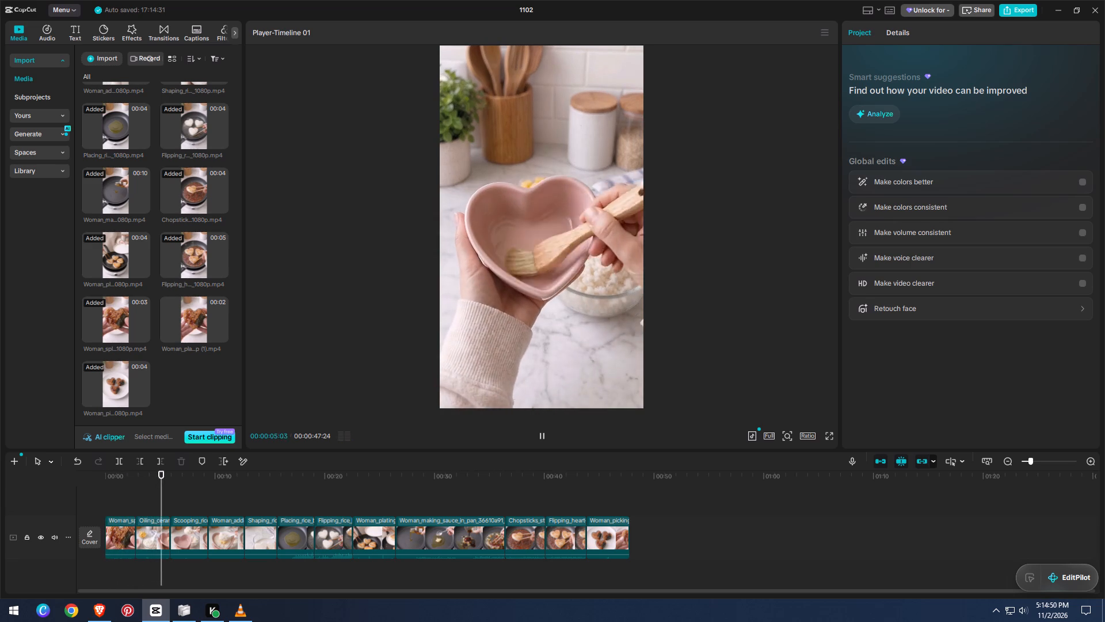
{"action": "key", "text": "space"}
{"action": "left_click_drag", "start_coordinate": [168, 484], "coordinate": [120, 484]}
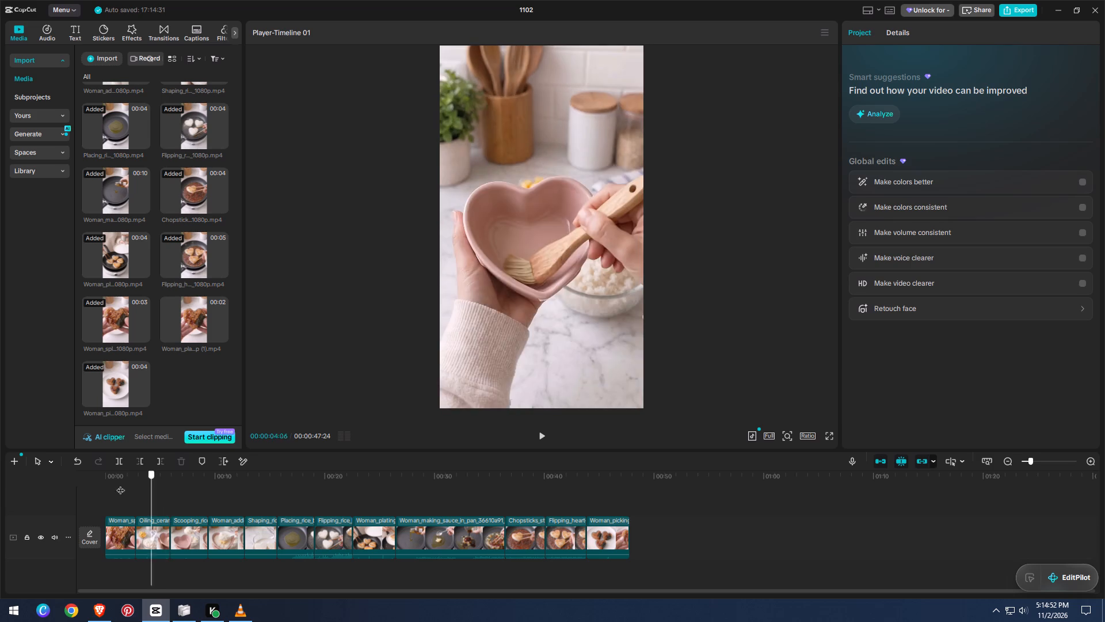
{"action": "left_click_drag", "start_coordinate": [120, 484], "coordinate": [107, 484]}
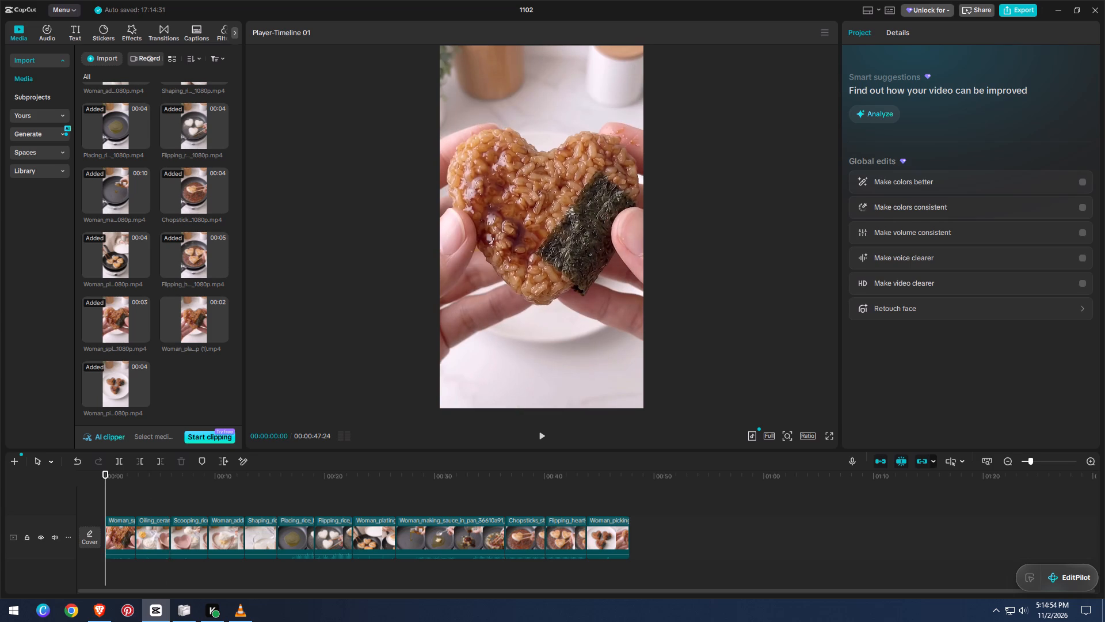
Preview the default text over the opening clip and browse the trending text templates for a suitable title style.
{"action": "left_click", "coordinate": [82, 32]}
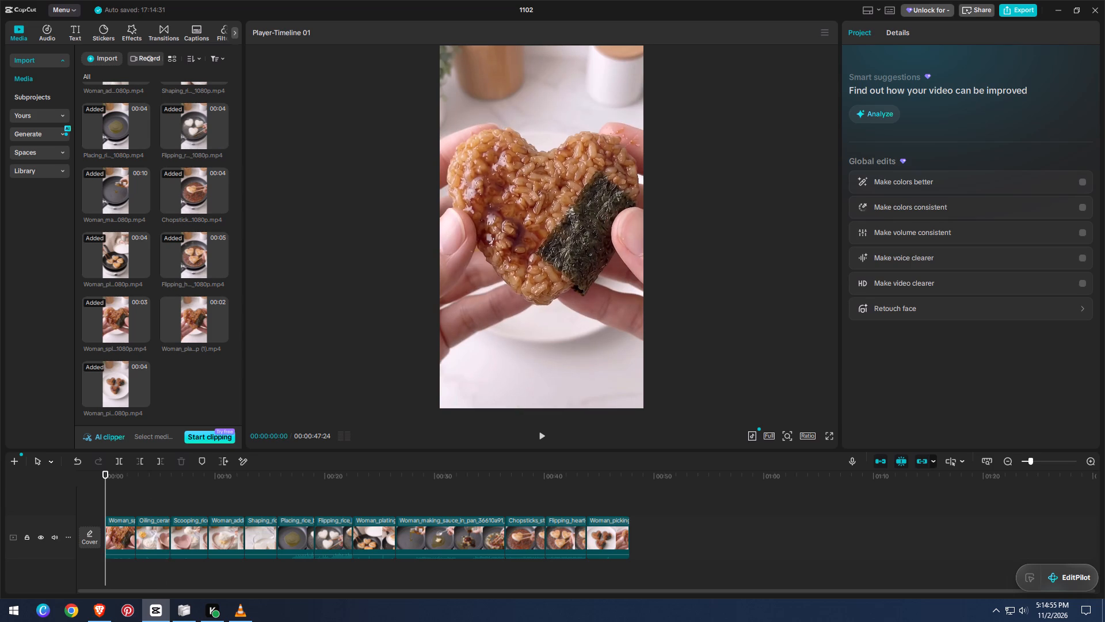
{"action": "left_click", "coordinate": [78, 32]}
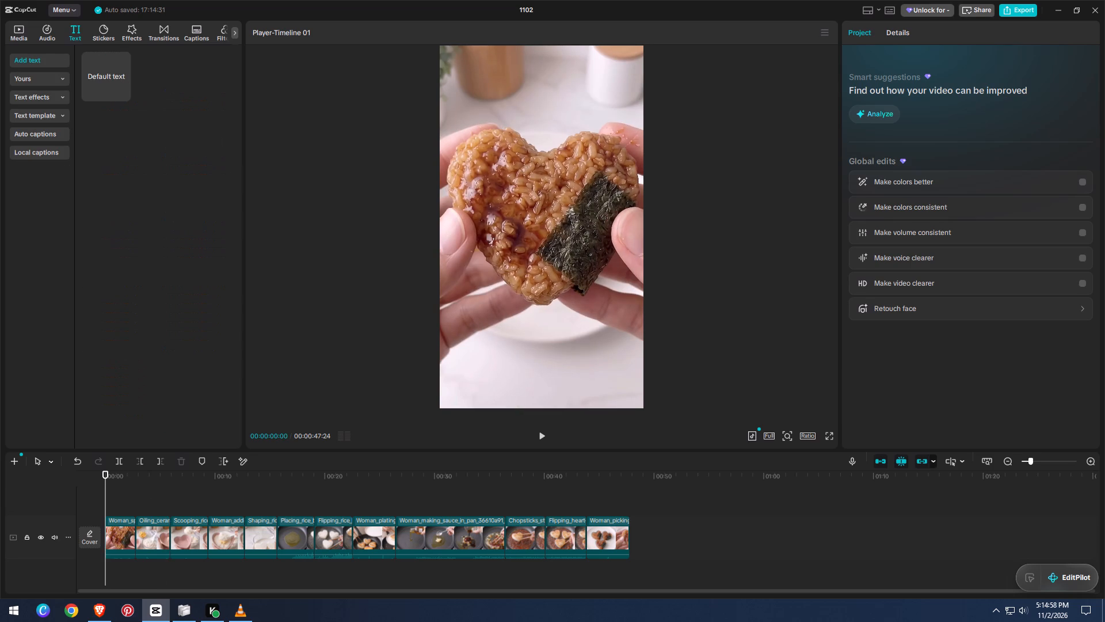
{"action": "left_click", "coordinate": [86, 74]}
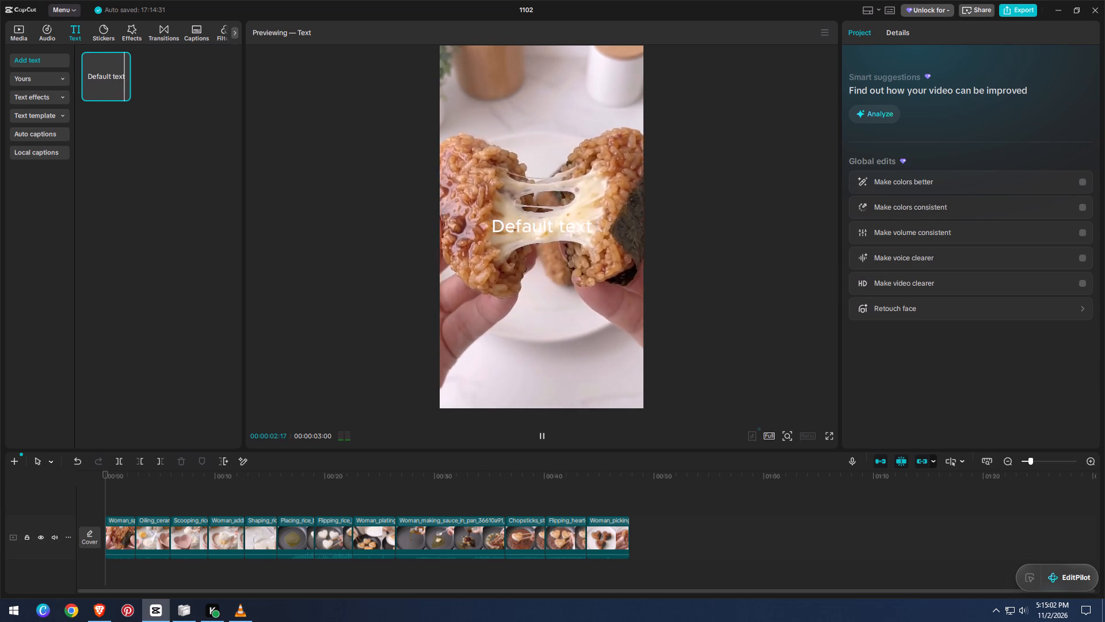
{"action": "left_click", "coordinate": [119, 537]}
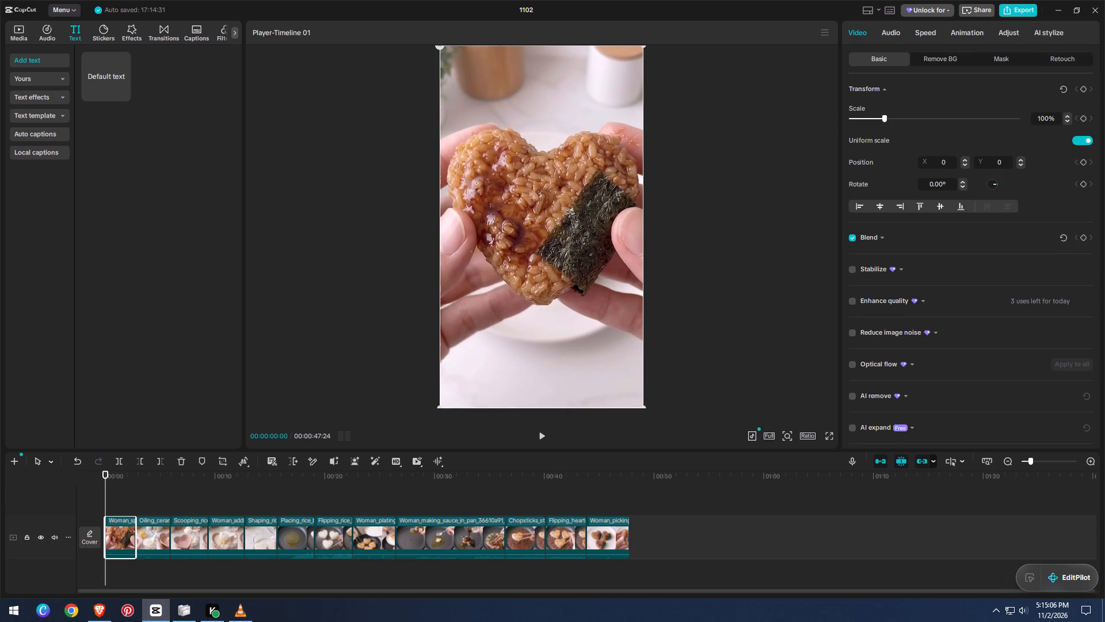
{"action": "left_click", "coordinate": [51, 116]}
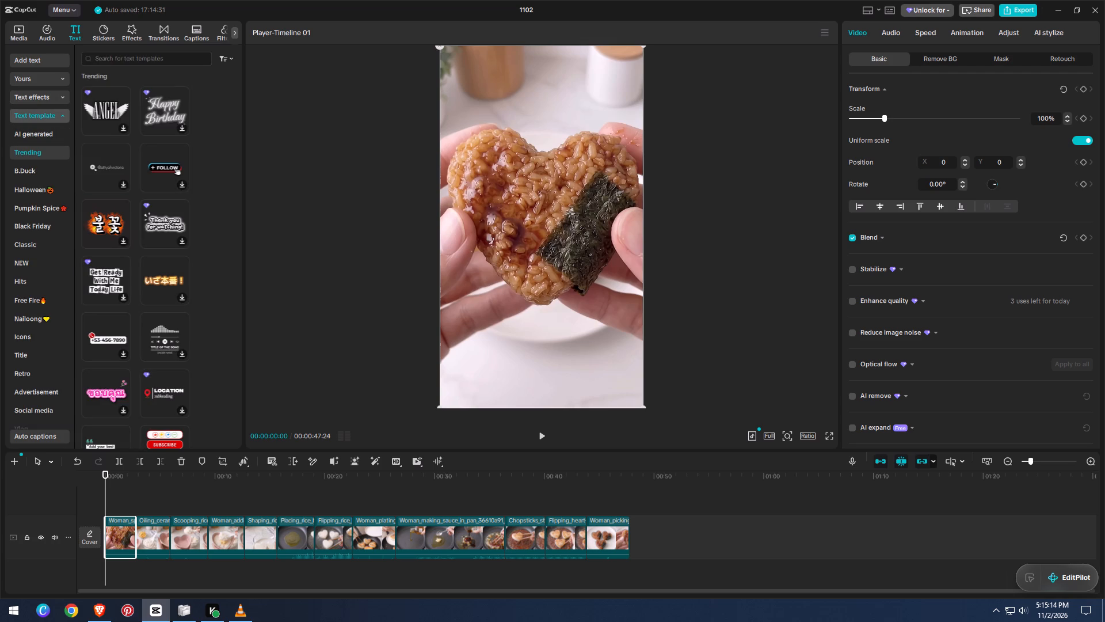
{"action": "scroll", "coordinate": [238, 290], "scroll_direction": "down", "scroll_amount": 3}
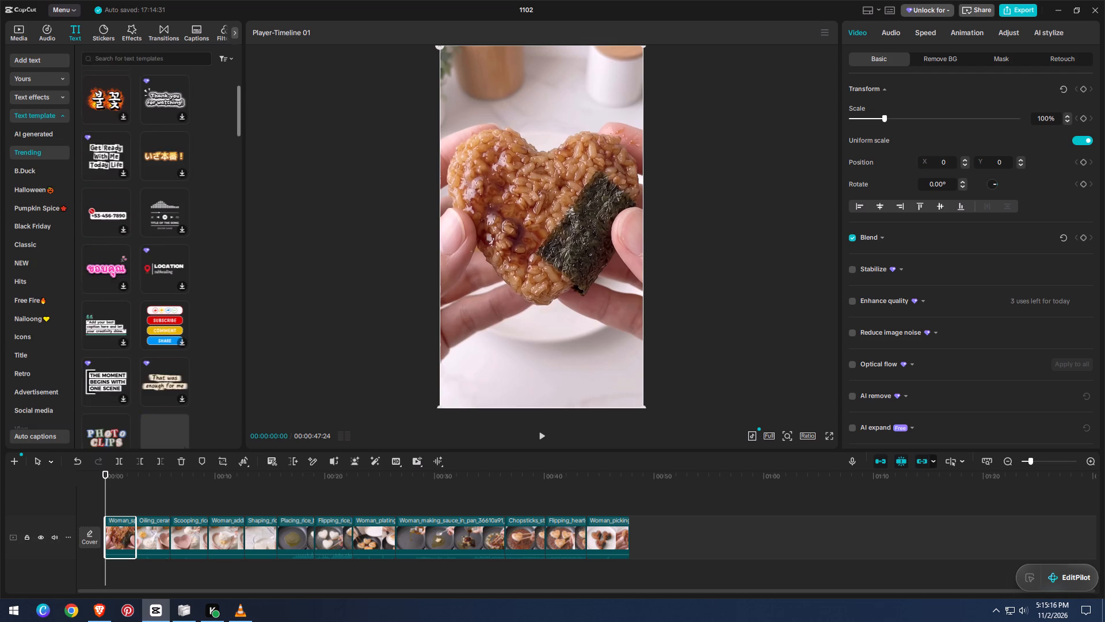
{"action": "scroll", "coordinate": [228, 294], "scroll_direction": "down", "scroll_amount": 6}
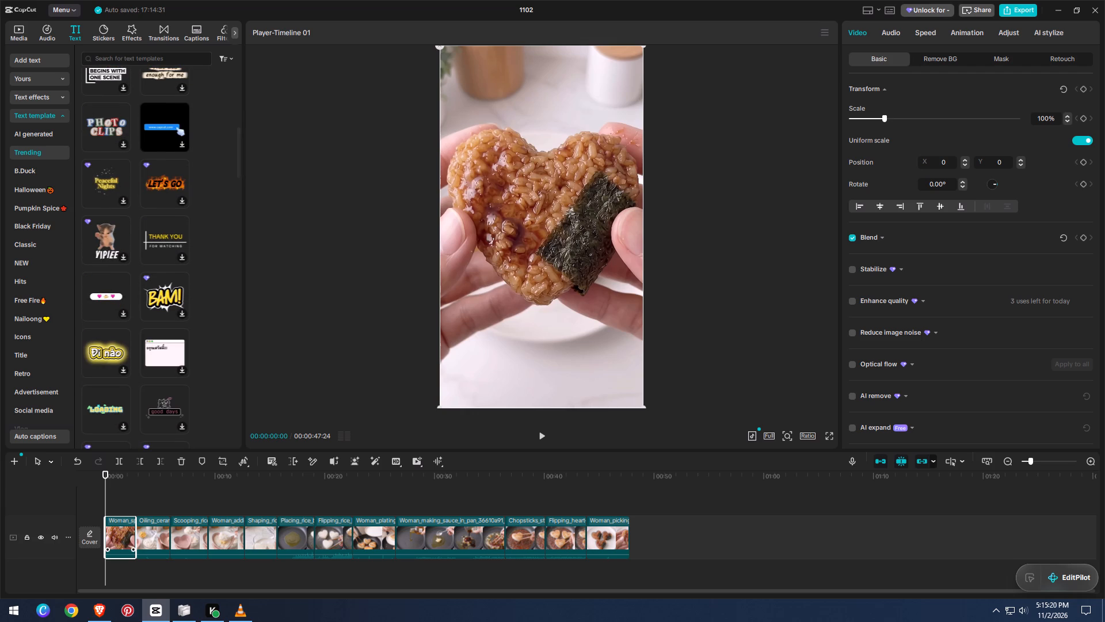
{"action": "scroll", "coordinate": [203, 225], "scroll_direction": "up", "scroll_amount": 8}
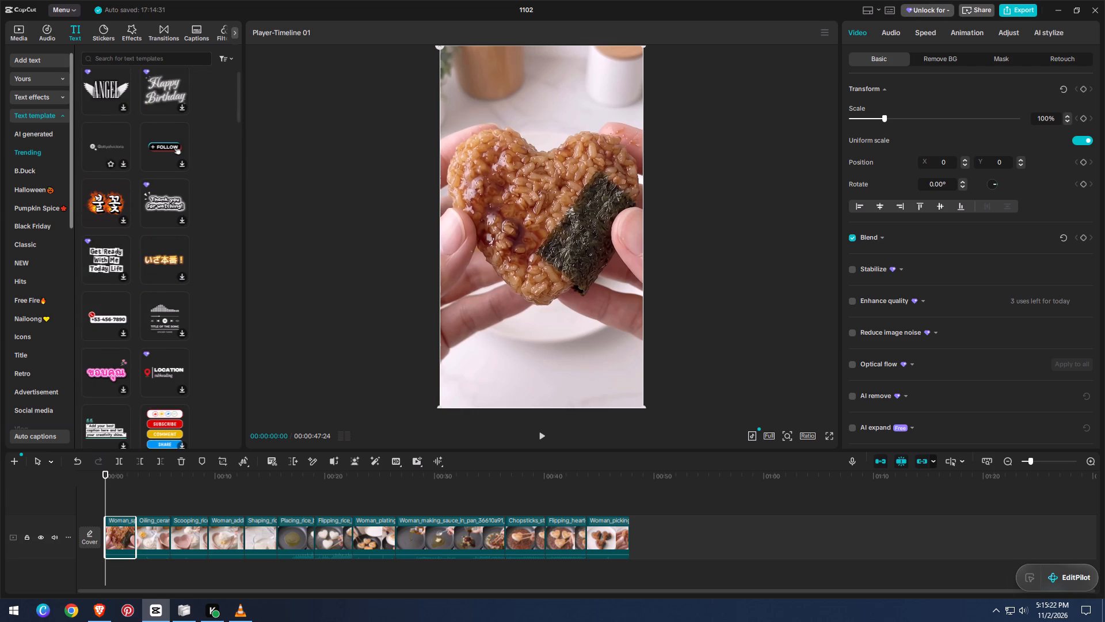
{"action": "scroll", "coordinate": [222, 245], "scroll_direction": "up", "scroll_amount": 7}
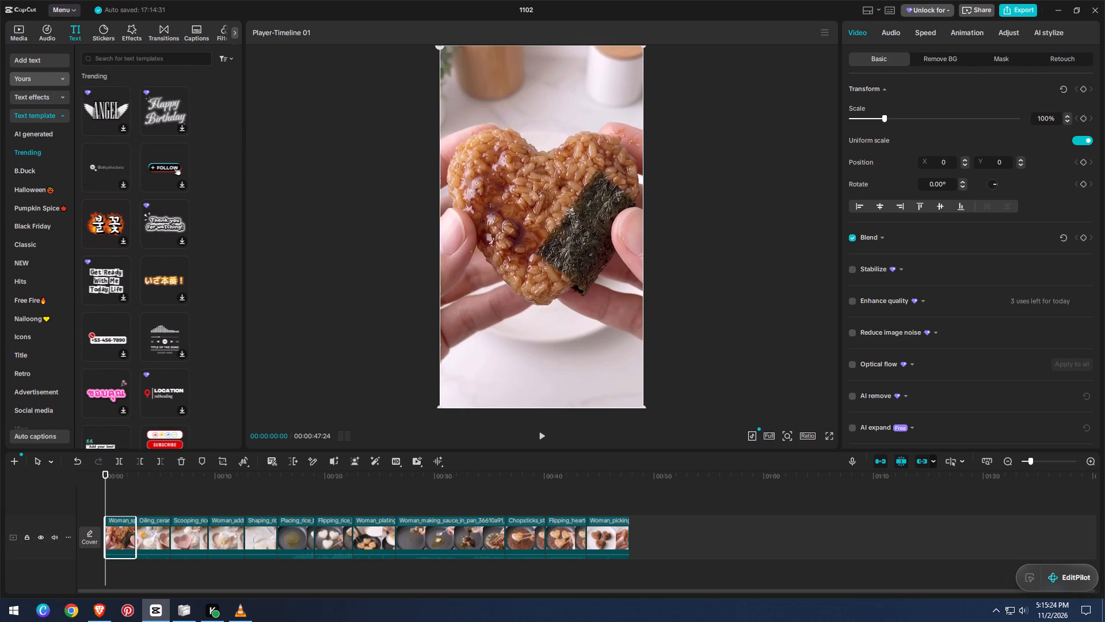
Add a default text at the start of the timeline and extend it to about 14 seconds.
{"action": "left_click", "coordinate": [62, 62]}
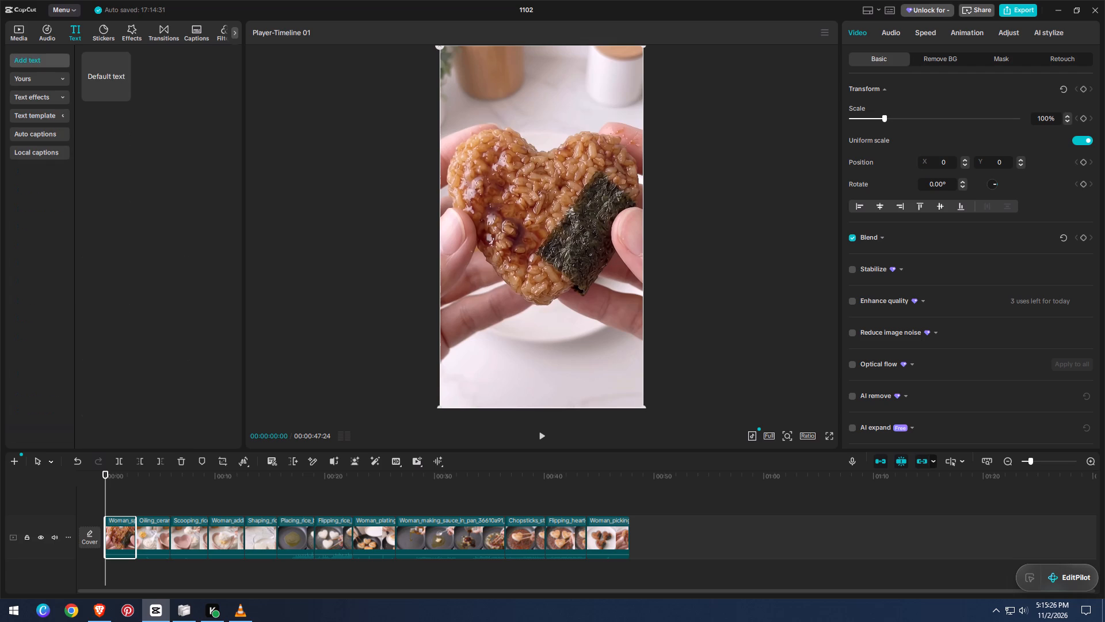
{"action": "left_click", "coordinate": [123, 96]}
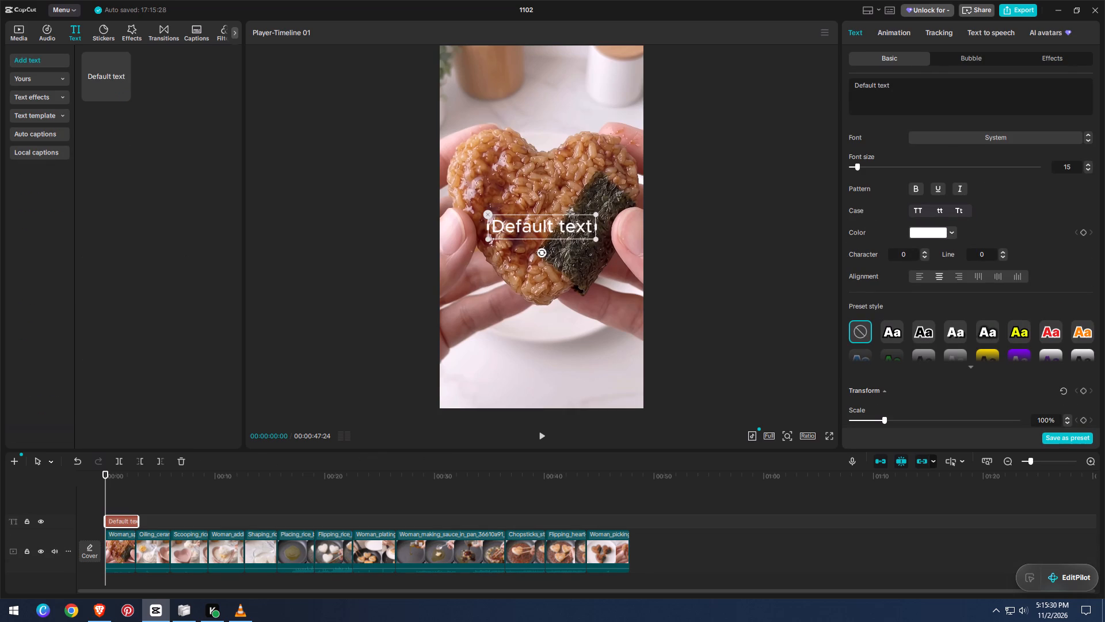
{"action": "left_click_drag", "start_coordinate": [136, 519], "coordinate": [233, 514]}
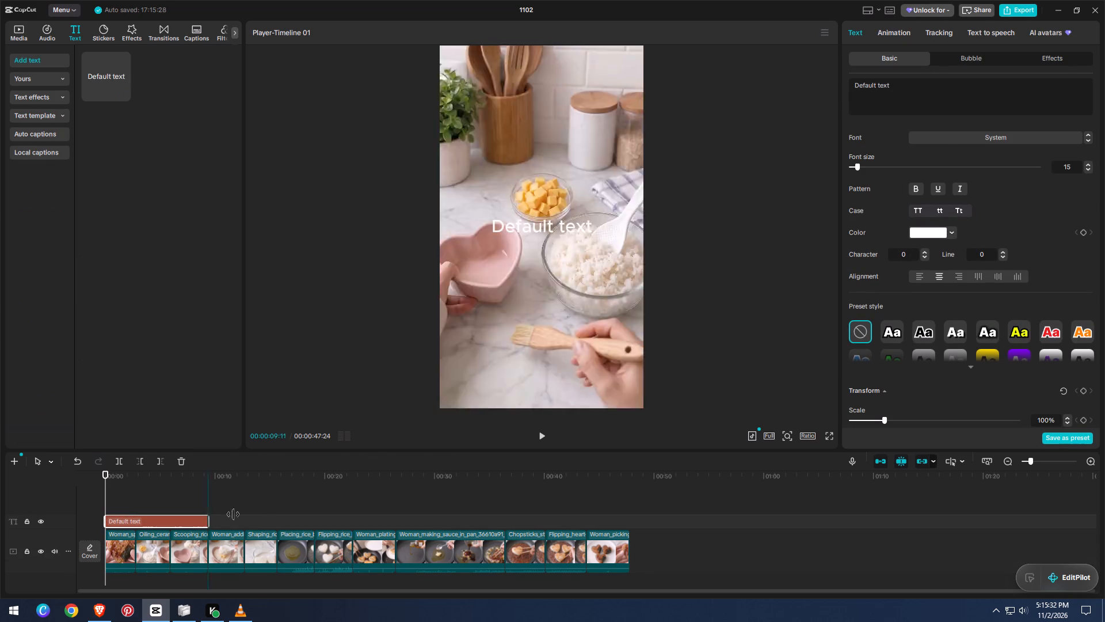
{"action": "left_click_drag", "start_coordinate": [233, 514], "coordinate": [260, 519]}
Shift the text clip so it starts over the bowl-oiling clip, and split it at 00:00:06:18.
{"action": "left_click_drag", "start_coordinate": [195, 519], "coordinate": [254, 509]}
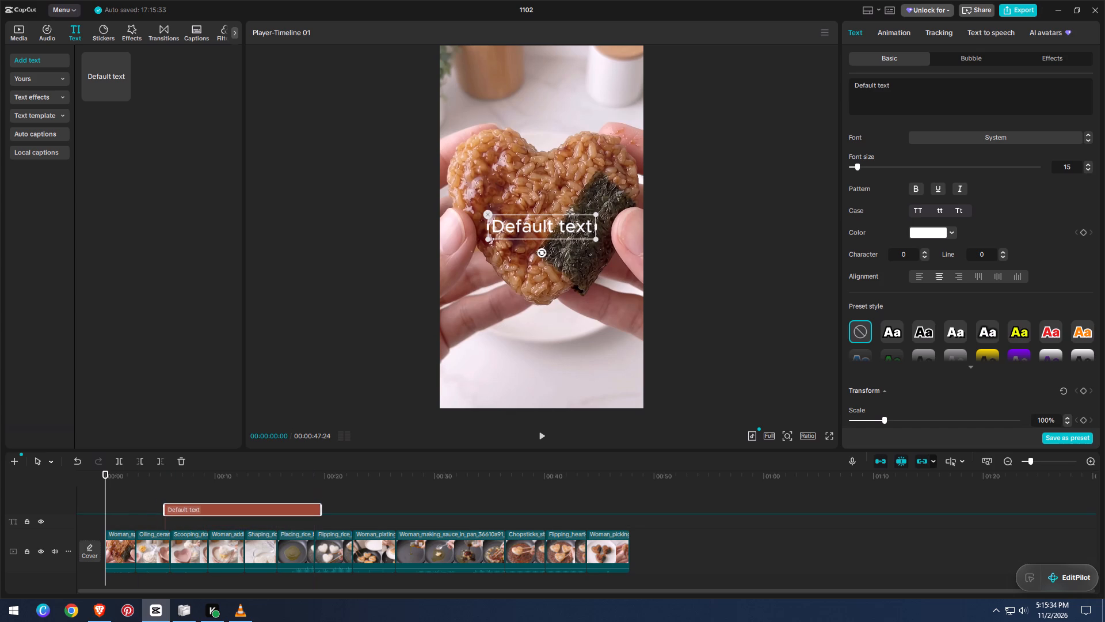
{"action": "left_click_drag", "start_coordinate": [254, 509], "coordinate": [259, 518]}
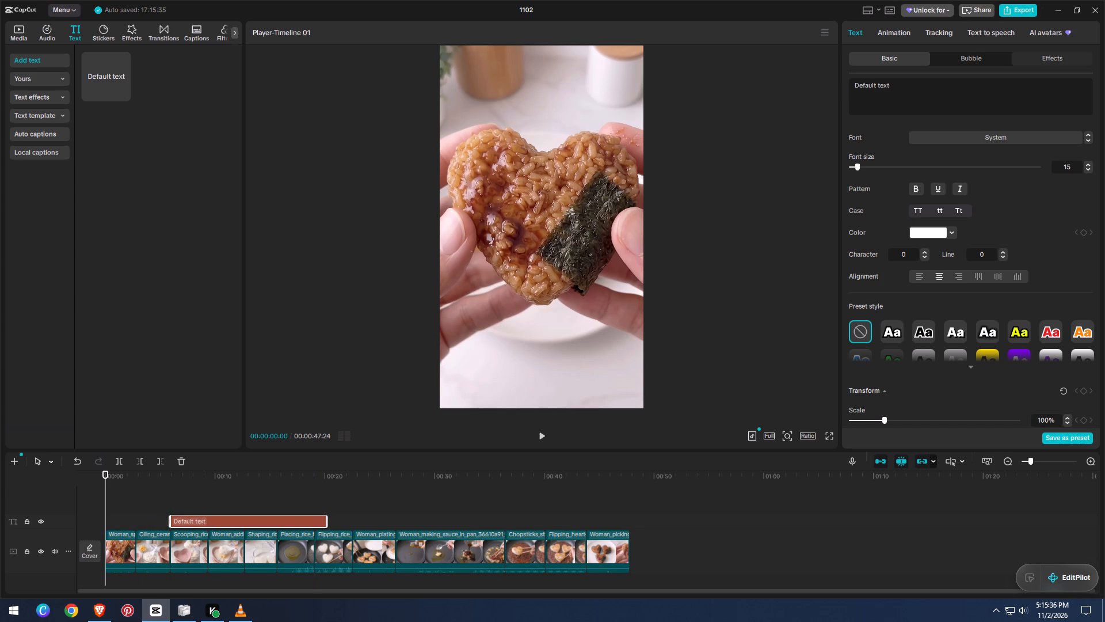
{"action": "left_click_drag", "start_coordinate": [107, 503], "coordinate": [178, 499]}
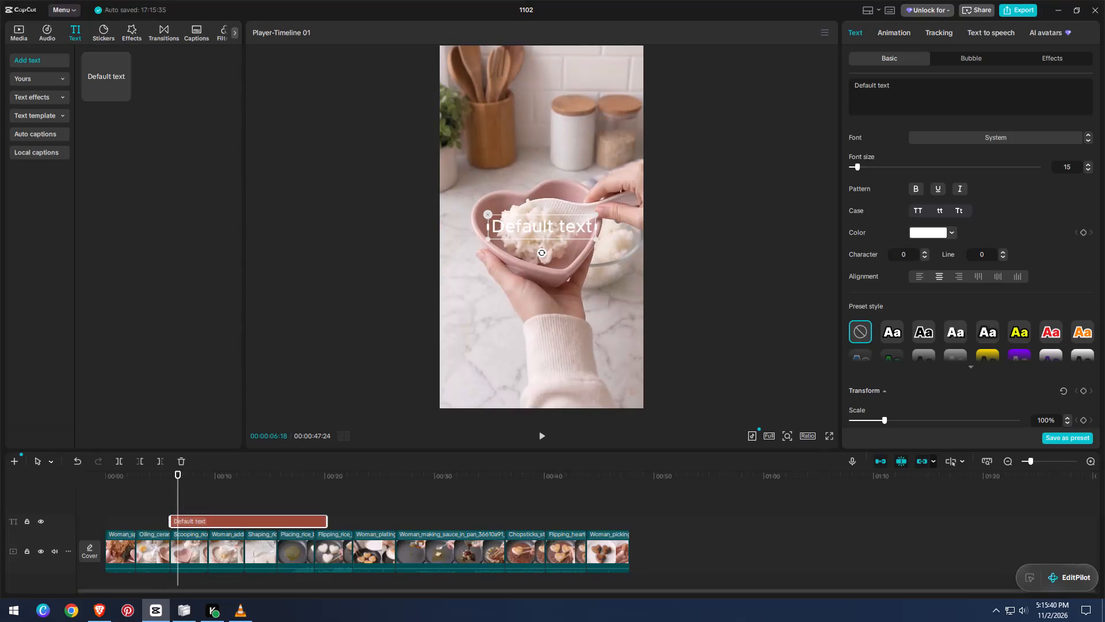
{"action": "left_click_drag", "start_coordinate": [196, 519], "coordinate": [185, 521]}
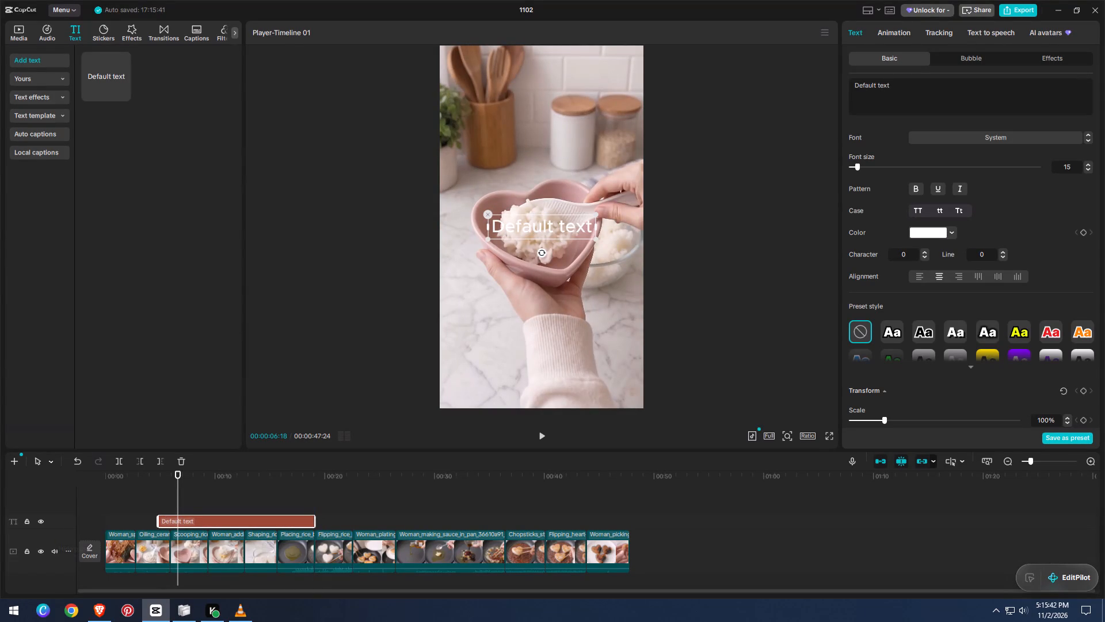
{"action": "left_click", "coordinate": [120, 459]}
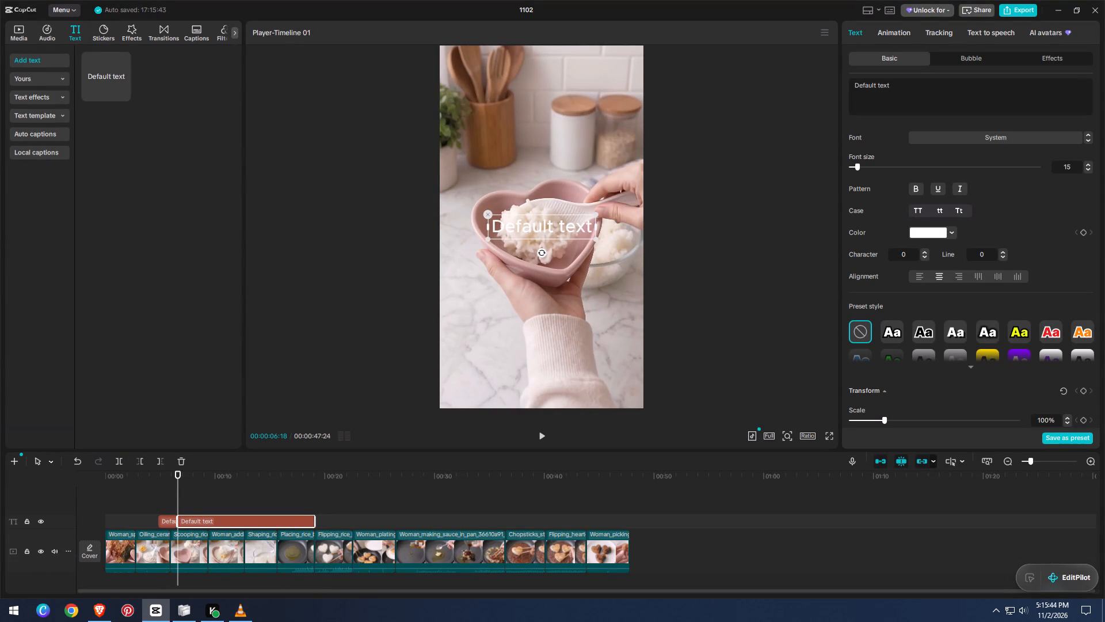
Move the short first text piece to the very start of the timeline, on the same track as the longer piece.
{"action": "left_click", "coordinate": [169, 525]}
{"action": "left_click_drag", "start_coordinate": [179, 498], "coordinate": [177, 513]}
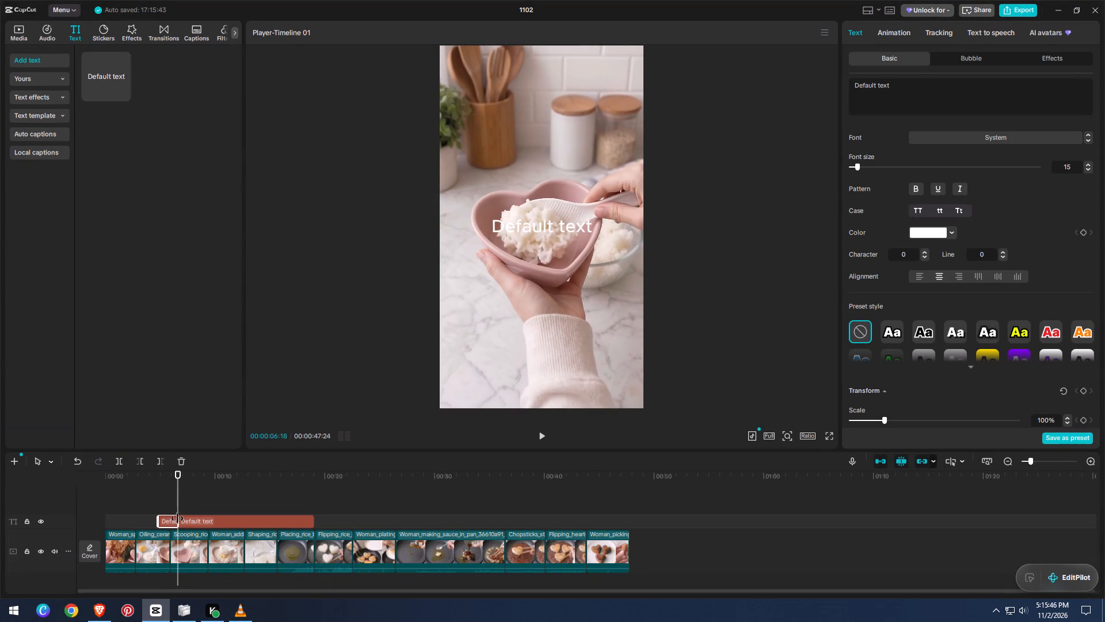
{"action": "left_click_drag", "start_coordinate": [164, 524], "coordinate": [109, 528]}
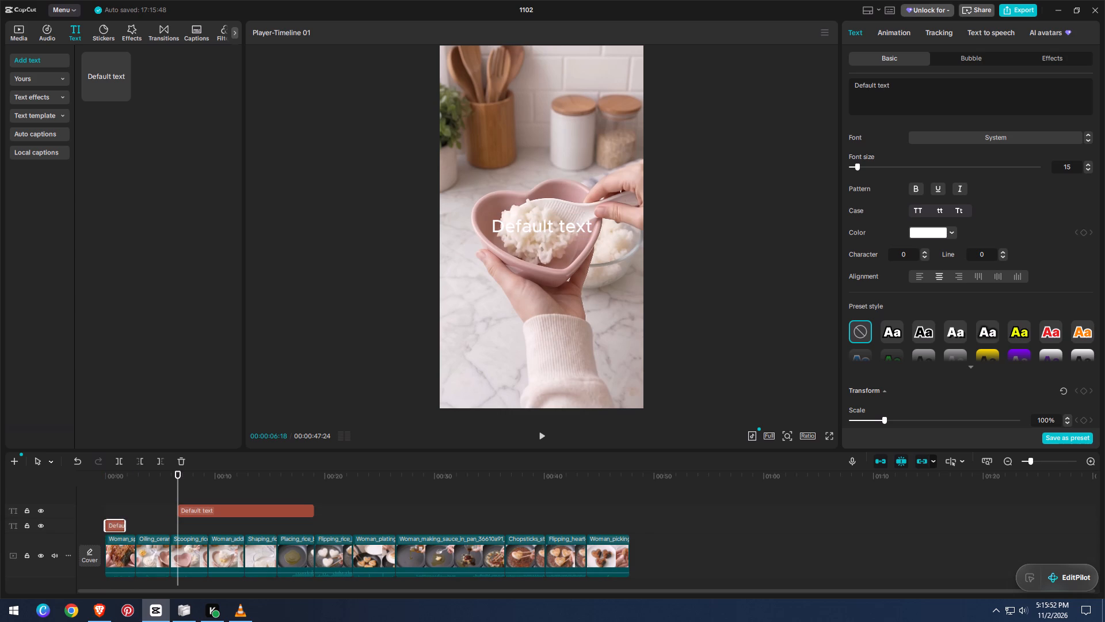
{"action": "key", "text": "ctrl+z"}
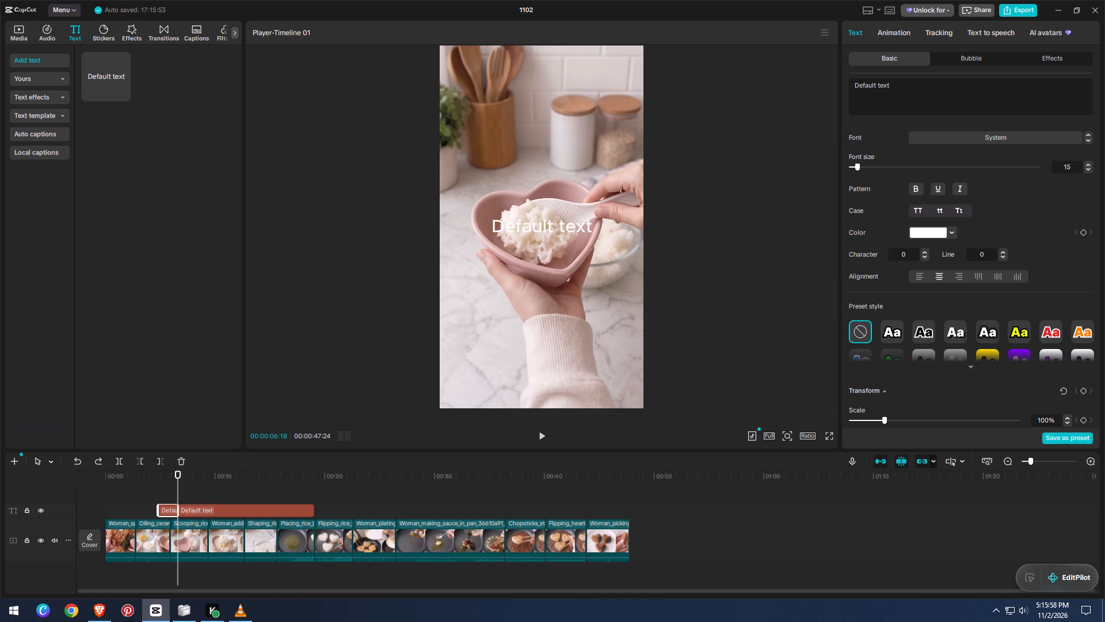
{"action": "left_click_drag", "start_coordinate": [228, 449], "coordinate": [272, 433]}
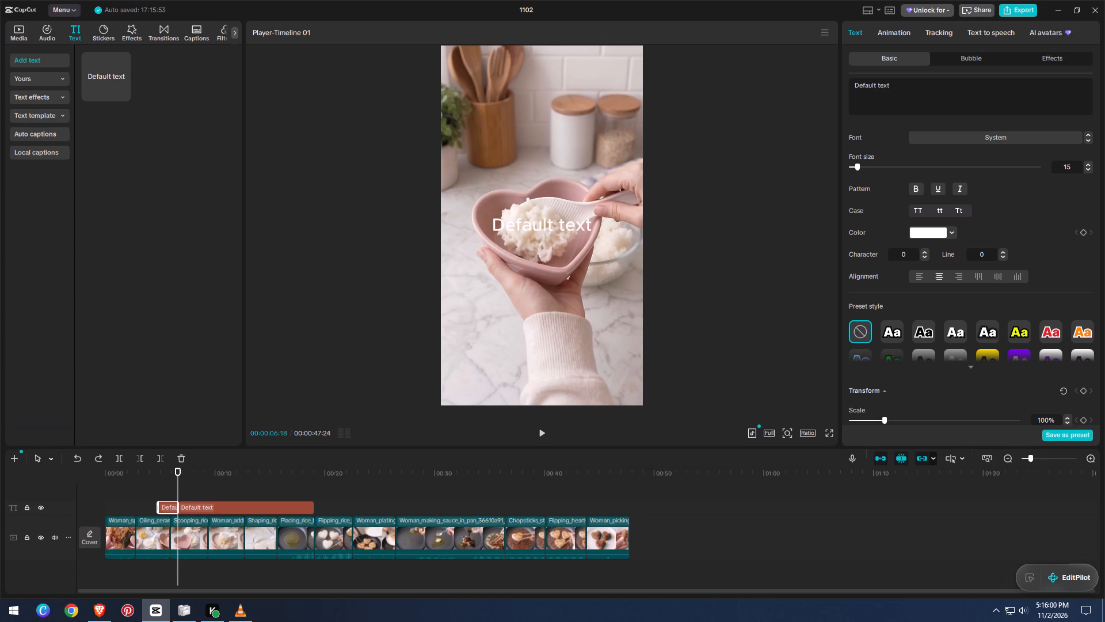
{"action": "left_click_drag", "start_coordinate": [272, 433], "coordinate": [275, 422]}
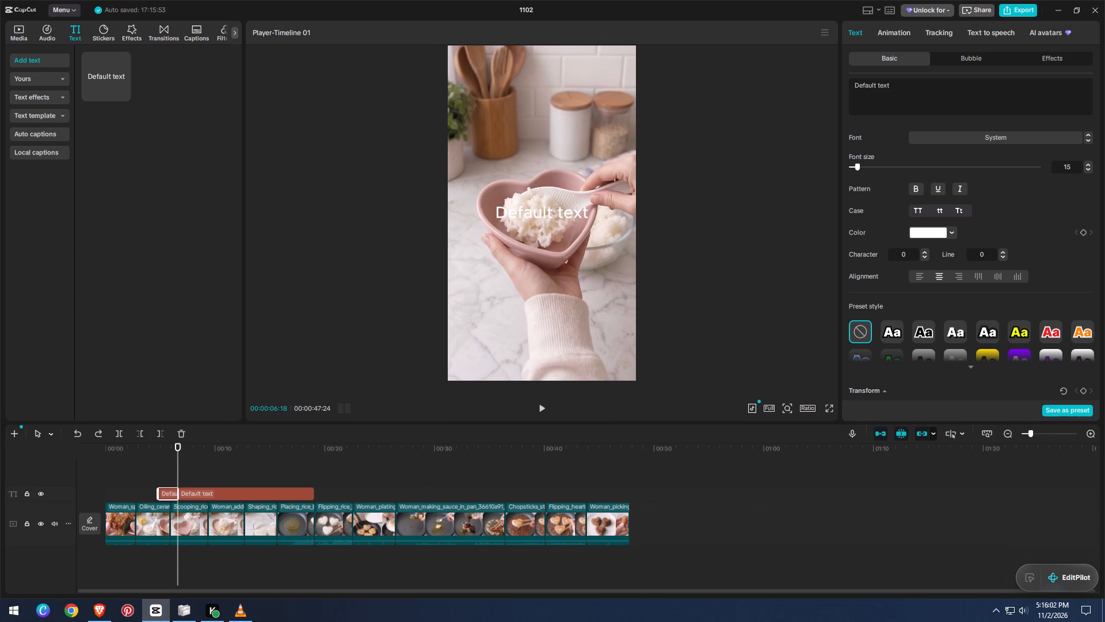
{"action": "left_click_drag", "start_coordinate": [167, 492], "coordinate": [118, 496]}
{"action": "left_click_drag", "start_coordinate": [118, 496], "coordinate": [116, 494]}
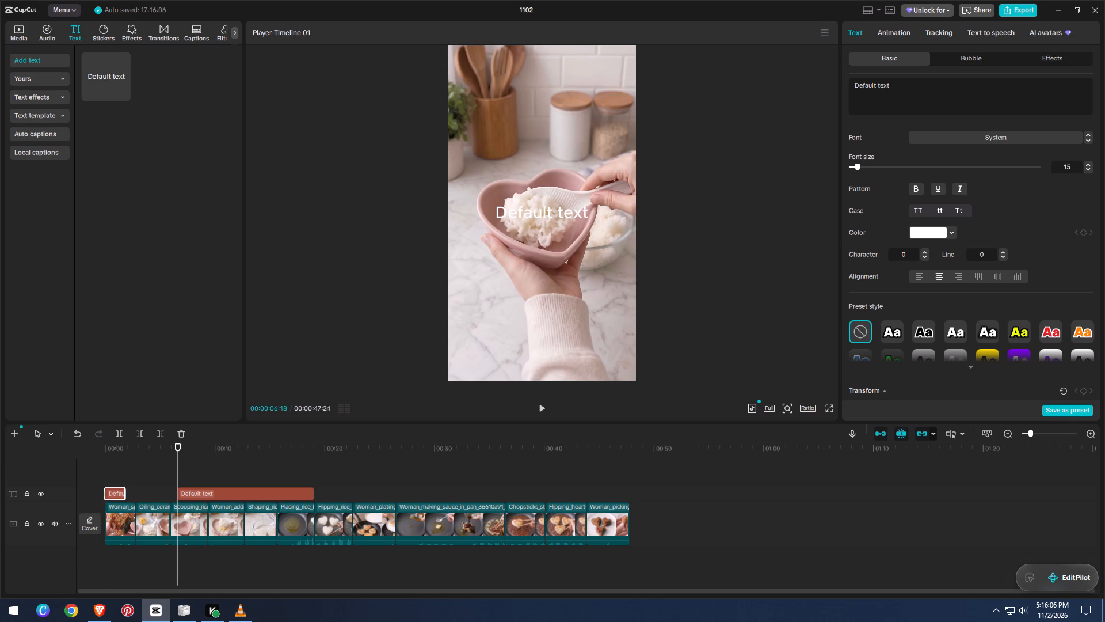
With the playhead at 00:00:00:13, examine the text effects and bubble styles available for the opening text piece.
{"action": "left_click_drag", "start_coordinate": [176, 471], "coordinate": [110, 476]}
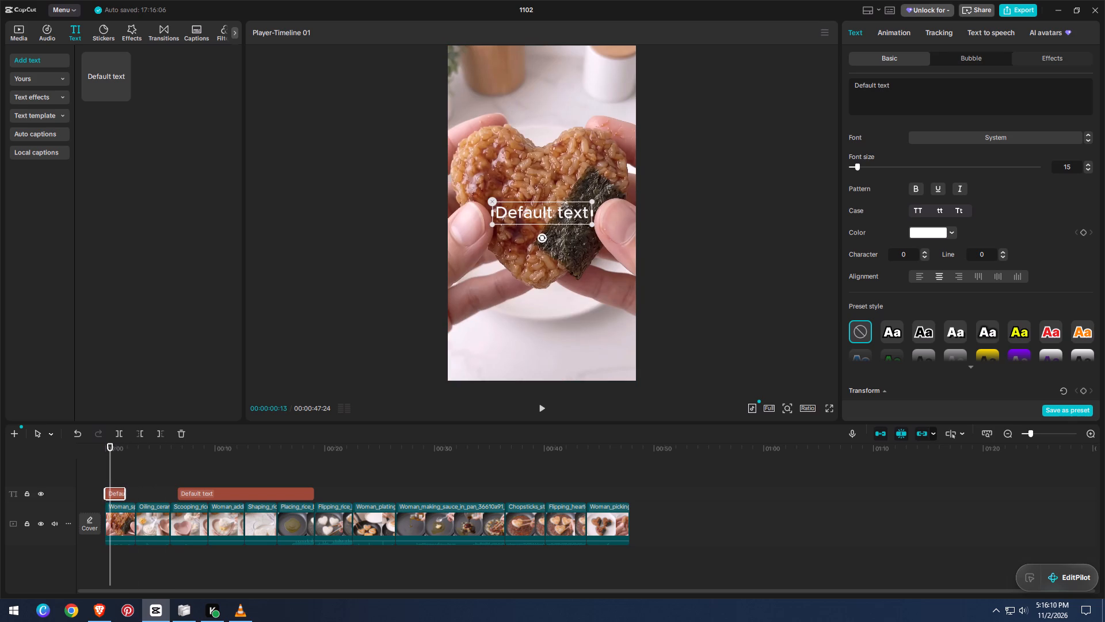
{"action": "left_click", "coordinate": [1061, 52]}
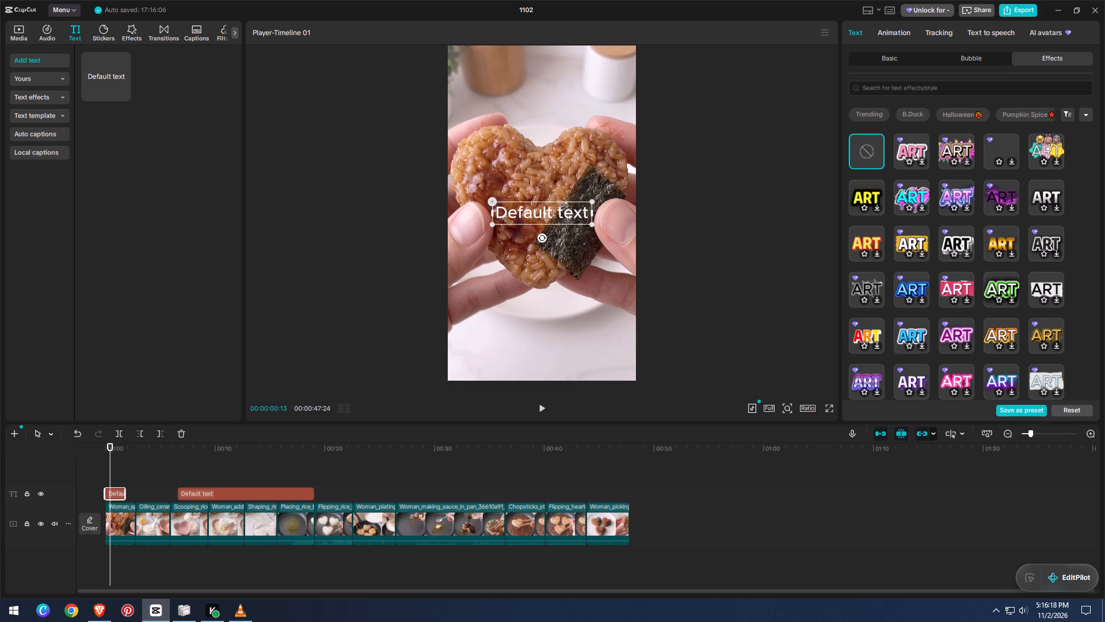
{"action": "scroll", "coordinate": [978, 279], "scroll_direction": "down", "scroll_amount": 6}
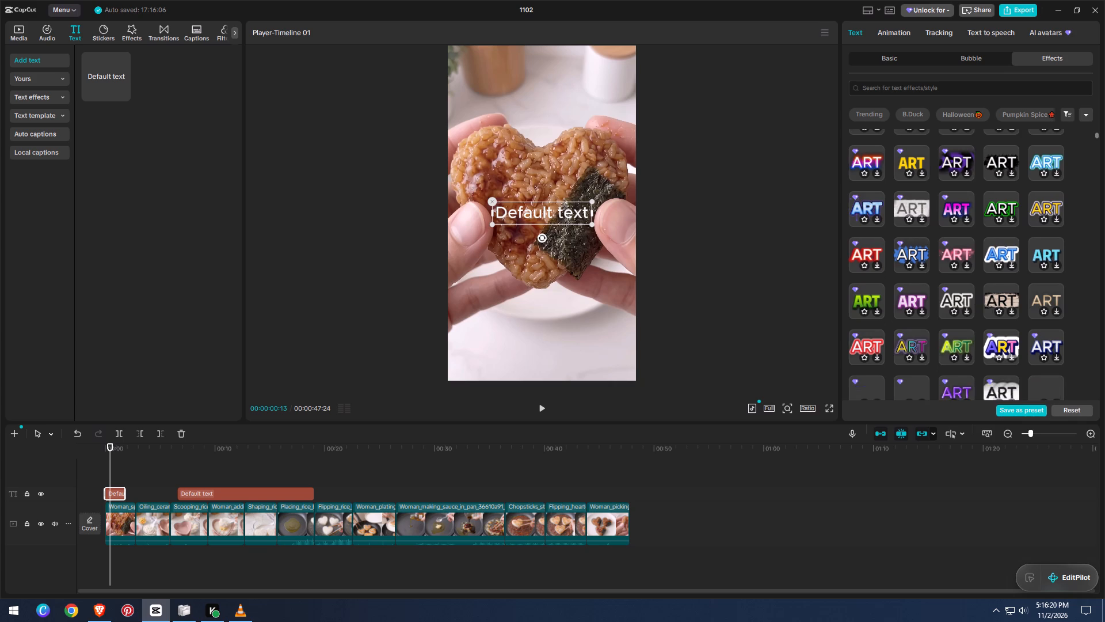
{"action": "scroll", "coordinate": [978, 279], "scroll_direction": "down", "scroll_amount": 6}
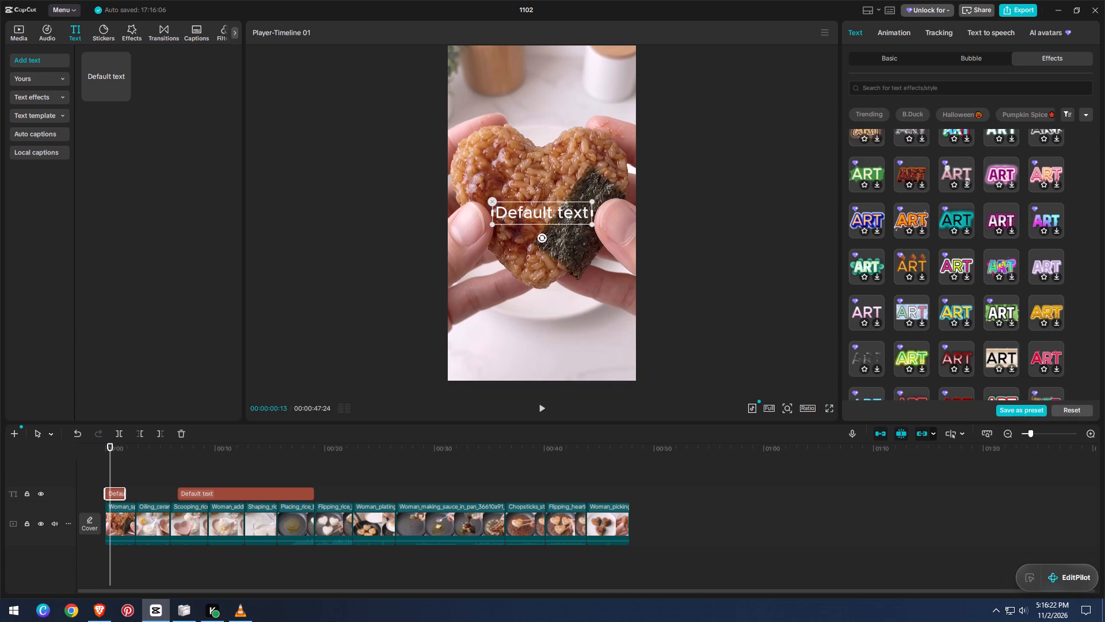
{"action": "left_click", "coordinate": [982, 59]}
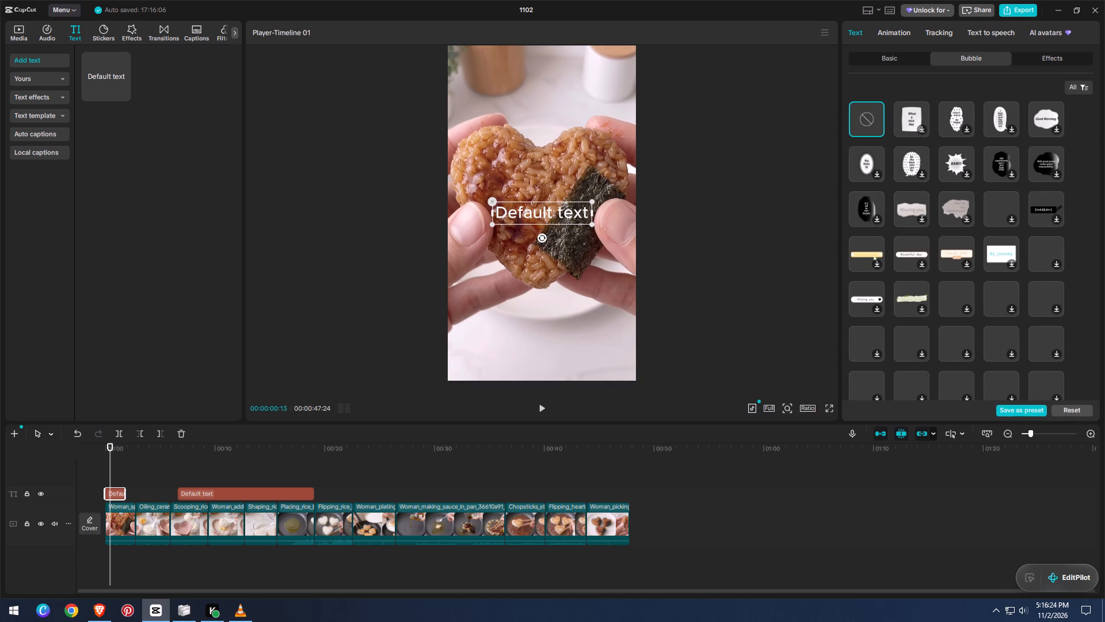
Examine the opening text's basic settings, including the available fonts, preset styles, transform, stroke, background, glow and shadow options.
{"action": "left_click", "coordinate": [895, 55]}
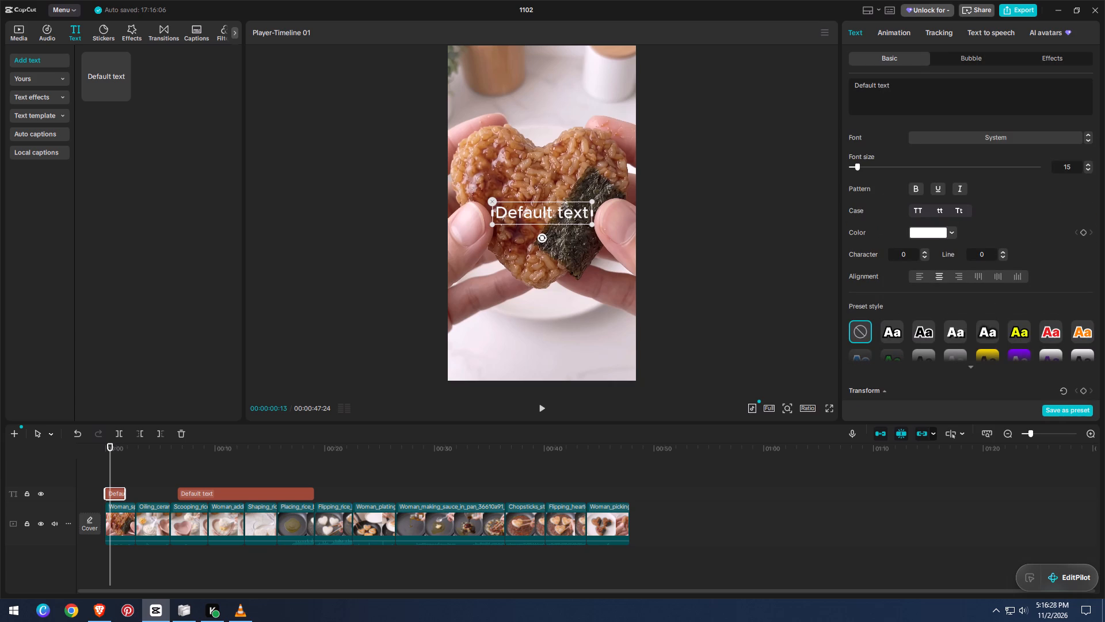
{"action": "scroll", "coordinate": [1045, 268], "scroll_direction": "down", "scroll_amount": 3}
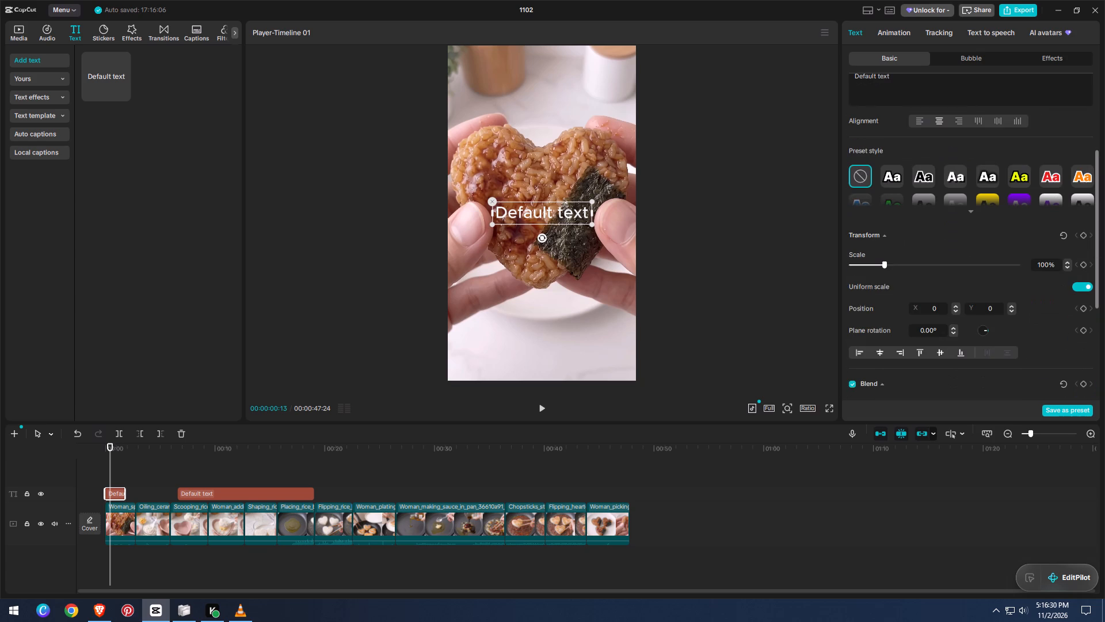
{"action": "scroll", "coordinate": [1046, 268], "scroll_direction": "down", "scroll_amount": 7}
{"action": "scroll", "coordinate": [1046, 268], "scroll_direction": "up", "scroll_amount": 7}
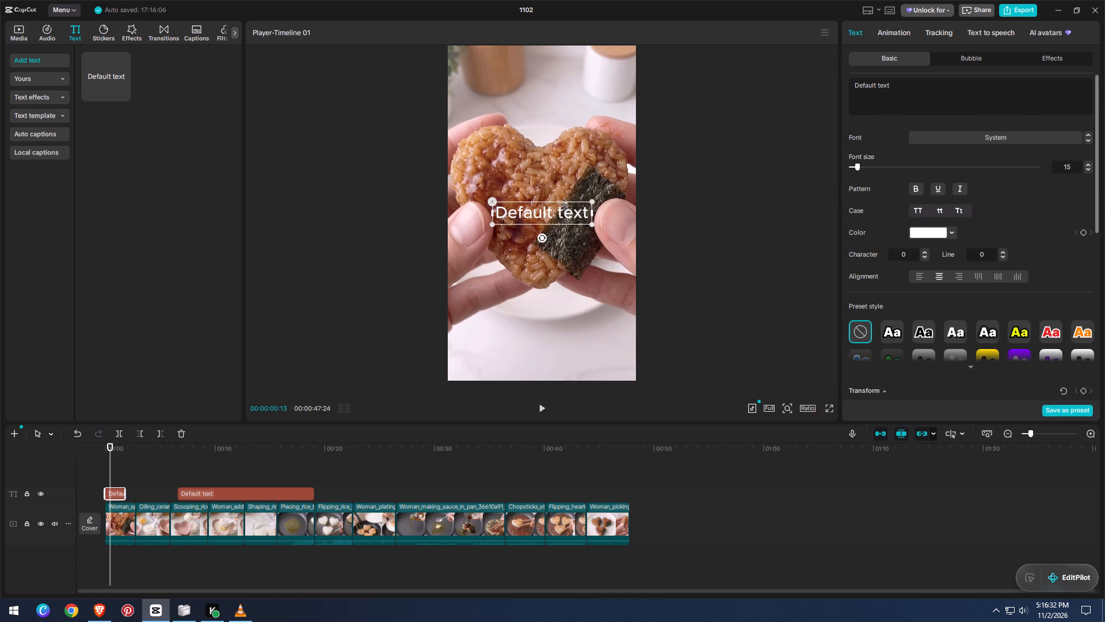
{"action": "left_click", "coordinate": [1030, 135]}
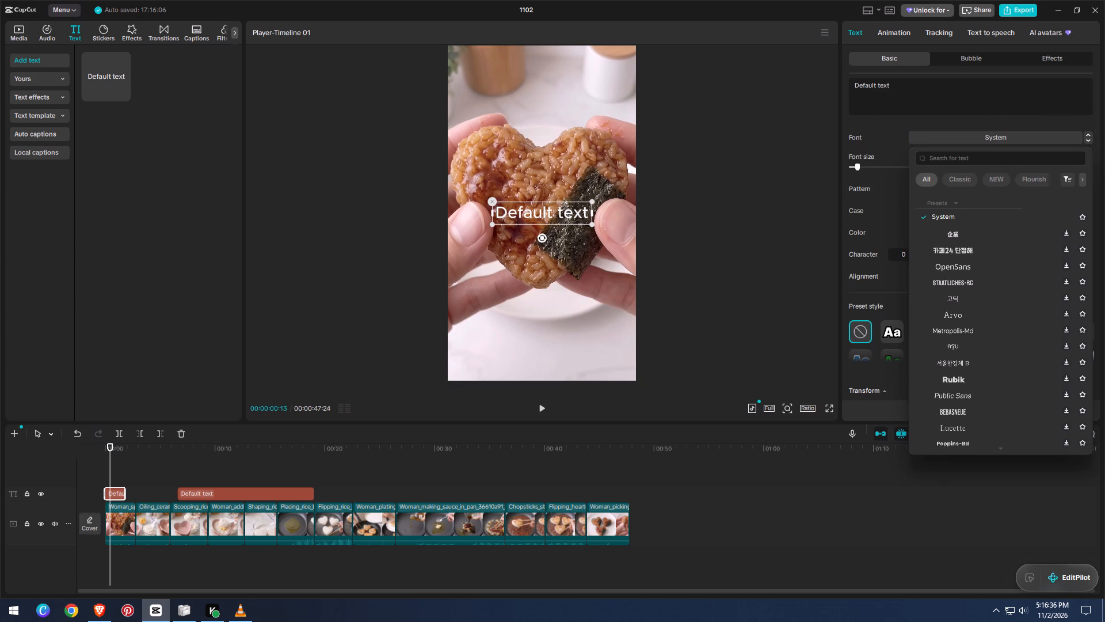
{"action": "left_click", "coordinate": [1057, 125]}
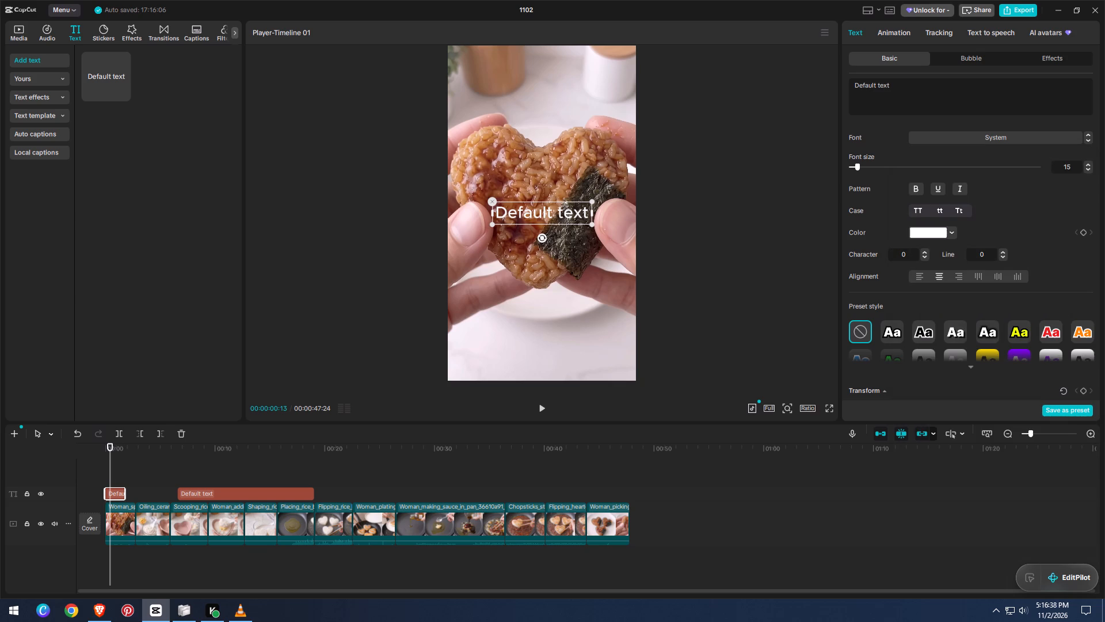
{"action": "scroll", "coordinate": [1054, 286], "scroll_direction": "down", "scroll_amount": 2}
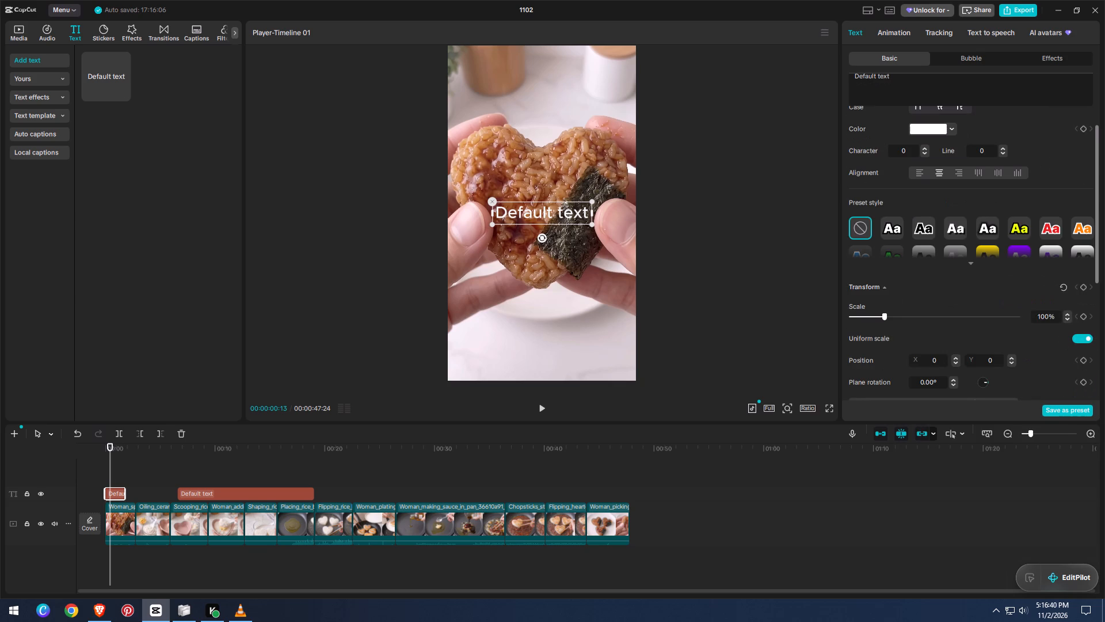
{"action": "left_click", "coordinate": [971, 266]}
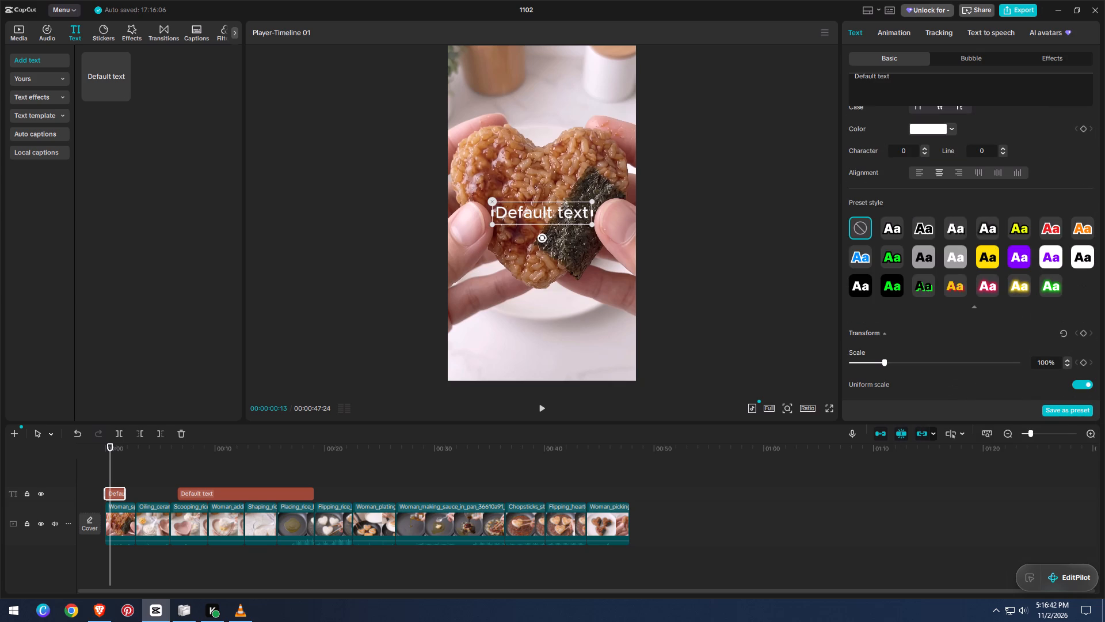
{"action": "scroll", "coordinate": [971, 266], "scroll_direction": "down", "scroll_amount": 6}
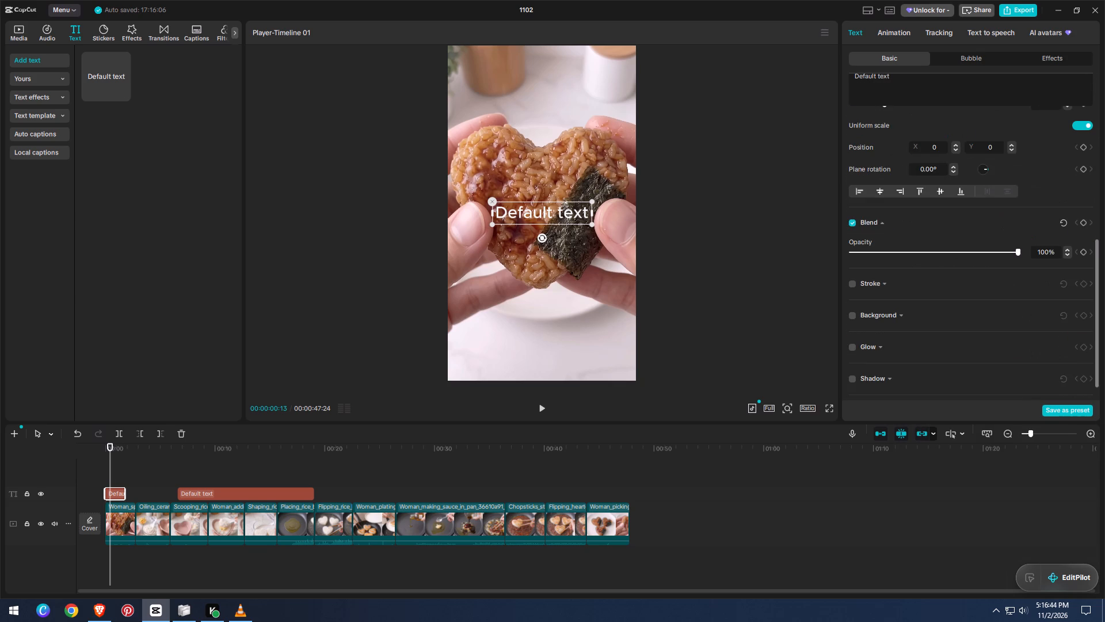
{"action": "scroll", "coordinate": [972, 268], "scroll_direction": "down", "scroll_amount": 1}
{"action": "scroll", "coordinate": [975, 269], "scroll_direction": "up", "scroll_amount": 11}
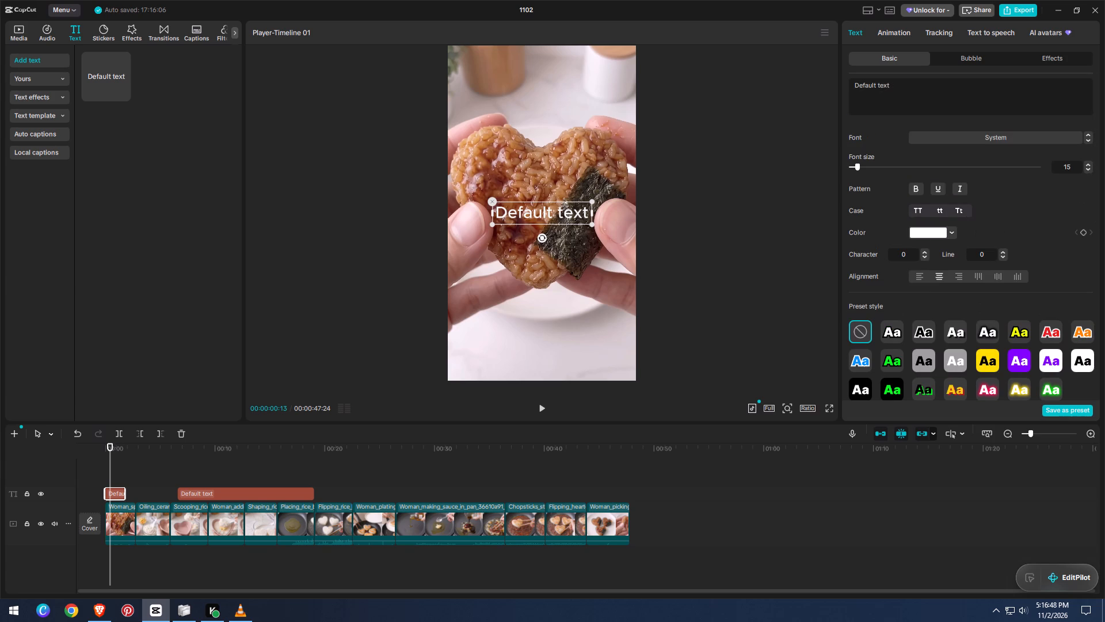
Look through the bubble designs and the general list of text effects for a style suited to the opening text.
{"action": "left_click", "coordinate": [966, 58]}
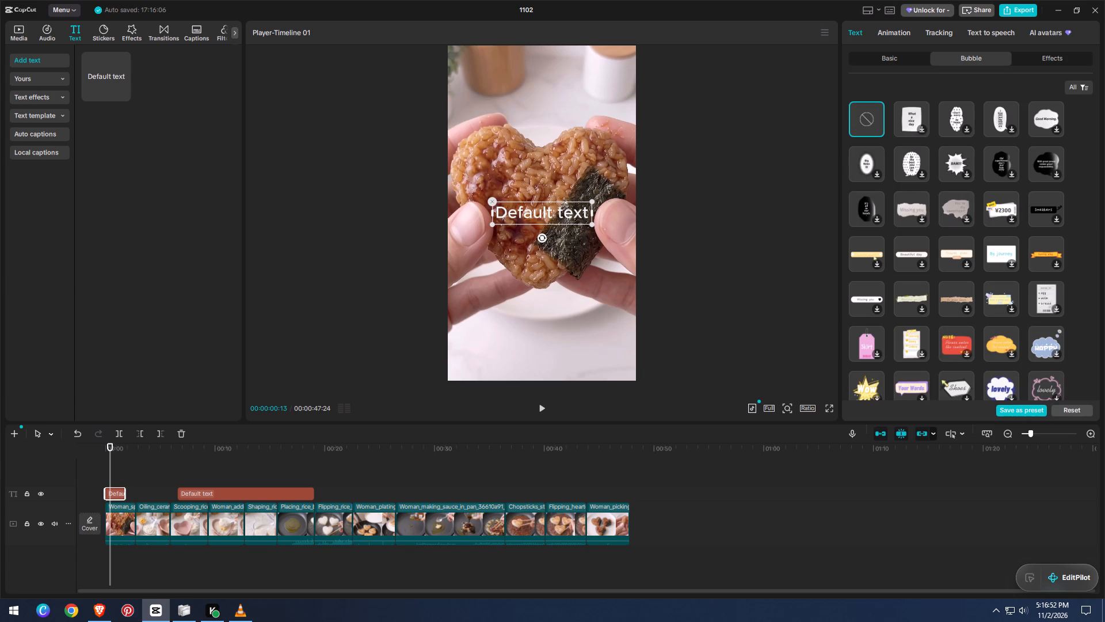
{"action": "scroll", "coordinate": [1004, 249], "scroll_direction": "down", "scroll_amount": 5}
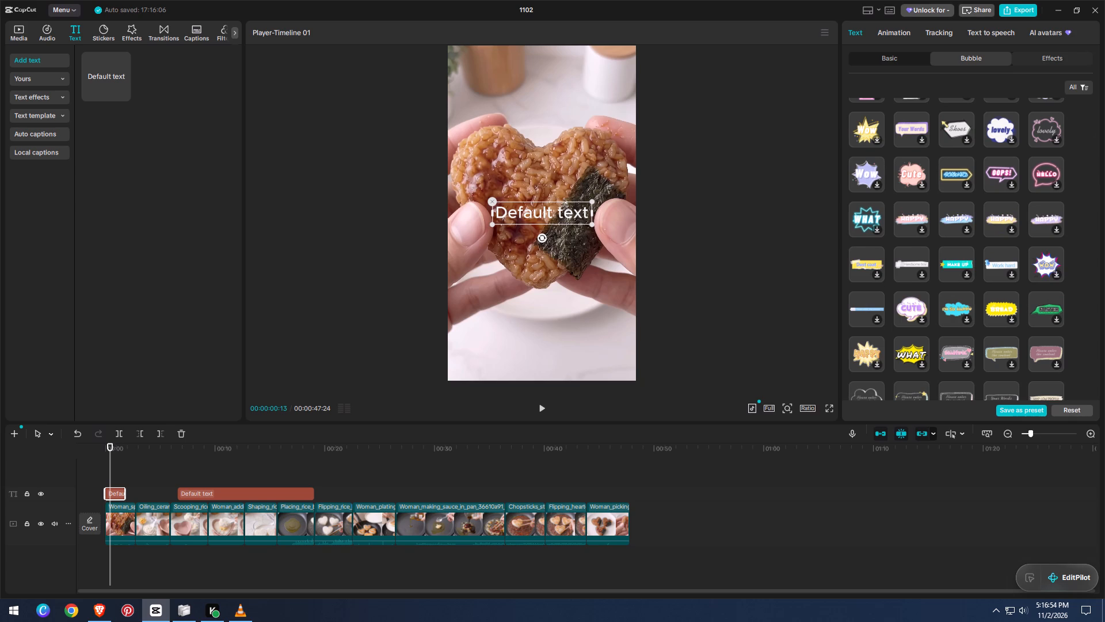
{"action": "left_click", "coordinate": [1045, 60]}
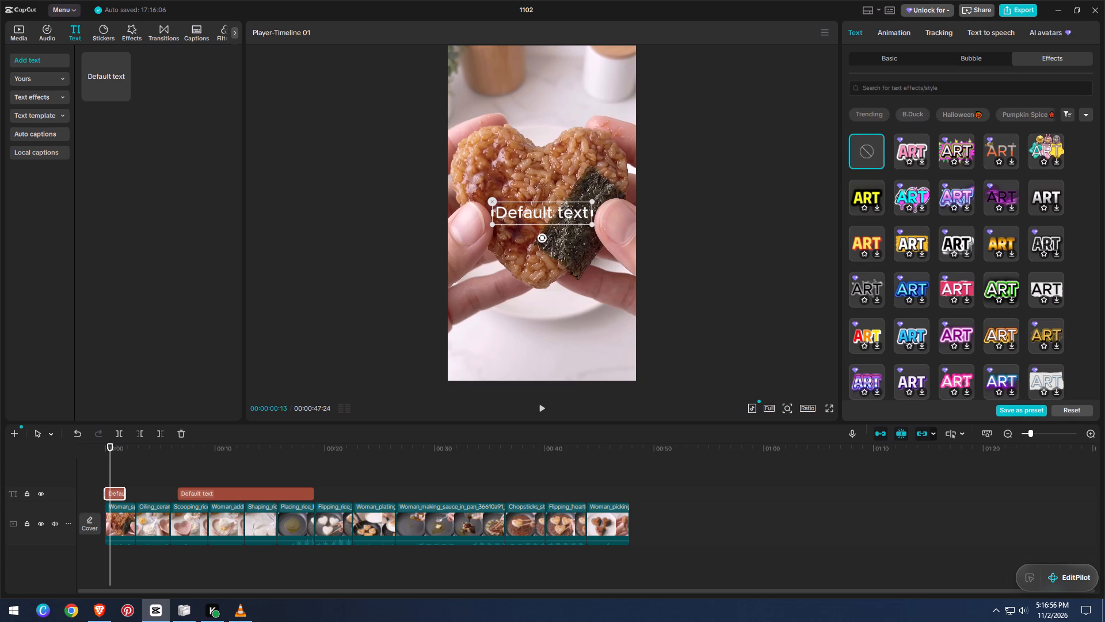
{"action": "scroll", "coordinate": [1083, 341], "scroll_direction": "down", "scroll_amount": 2}
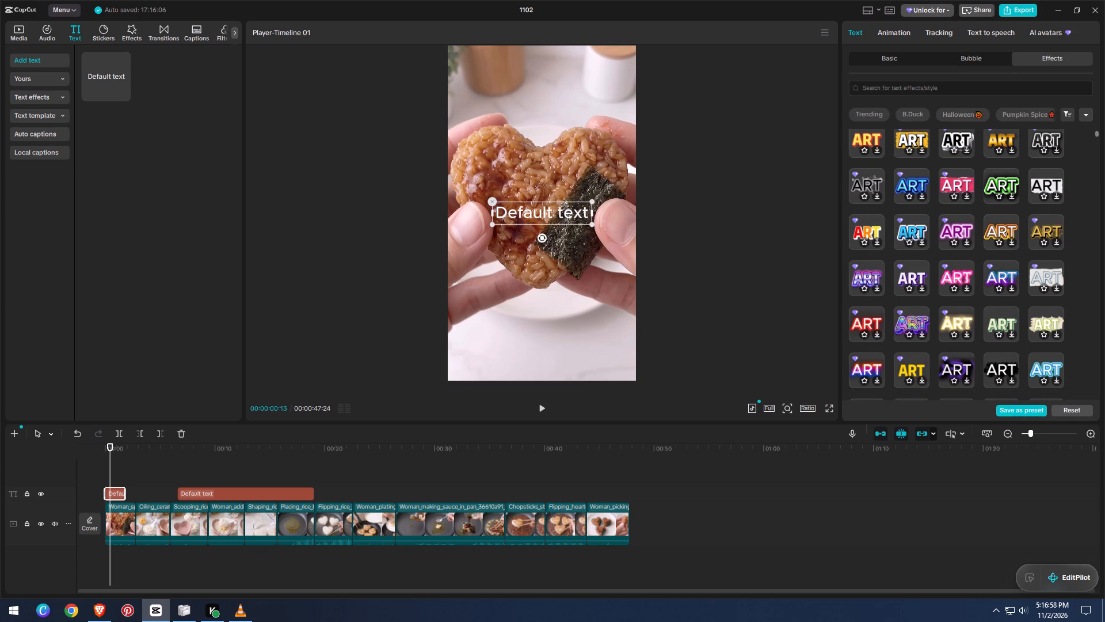
{"action": "scroll", "coordinate": [1085, 341], "scroll_direction": "down", "scroll_amount": 19}
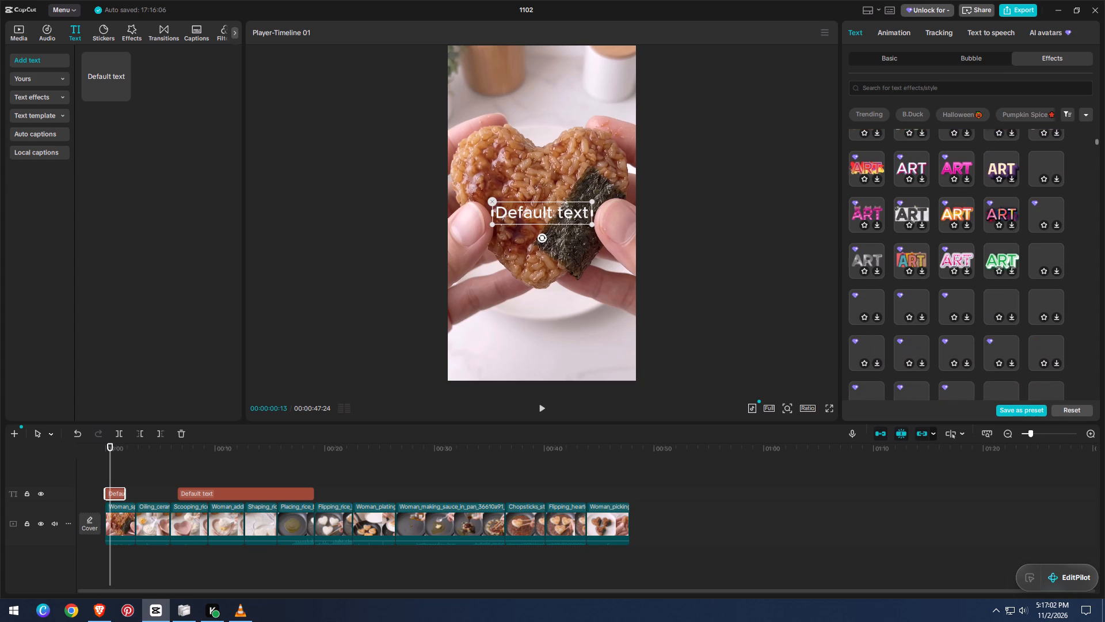
{"action": "scroll", "coordinate": [1087, 340], "scroll_direction": "down", "scroll_amount": 5}
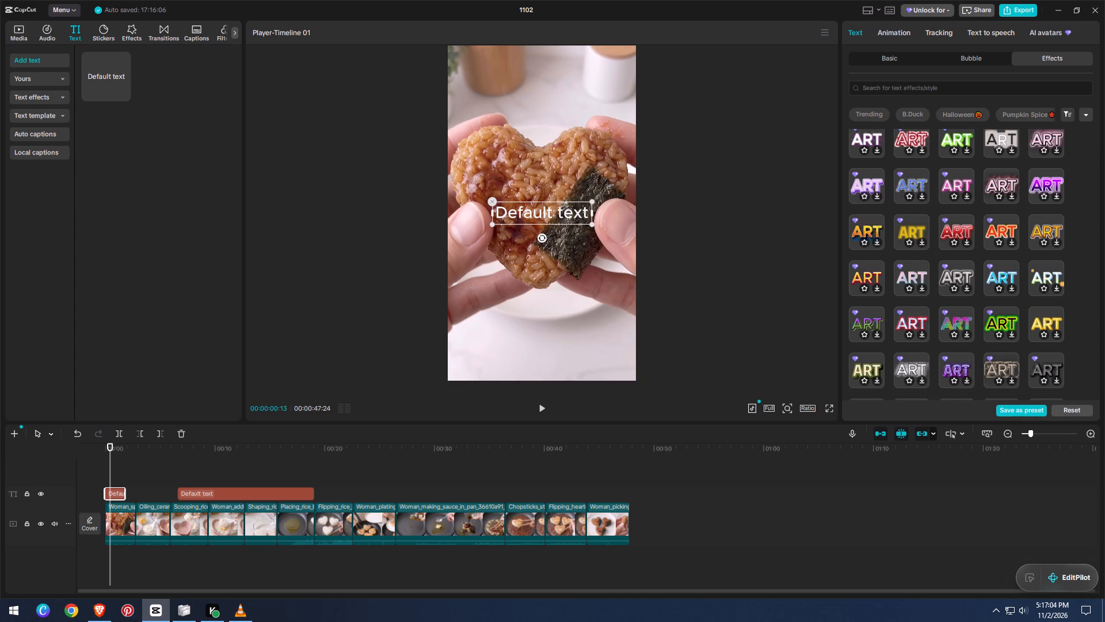
Compare the Trending, Pumpkin Spice and Classic text effect categories for the opening text.
{"action": "left_click", "coordinate": [872, 114]}
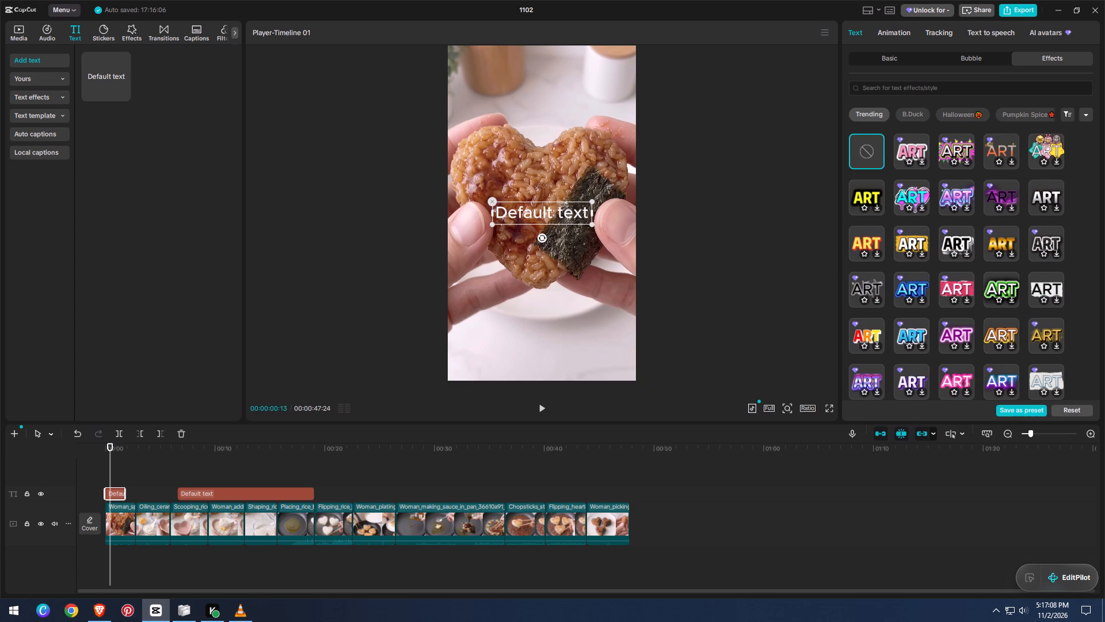
{"action": "scroll", "coordinate": [1088, 282], "scroll_direction": "down", "scroll_amount": 2}
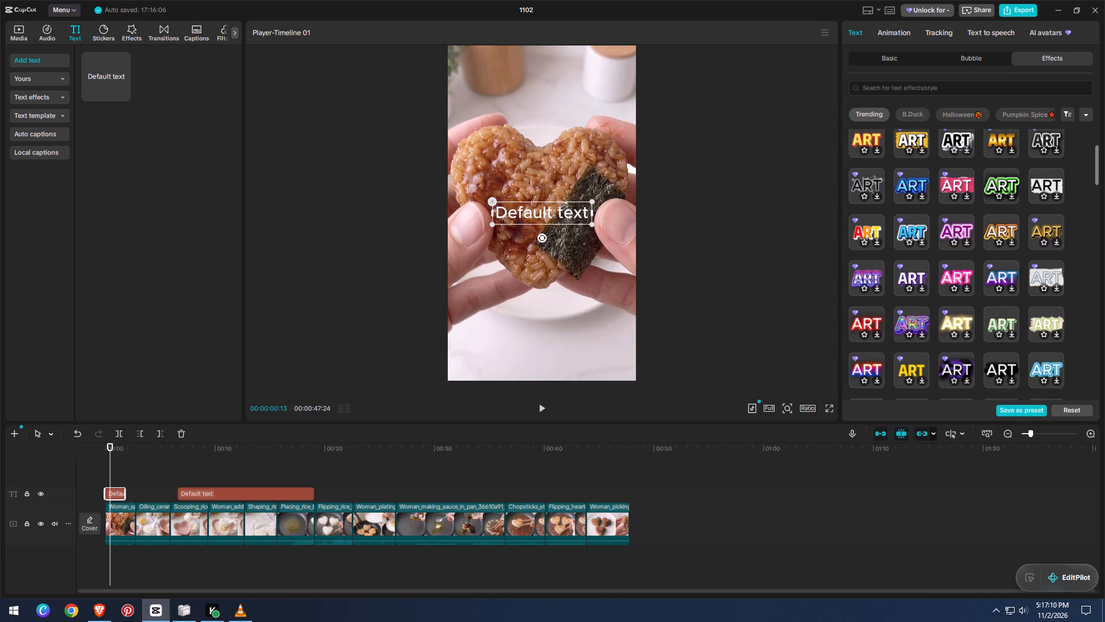
{"action": "scroll", "coordinate": [1089, 278], "scroll_direction": "down", "scroll_amount": 2}
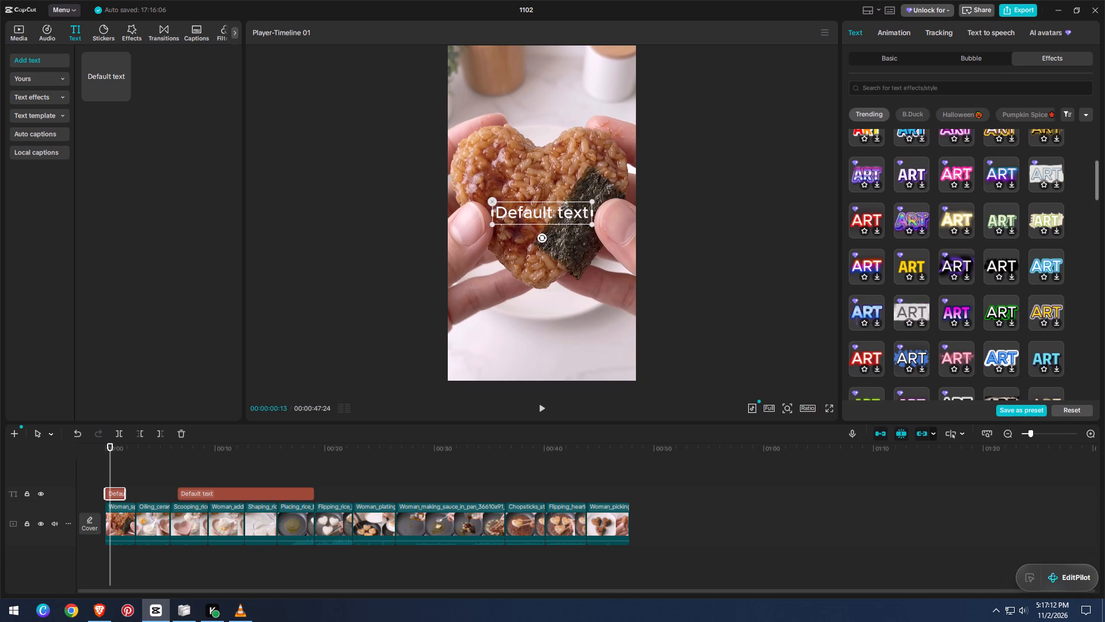
{"action": "scroll", "coordinate": [1089, 278], "scroll_direction": "down", "scroll_amount": 5}
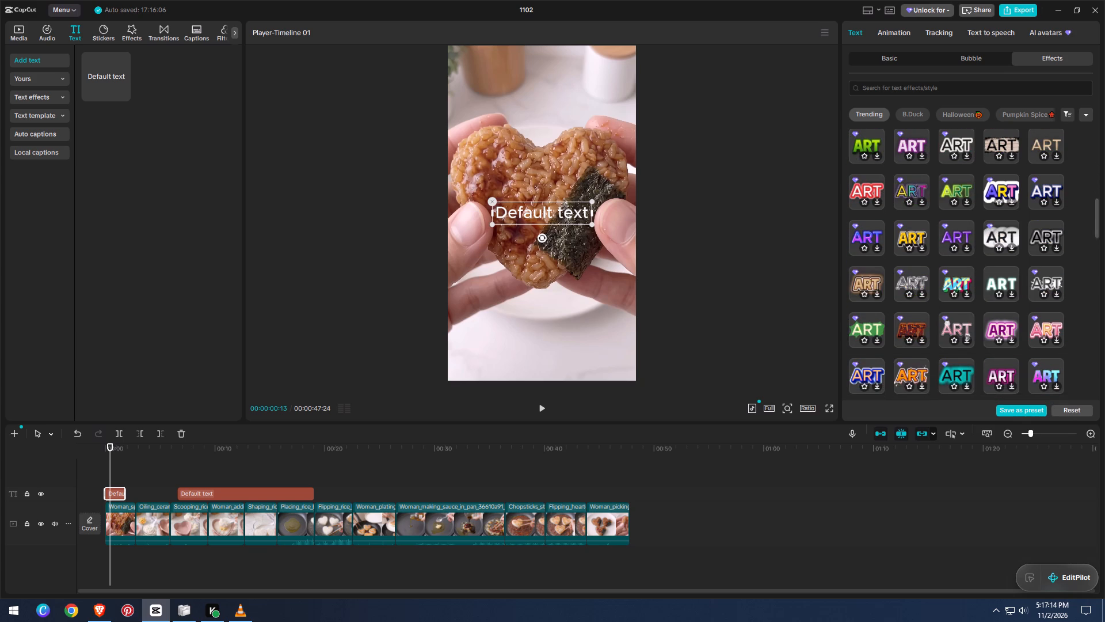
{"action": "left_click", "coordinate": [1027, 112]}
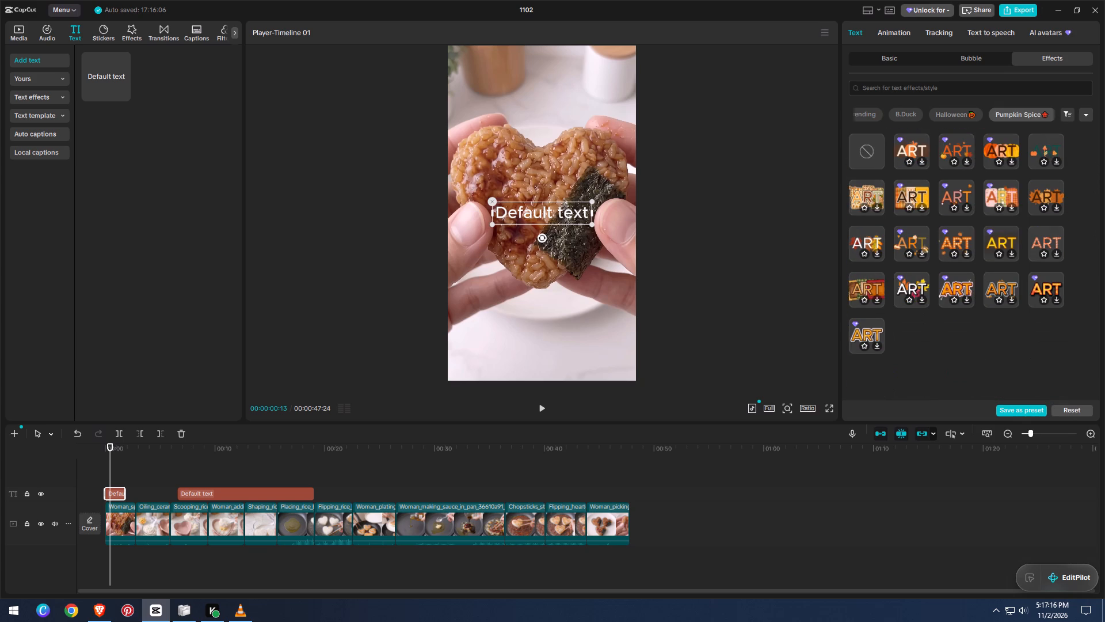
{"action": "left_click", "coordinate": [1088, 117]}
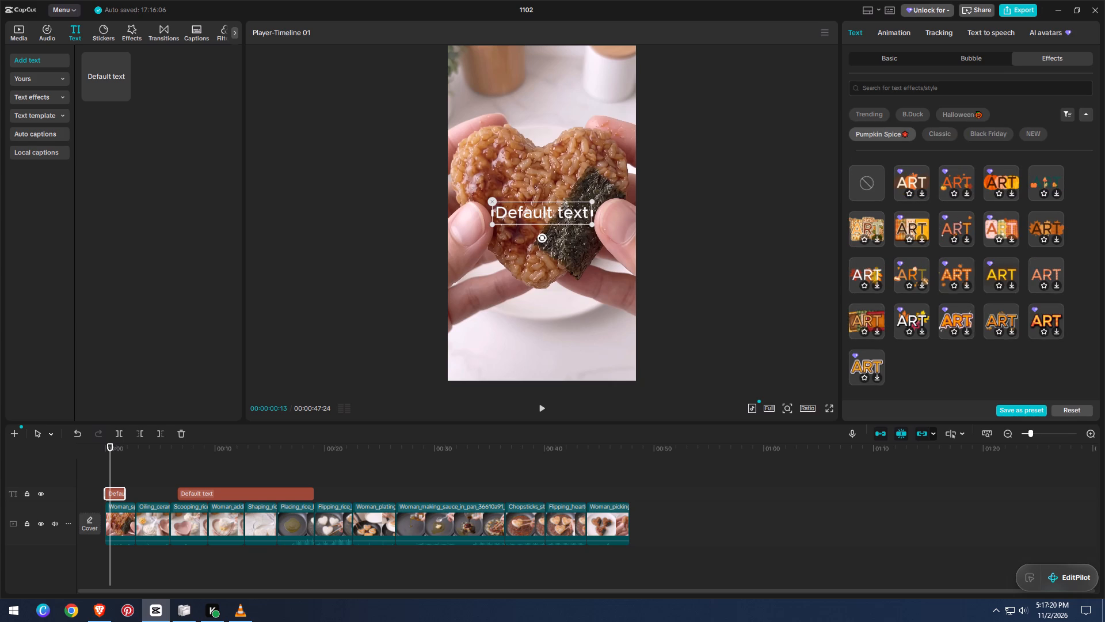
{"action": "left_click", "coordinate": [943, 136]}
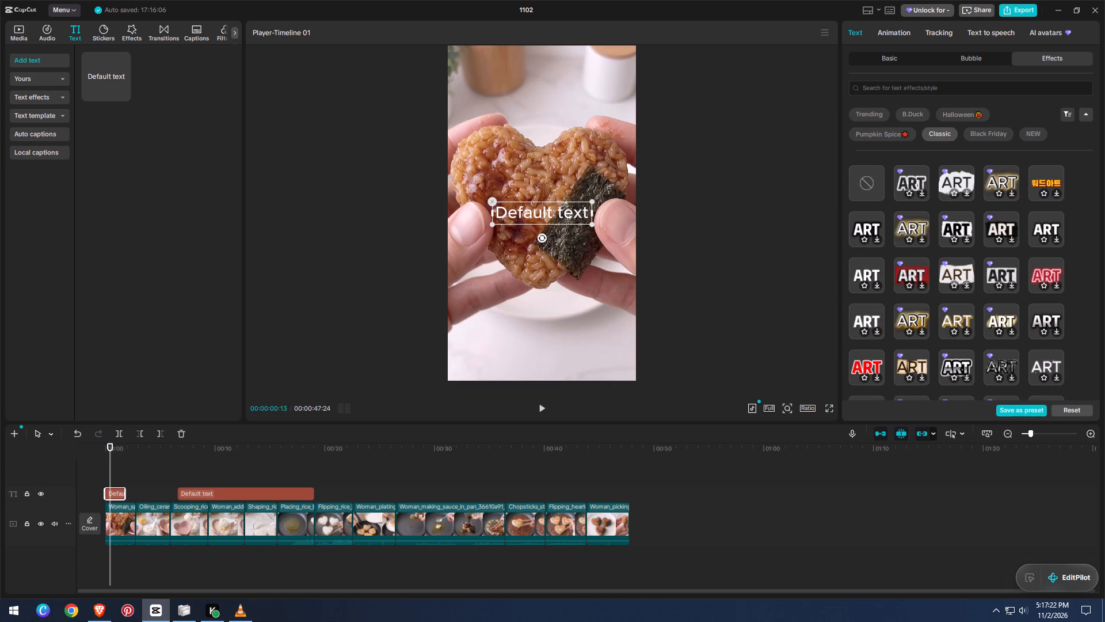
{"action": "scroll", "coordinate": [1088, 318], "scroll_direction": "down", "scroll_amount": 2}
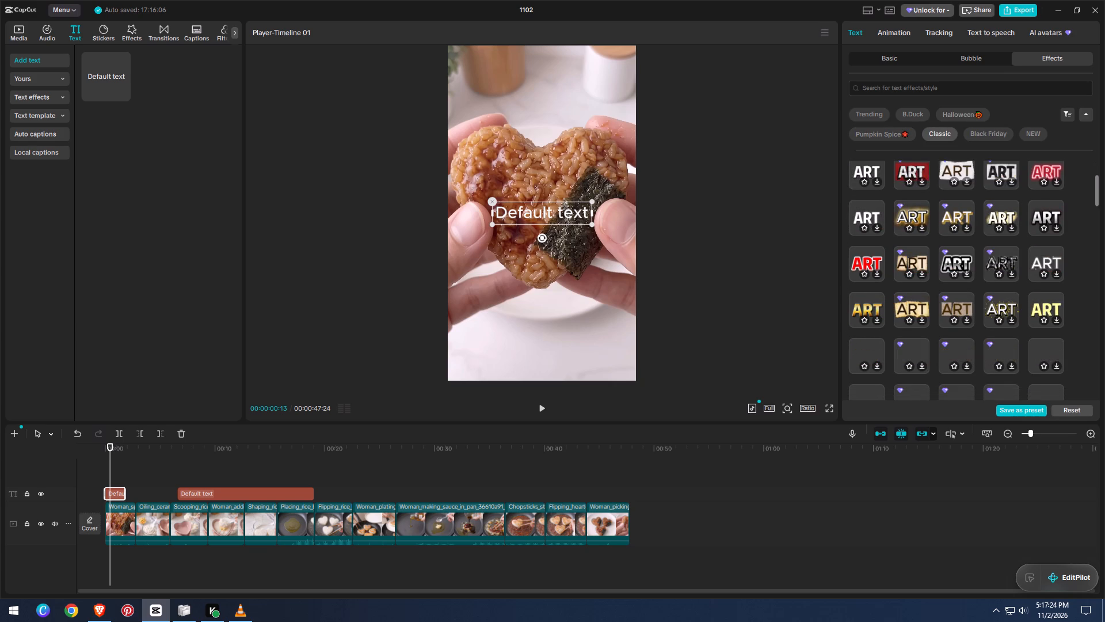
{"action": "scroll", "coordinate": [1088, 318], "scroll_direction": "down", "scroll_amount": 6}
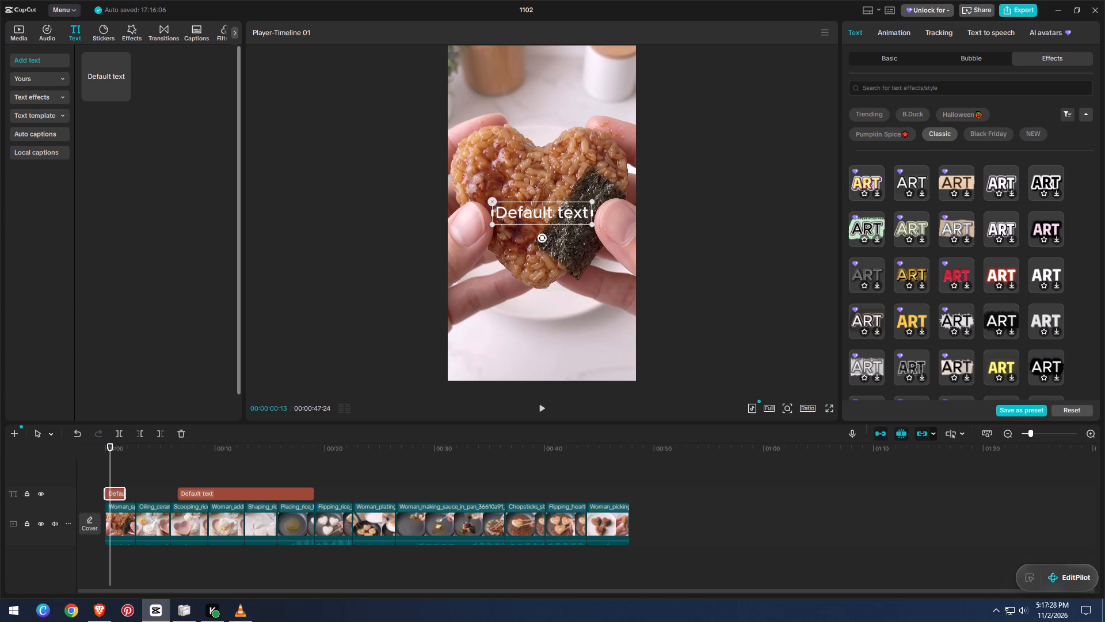
Look through the Trending text templates for a design suited to the opening text.
{"action": "left_click", "coordinate": [45, 122]}
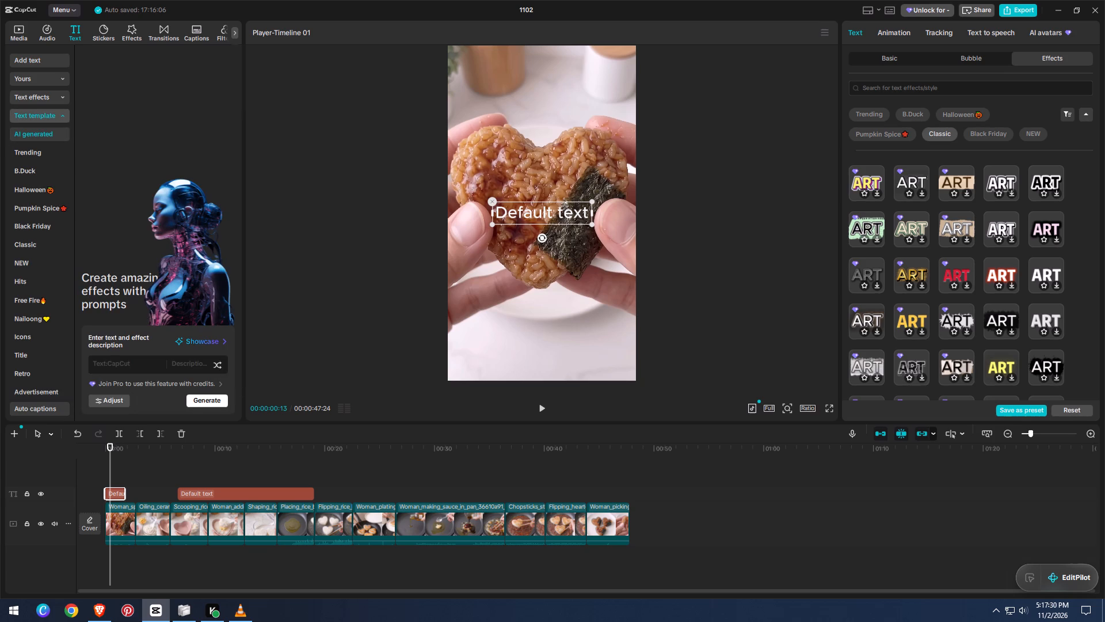
{"action": "left_click", "coordinate": [42, 149]}
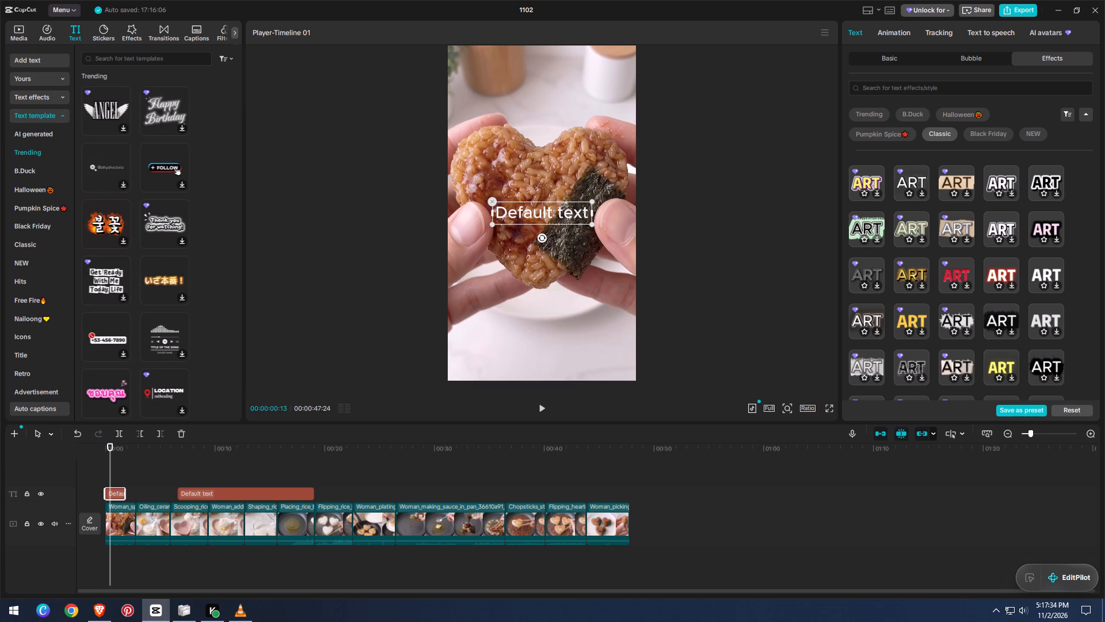
{"action": "scroll", "coordinate": [216, 239], "scroll_direction": "down", "scroll_amount": 2}
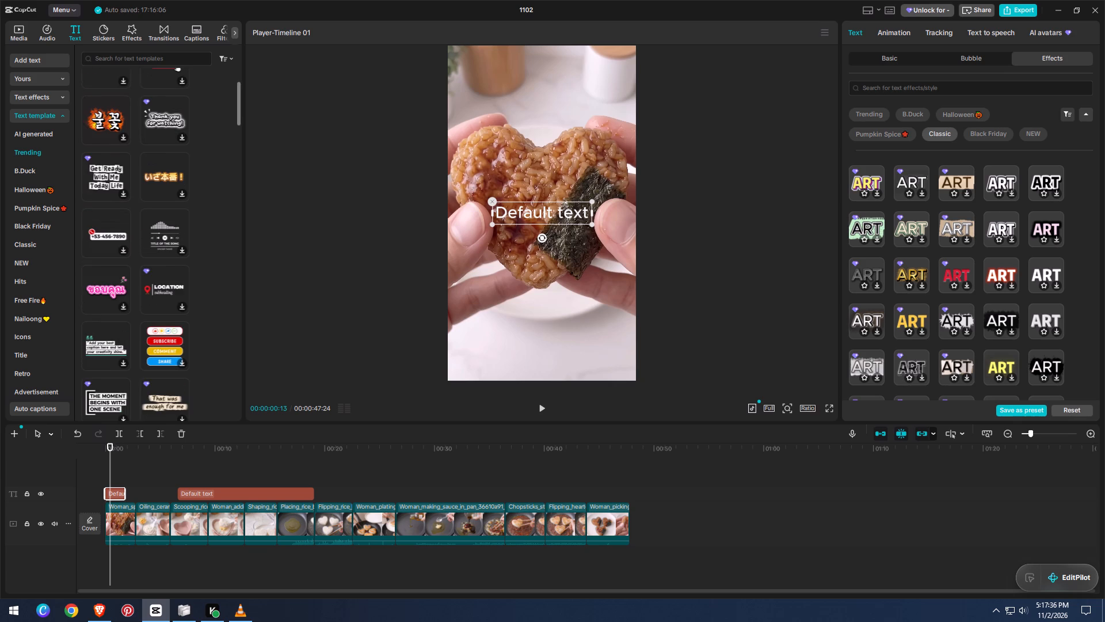
{"action": "scroll", "coordinate": [216, 239], "scroll_direction": "down", "scroll_amount": 3}
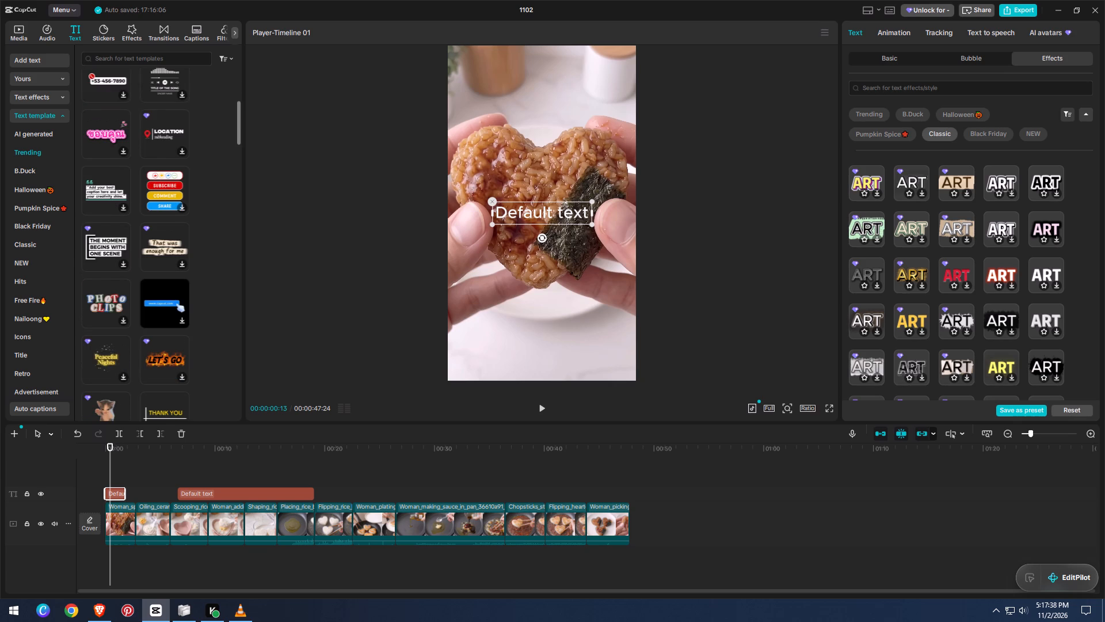
{"action": "scroll", "coordinate": [216, 239], "scroll_direction": "down", "scroll_amount": 3}
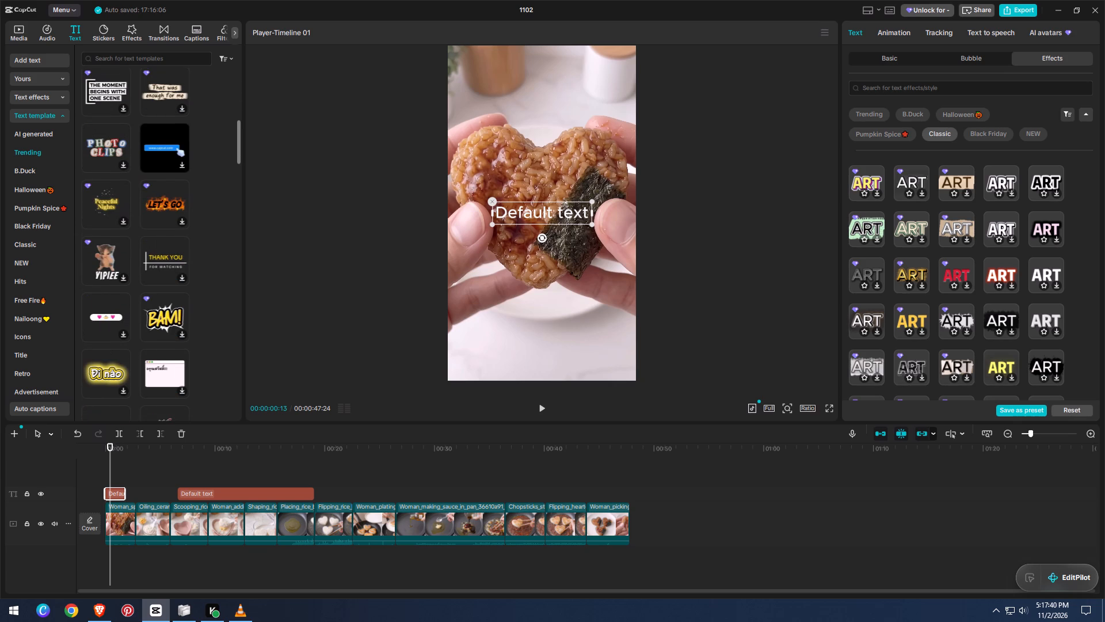
{"action": "scroll", "coordinate": [216, 239], "scroll_direction": "down", "scroll_amount": 3}
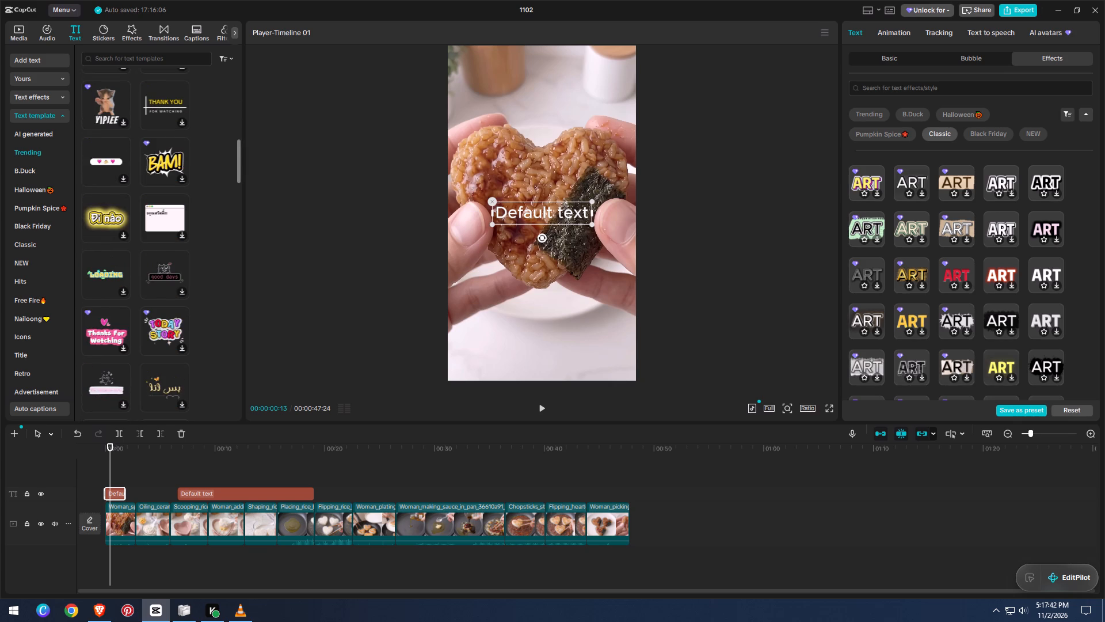
{"action": "scroll", "coordinate": [216, 239], "scroll_direction": "down", "scroll_amount": 5}
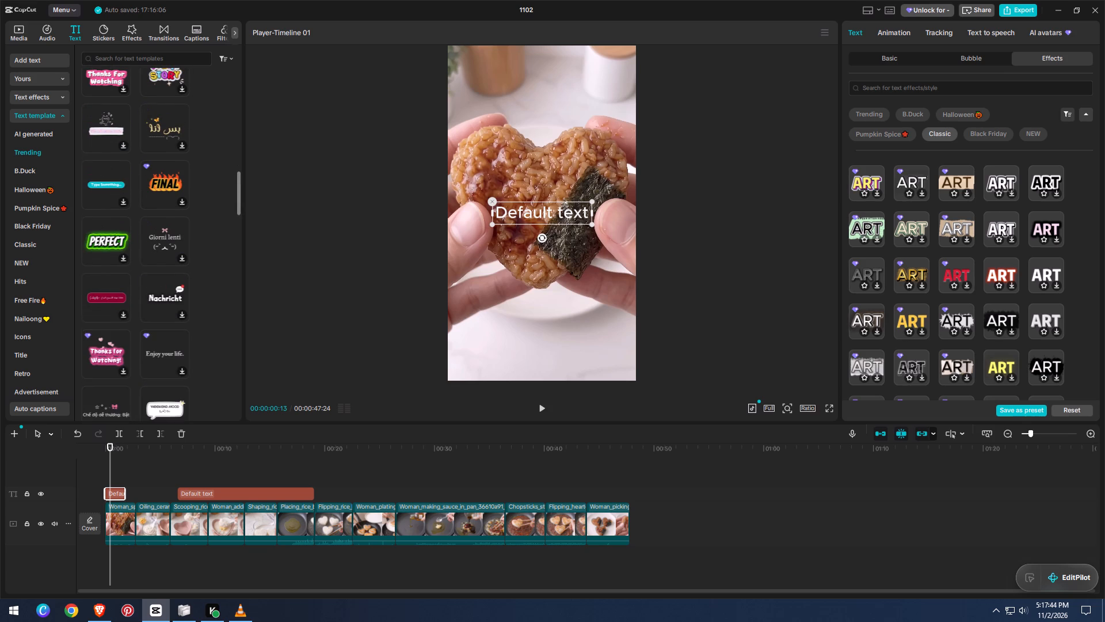
{"action": "scroll", "coordinate": [216, 239], "scroll_direction": "down", "scroll_amount": 2}
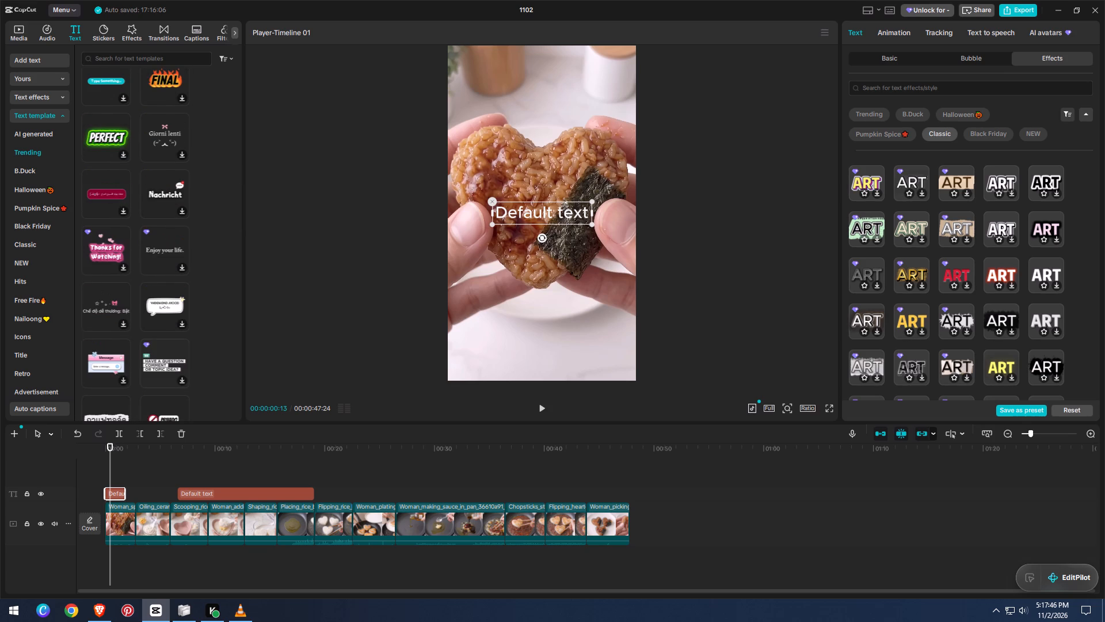
{"action": "scroll", "coordinate": [216, 239], "scroll_direction": "down", "scroll_amount": 1}
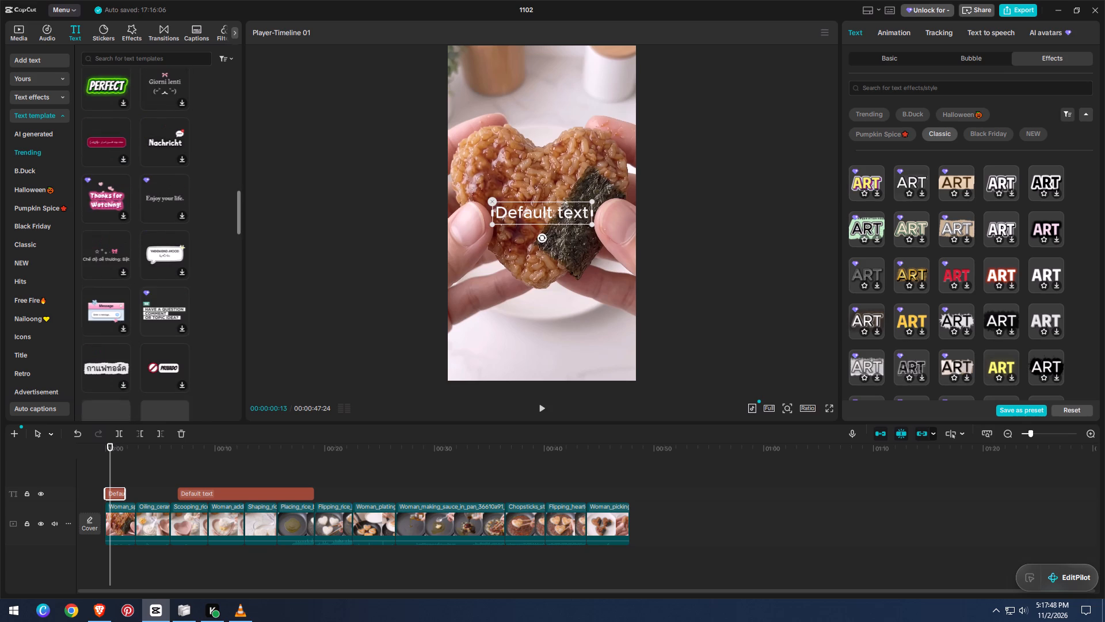
{"action": "scroll", "coordinate": [216, 239], "scroll_direction": "down", "scroll_amount": 4}
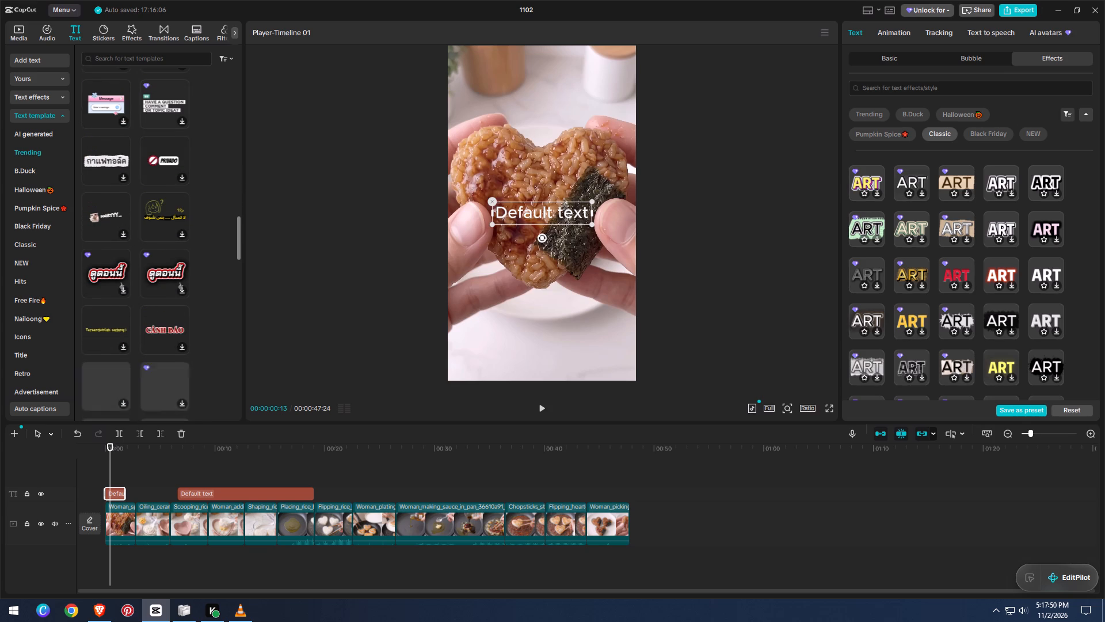
{"action": "scroll", "coordinate": [216, 239], "scroll_direction": "down", "scroll_amount": 1}
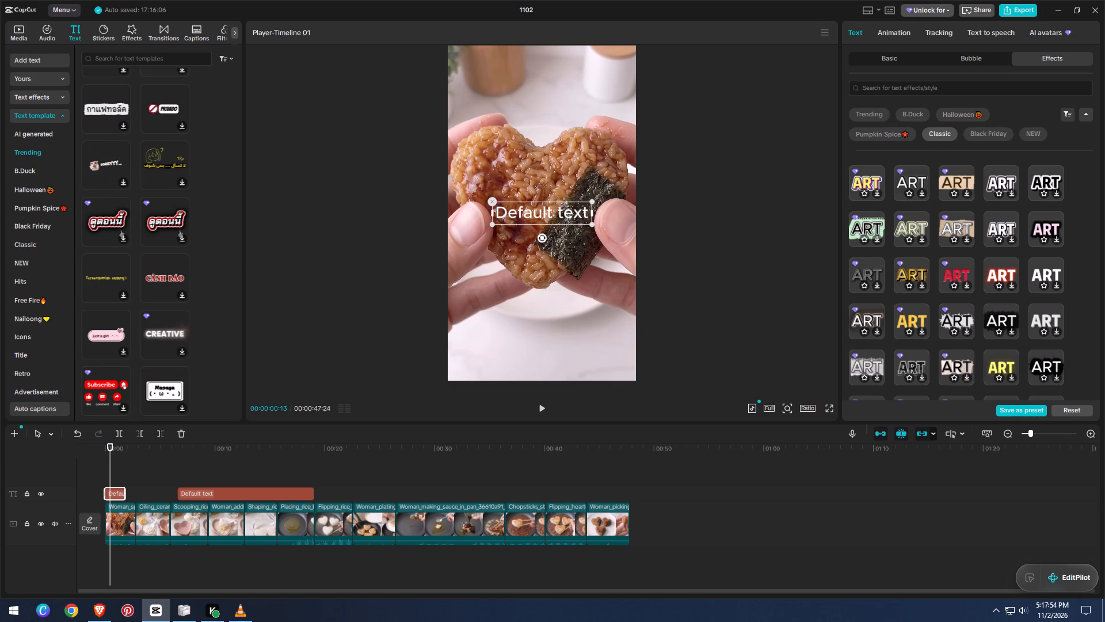
{"action": "scroll", "coordinate": [216, 239], "scroll_direction": "down", "scroll_amount": 1}
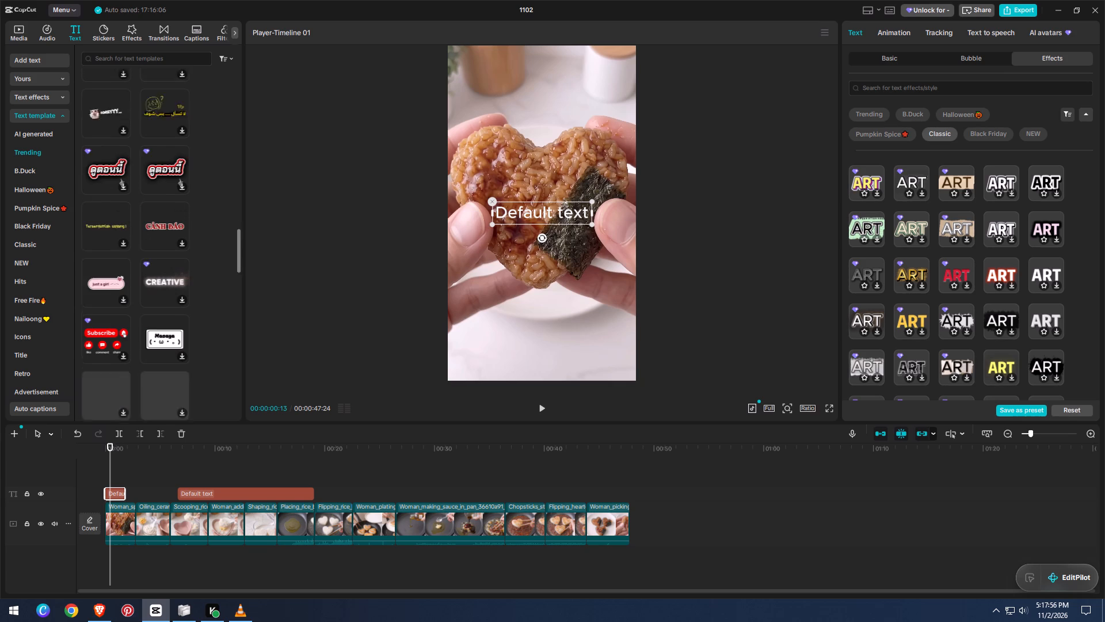
{"action": "scroll", "coordinate": [216, 239], "scroll_direction": "down", "scroll_amount": 3}
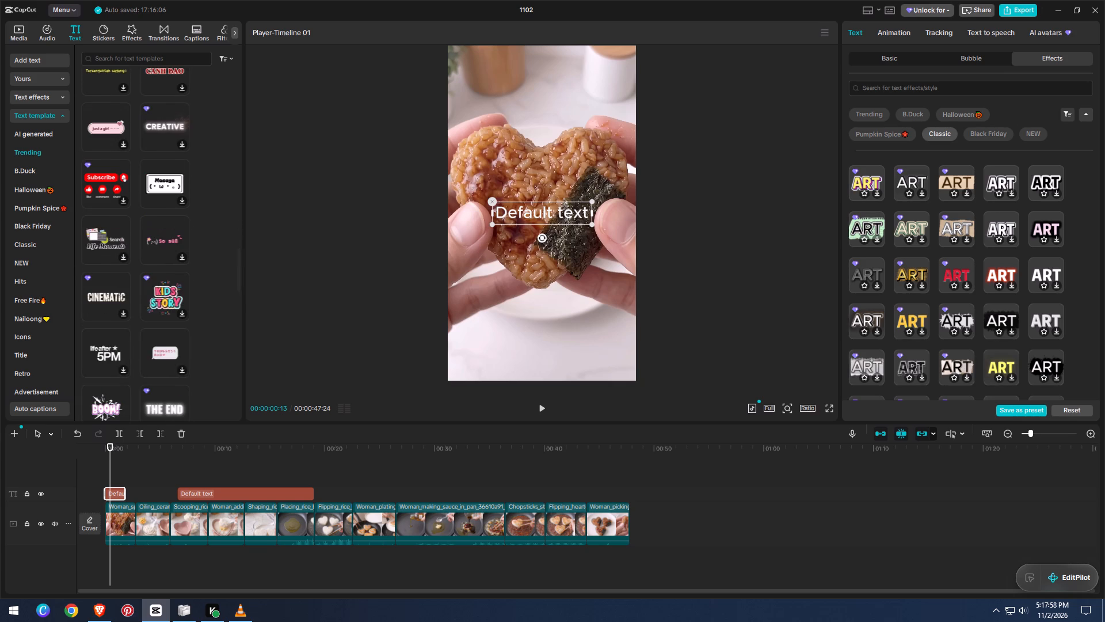
{"action": "scroll", "coordinate": [216, 239], "scroll_direction": "down", "scroll_amount": 3}
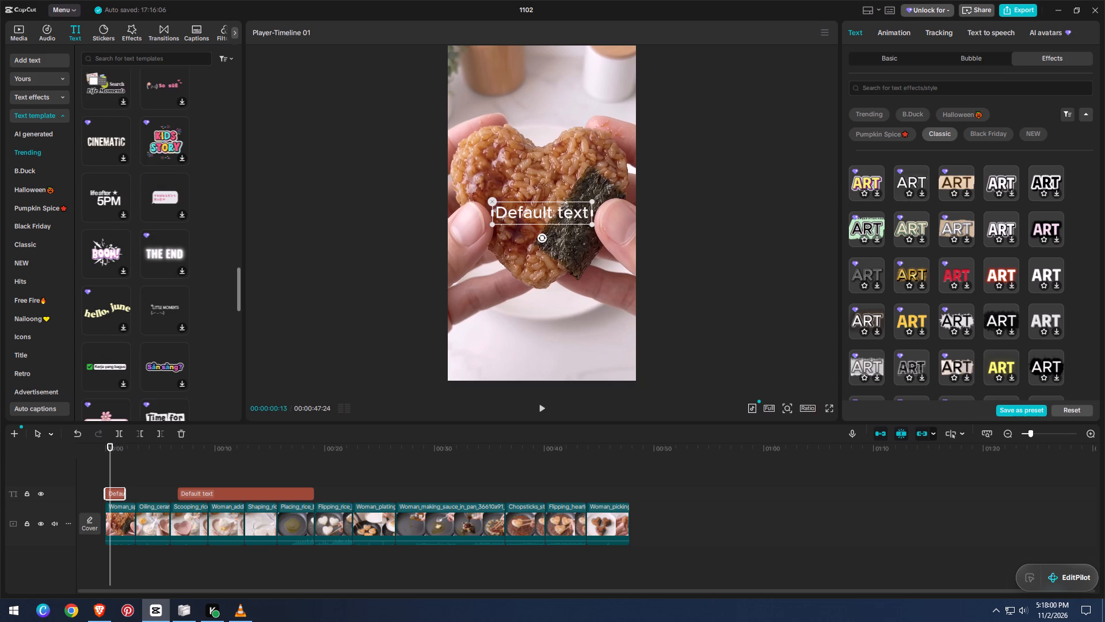
{"action": "scroll", "coordinate": [216, 239], "scroll_direction": "down", "scroll_amount": 3}
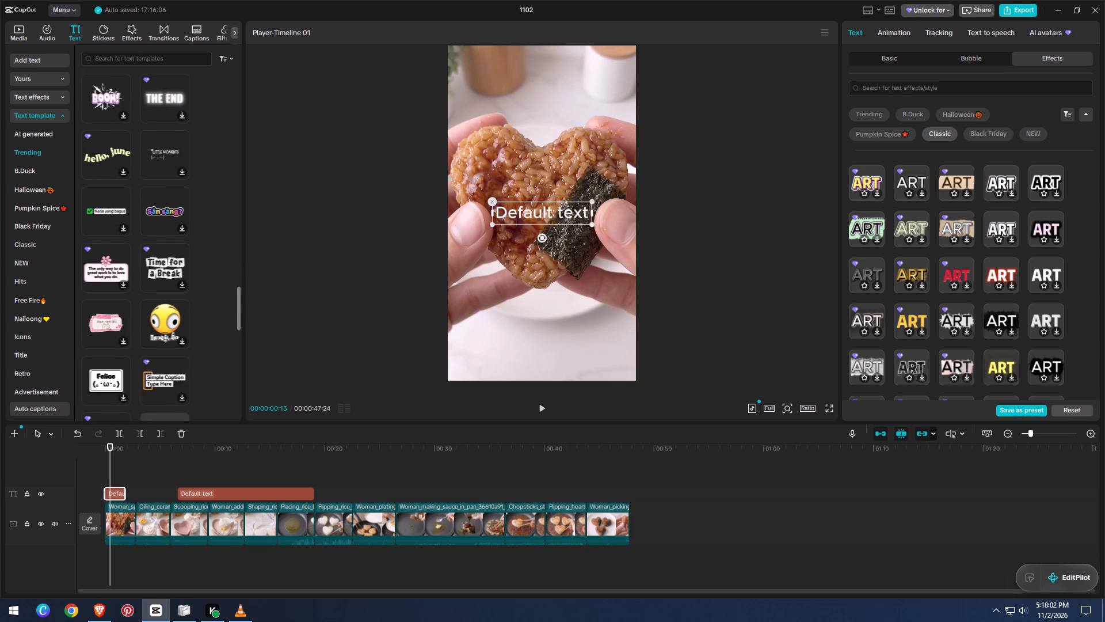
{"action": "scroll", "coordinate": [216, 239], "scroll_direction": "down", "scroll_amount": 6}
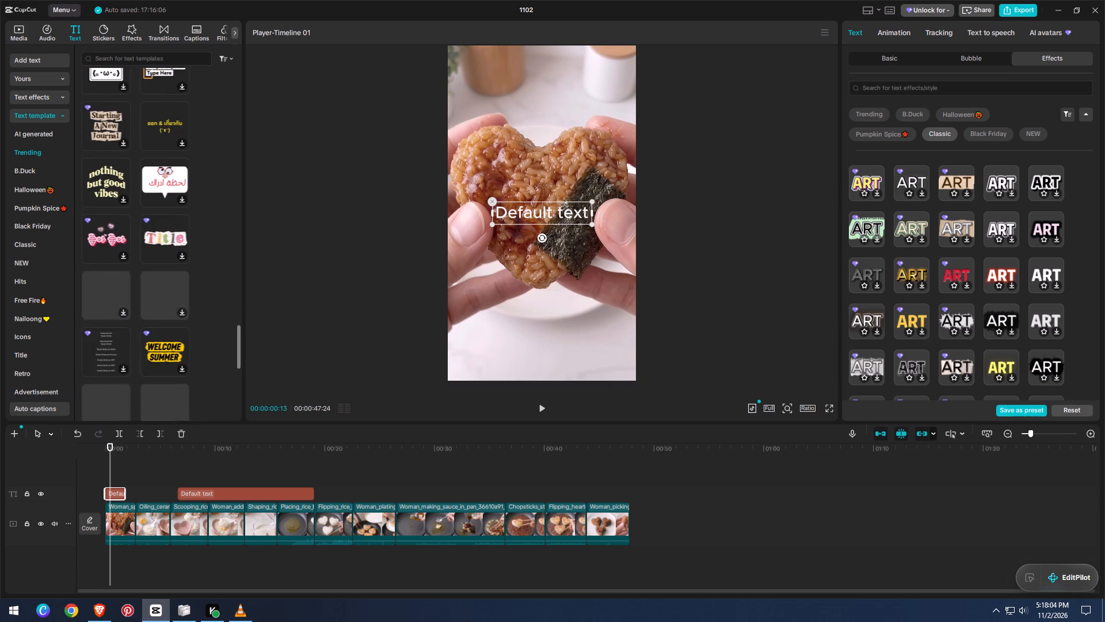
{"action": "scroll", "coordinate": [216, 239], "scroll_direction": "down", "scroll_amount": 5}
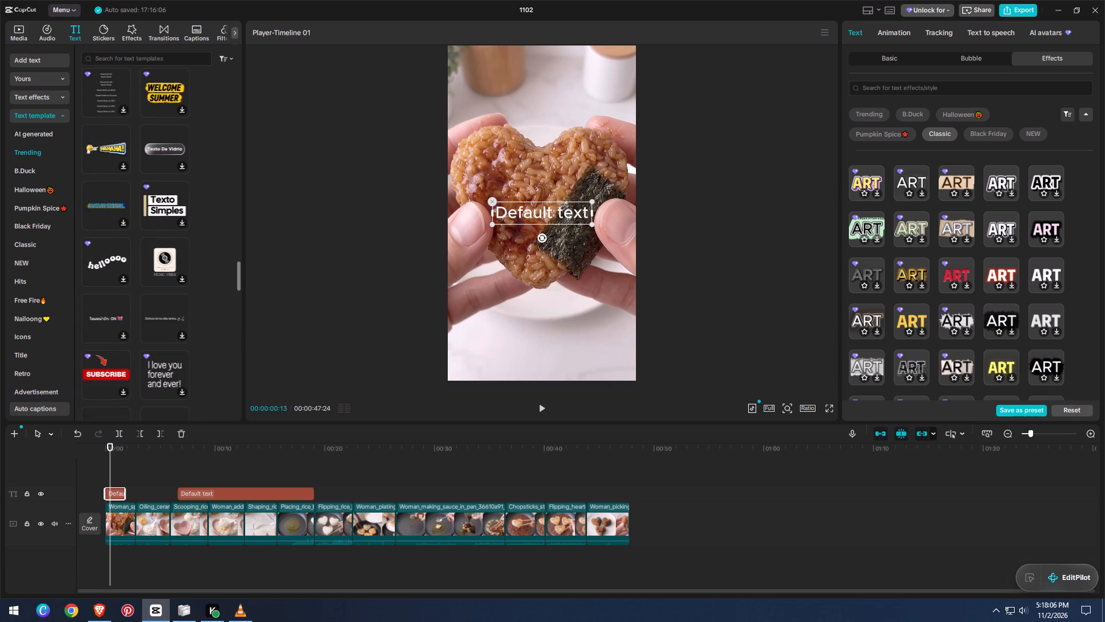
{"action": "scroll", "coordinate": [216, 239], "scroll_direction": "down", "scroll_amount": 3}
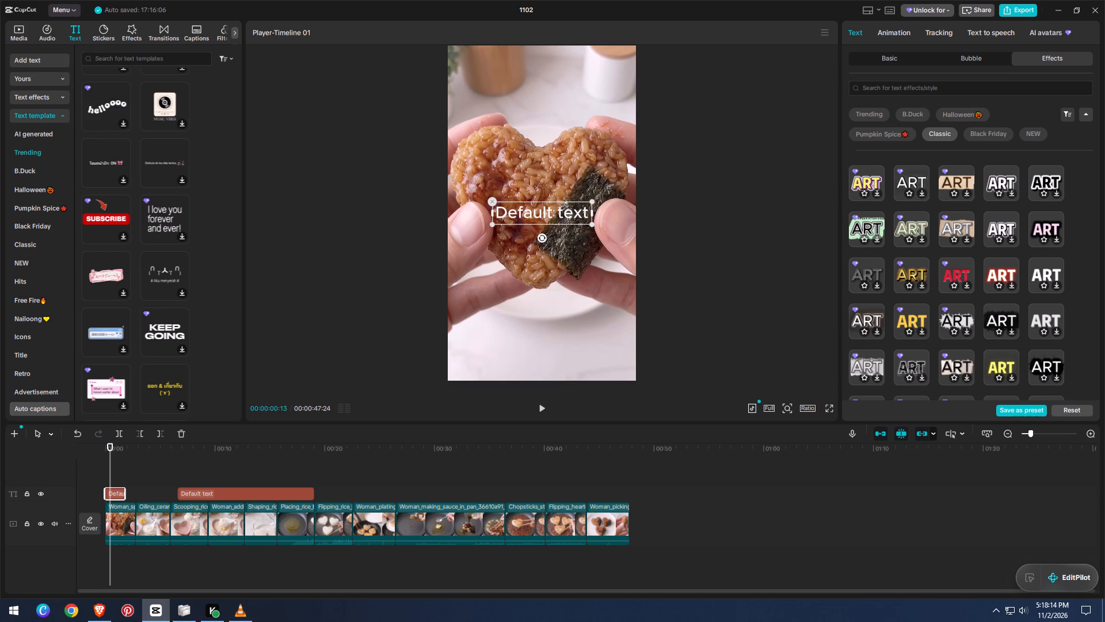
Look through the Title category of text templates for a heading style that suits the cooking short.
{"action": "left_click", "coordinate": [31, 356]}
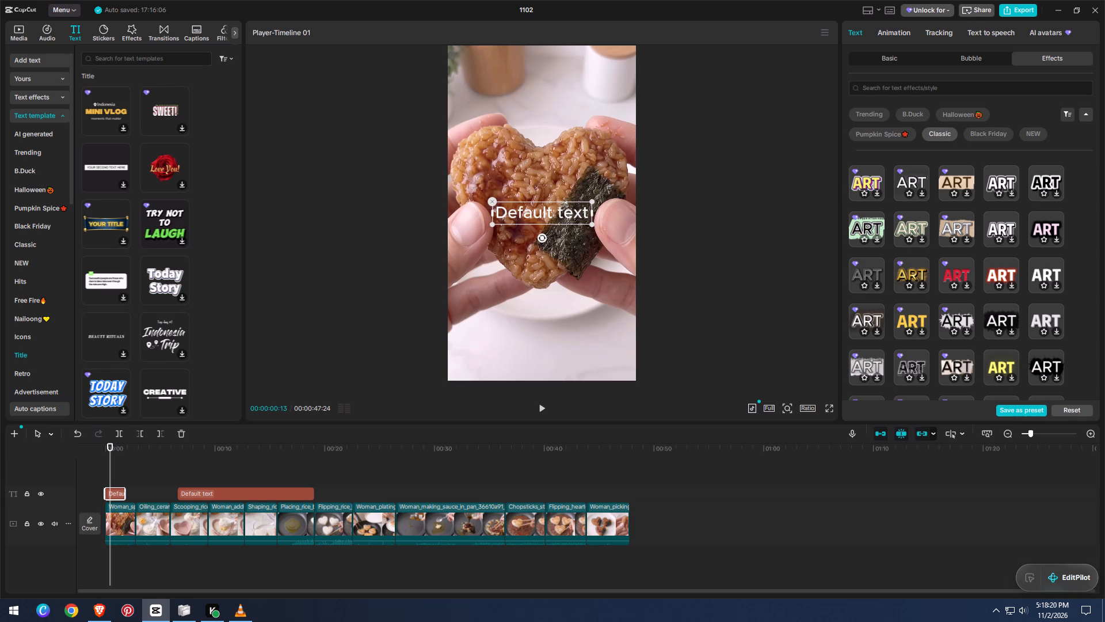
{"action": "scroll", "coordinate": [198, 312], "scroll_direction": "down", "scroll_amount": 2}
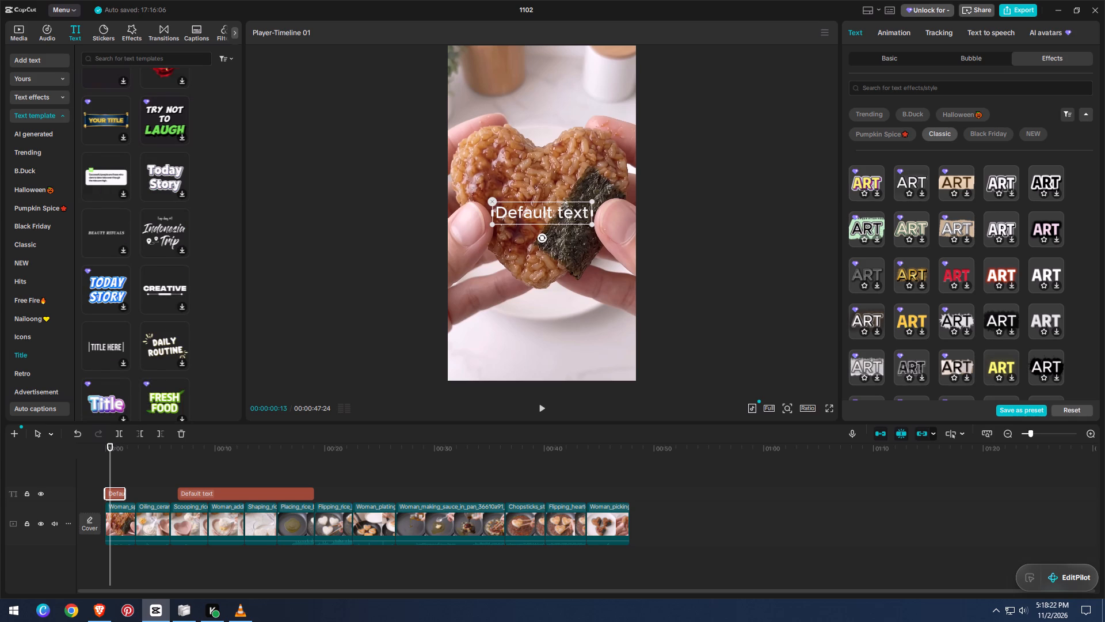
{"action": "scroll", "coordinate": [204, 312], "scroll_direction": "down", "scroll_amount": 1}
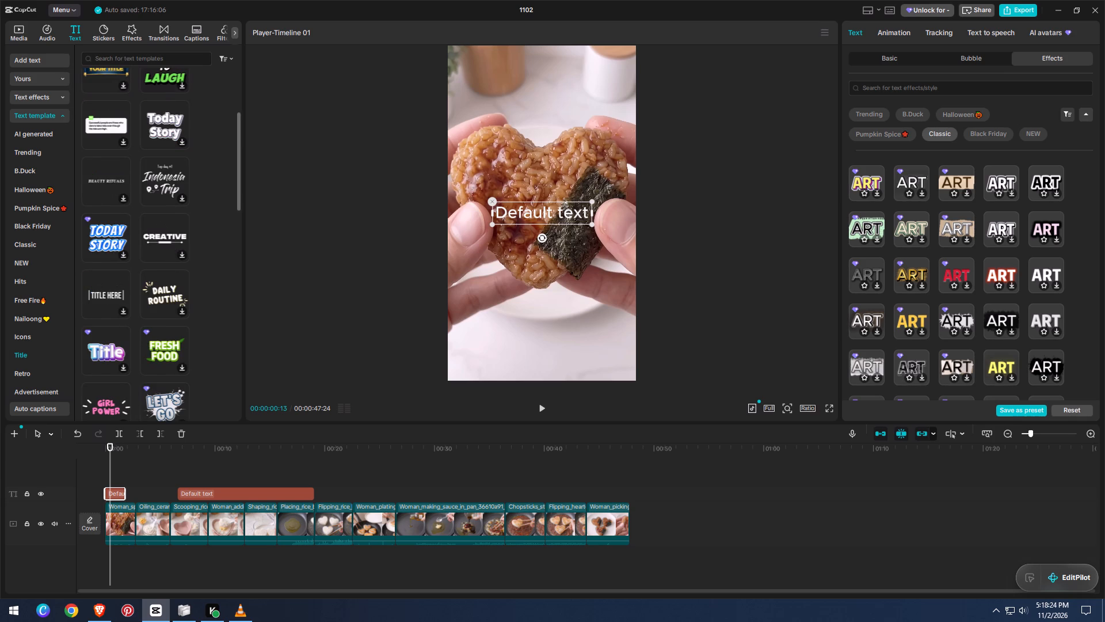
{"action": "scroll", "coordinate": [204, 312], "scroll_direction": "down", "scroll_amount": 4}
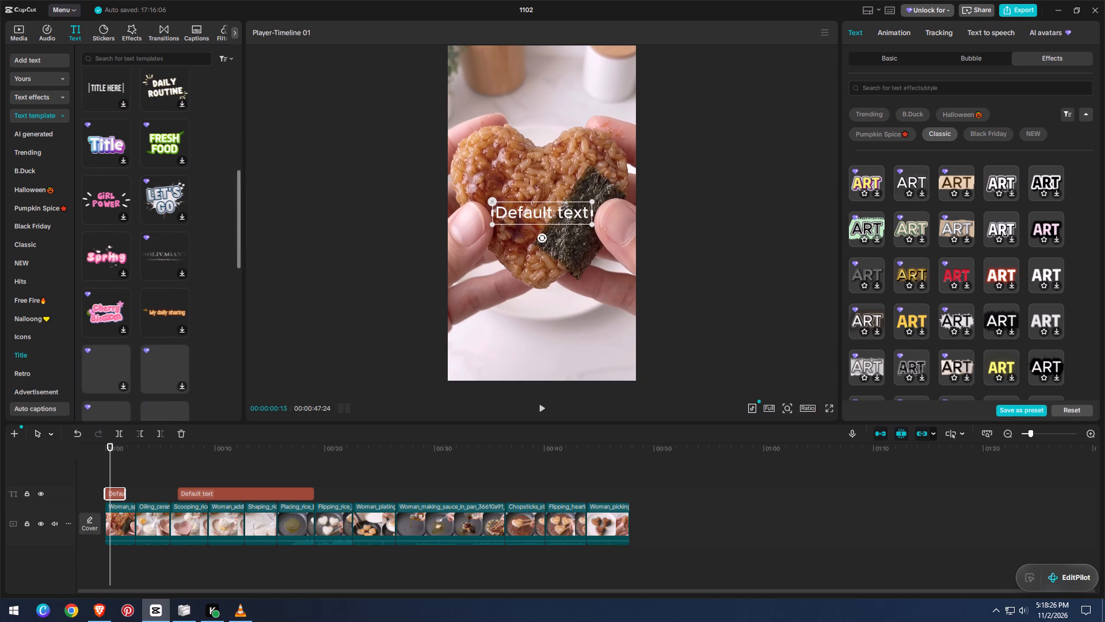
{"action": "scroll", "coordinate": [208, 310], "scroll_direction": "down", "scroll_amount": 5}
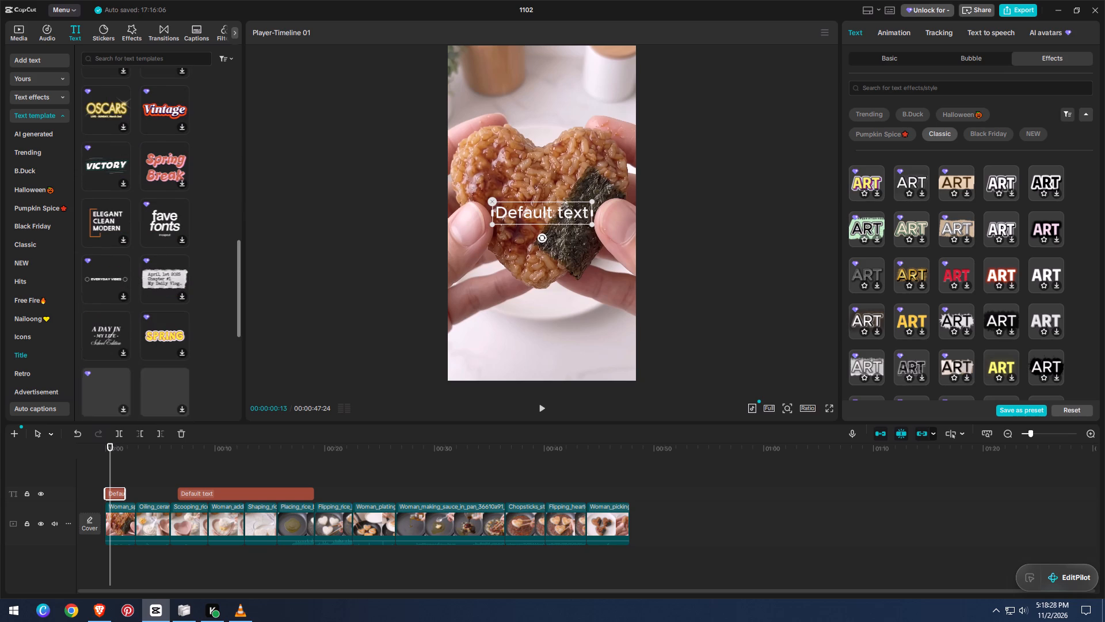
{"action": "scroll", "coordinate": [211, 306], "scroll_direction": "down", "scroll_amount": 5}
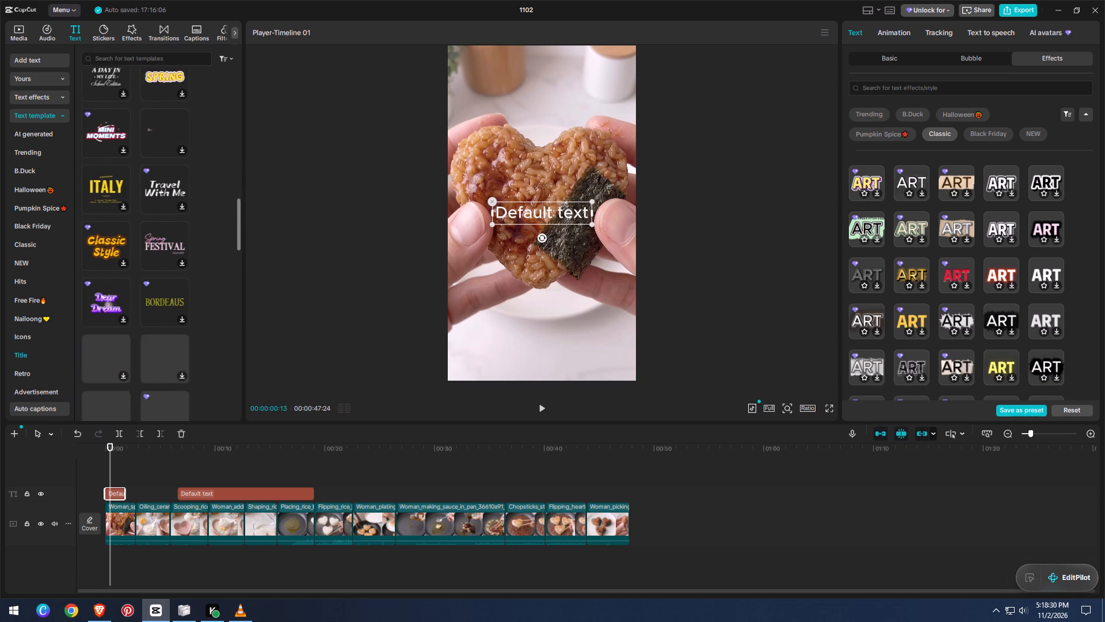
{"action": "scroll", "coordinate": [211, 306], "scroll_direction": "down", "scroll_amount": 1}
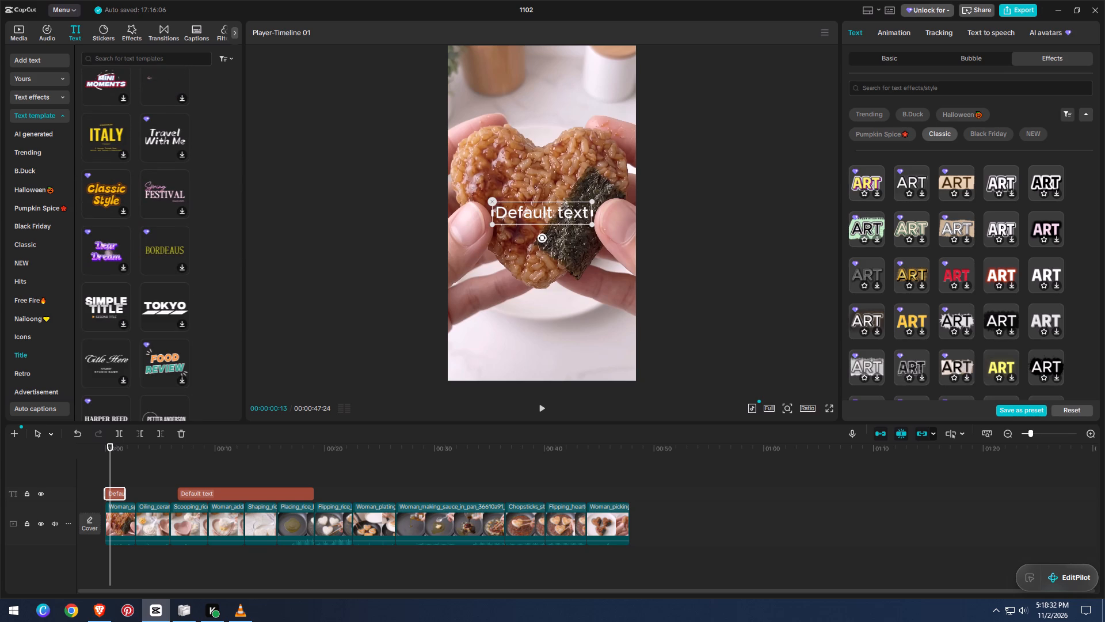
{"action": "scroll", "coordinate": [215, 325], "scroll_direction": "down", "scroll_amount": 1}
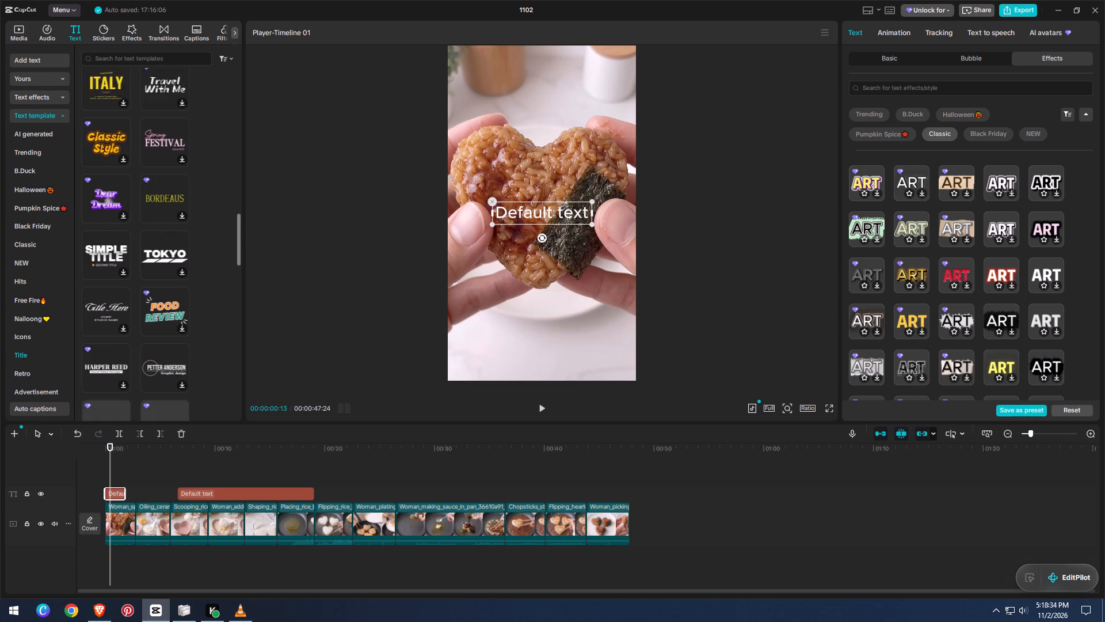
{"action": "scroll", "coordinate": [215, 325], "scroll_direction": "down", "scroll_amount": 1}
{"action": "scroll", "coordinate": [188, 372], "scroll_direction": "down", "scroll_amount": 7}
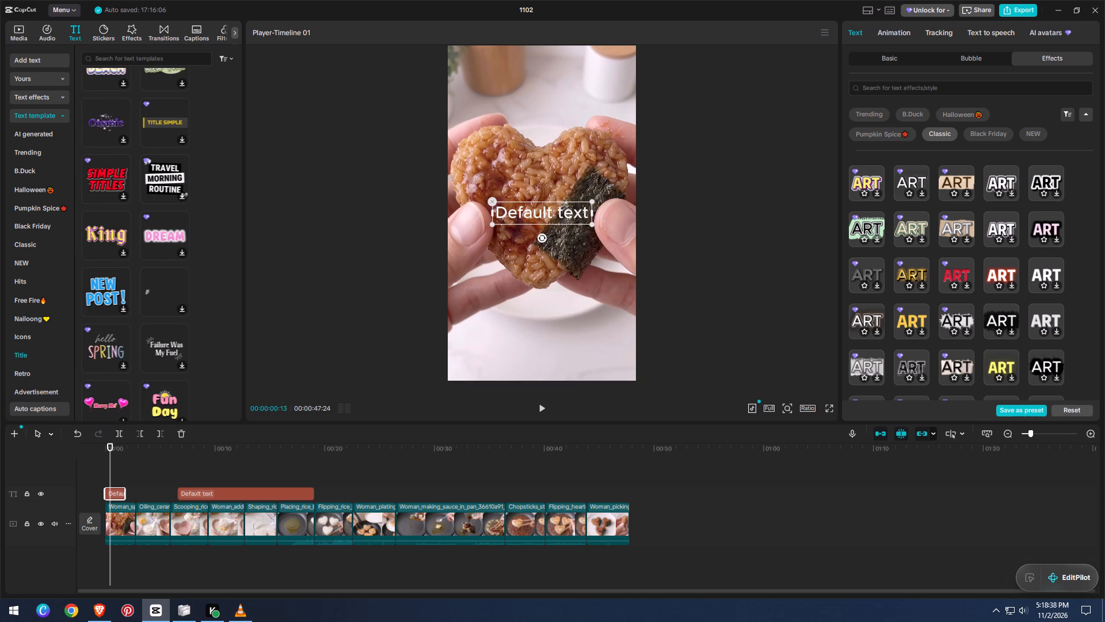
{"action": "scroll", "coordinate": [217, 370], "scroll_direction": "down", "scroll_amount": 3}
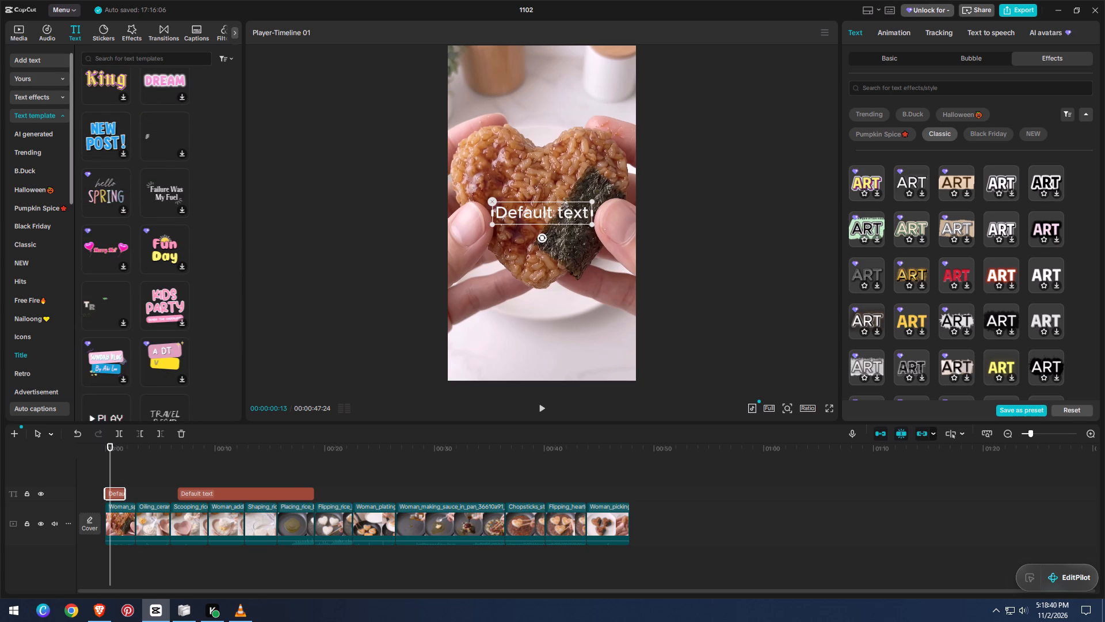
Check the Vlog text templates and the saved favorites and presets for a usable text style.
{"action": "scroll", "coordinate": [54, 384], "scroll_direction": "down", "scroll_amount": 2}
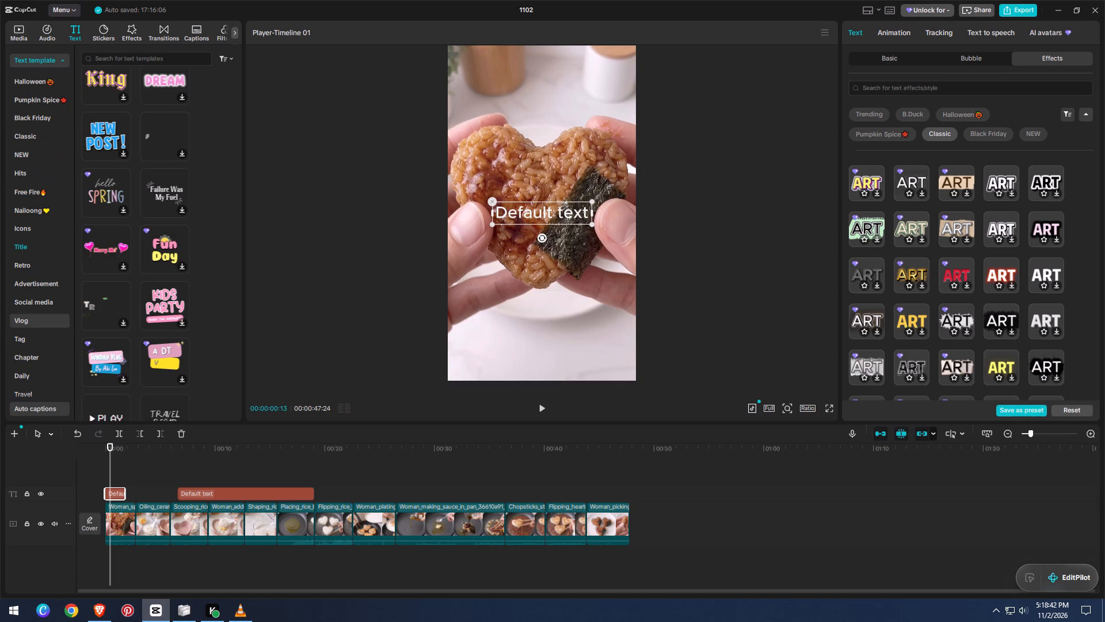
{"action": "left_click", "coordinate": [49, 319]}
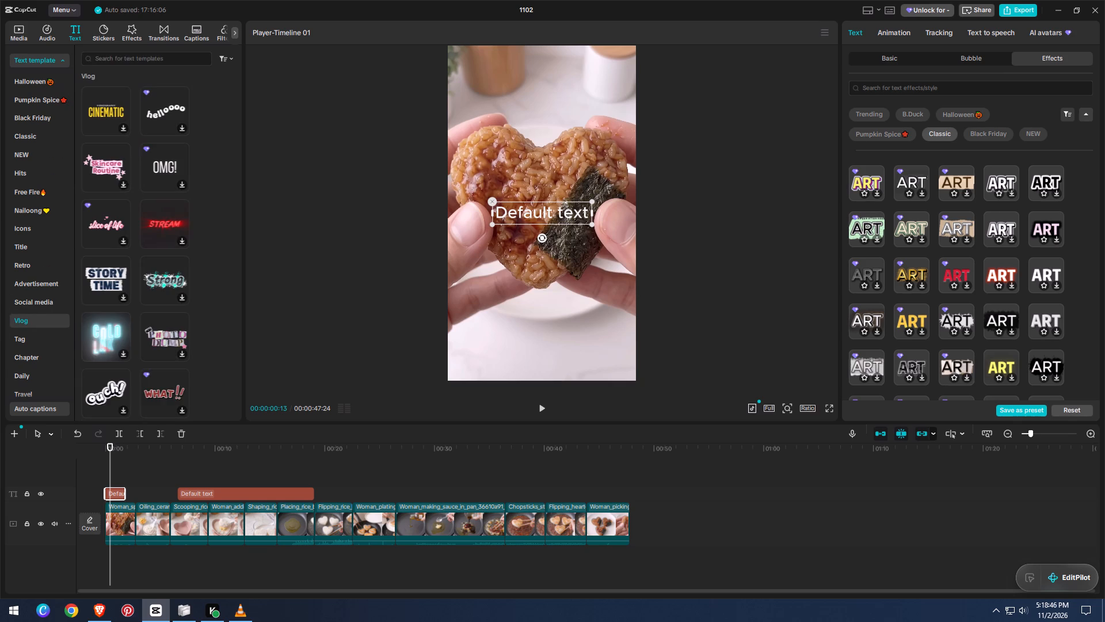
{"action": "scroll", "coordinate": [35, 142], "scroll_direction": "up", "scroll_amount": 2}
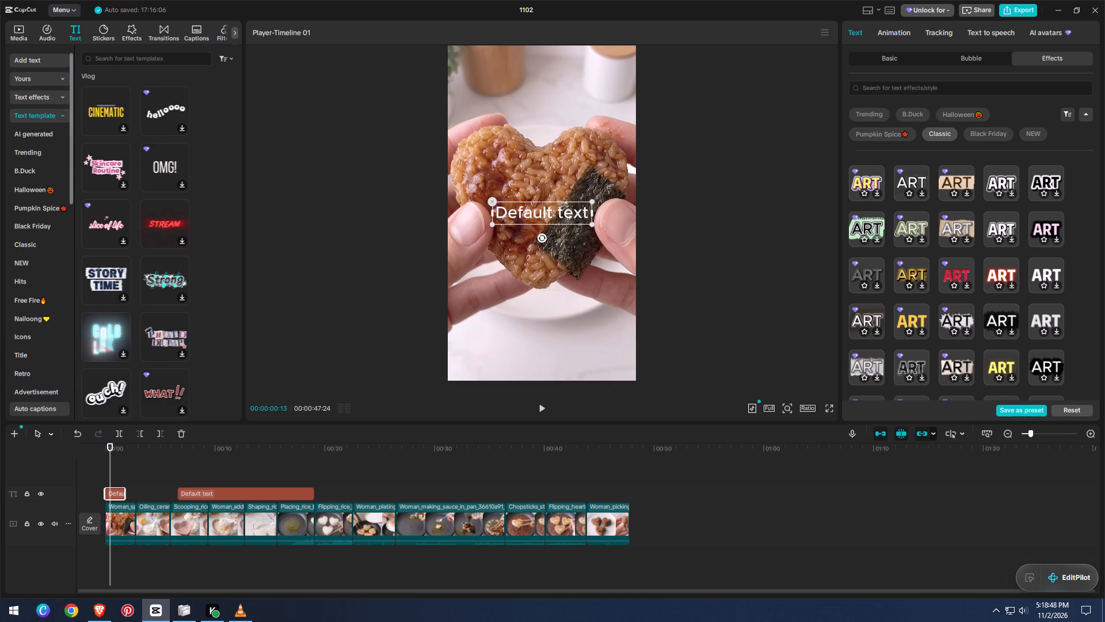
{"action": "left_click", "coordinate": [45, 79]}
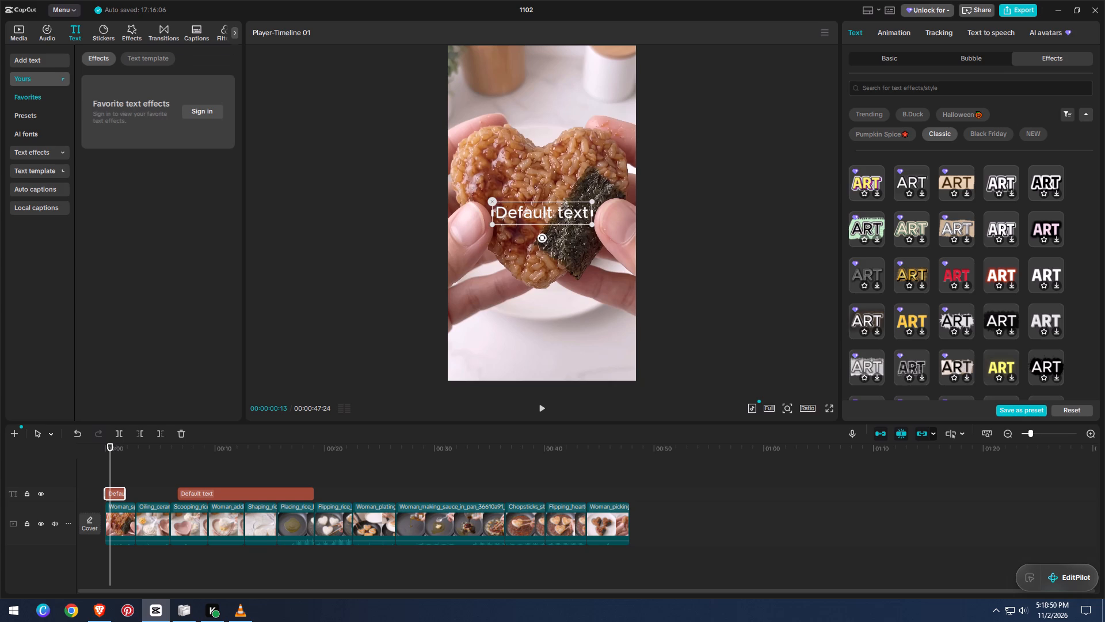
{"action": "left_click", "coordinate": [38, 120]}
{"action": "left_click", "coordinate": [58, 151]}
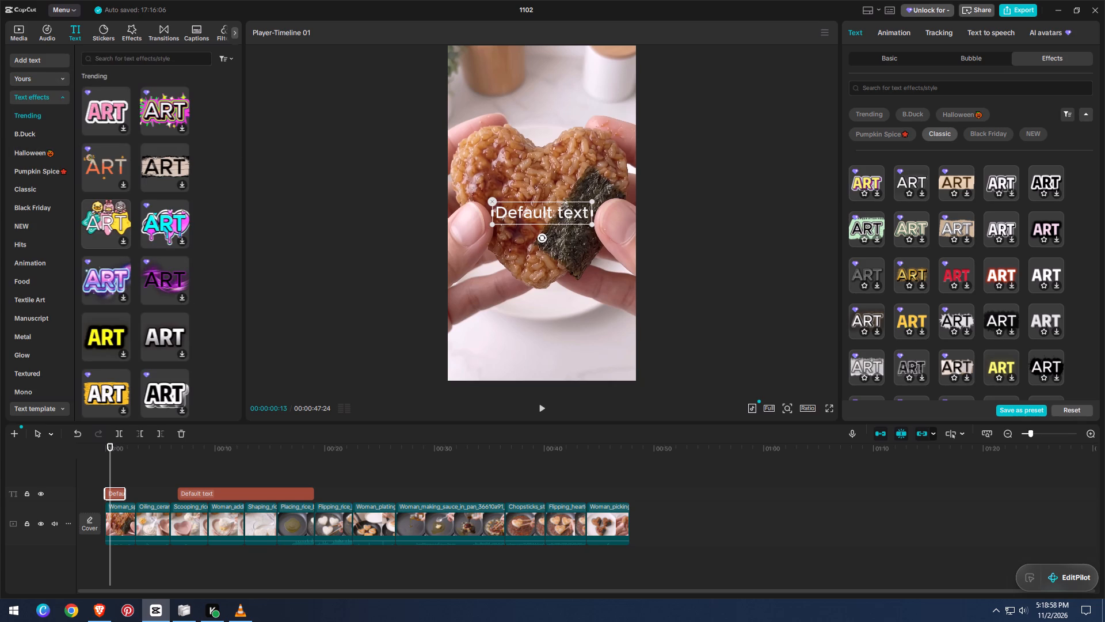
Look through the Trending and B.Duck text effects for a lettering style that suits the opening text.
{"action": "scroll", "coordinate": [211, 297], "scroll_direction": "down", "scroll_amount": 5}
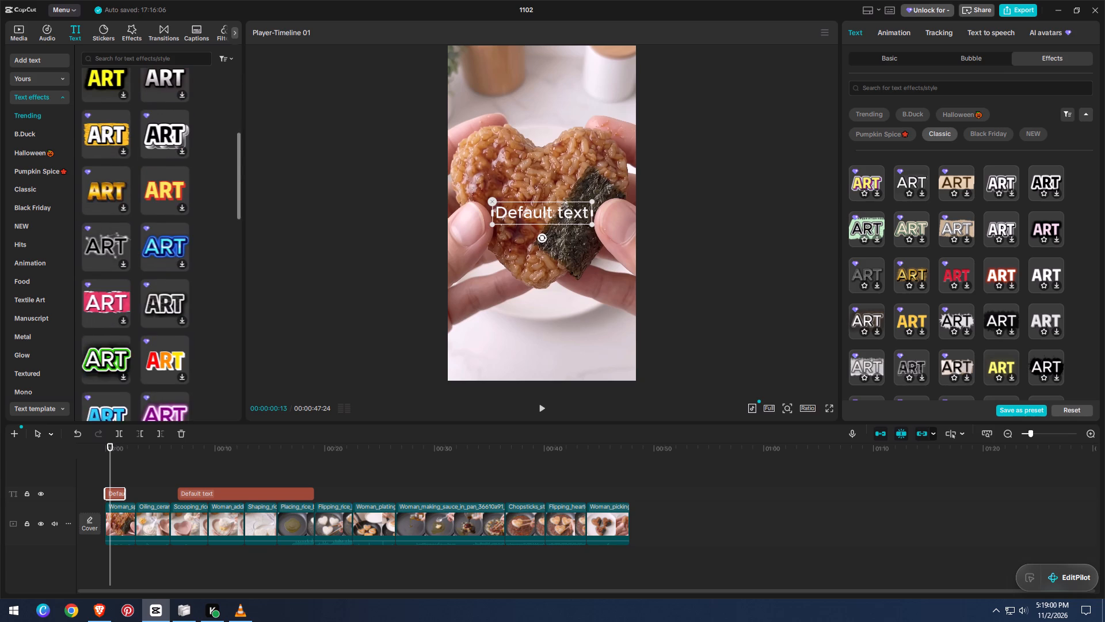
{"action": "scroll", "coordinate": [211, 297], "scroll_direction": "down", "scroll_amount": 14}
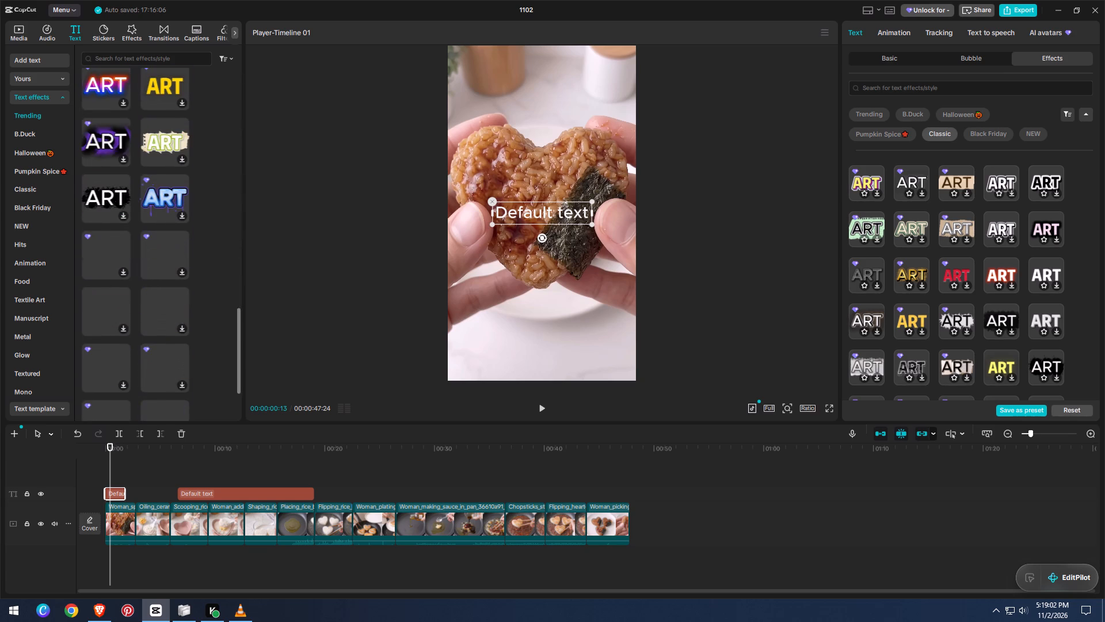
{"action": "scroll", "coordinate": [214, 297], "scroll_direction": "down", "scroll_amount": 14}
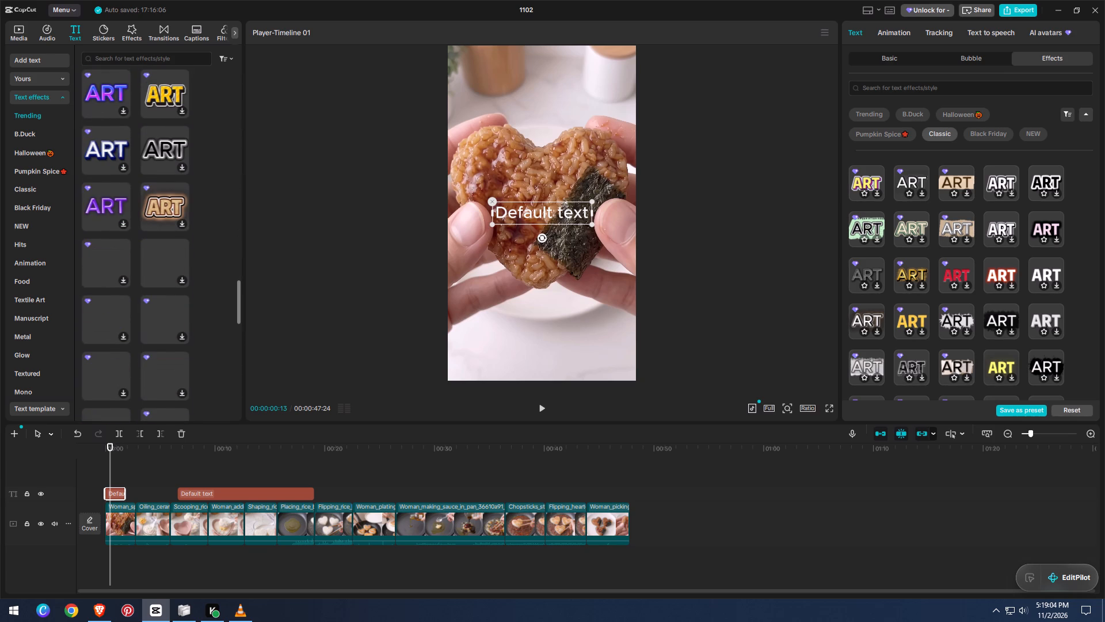
{"action": "scroll", "coordinate": [214, 297], "scroll_direction": "down", "scroll_amount": 4}
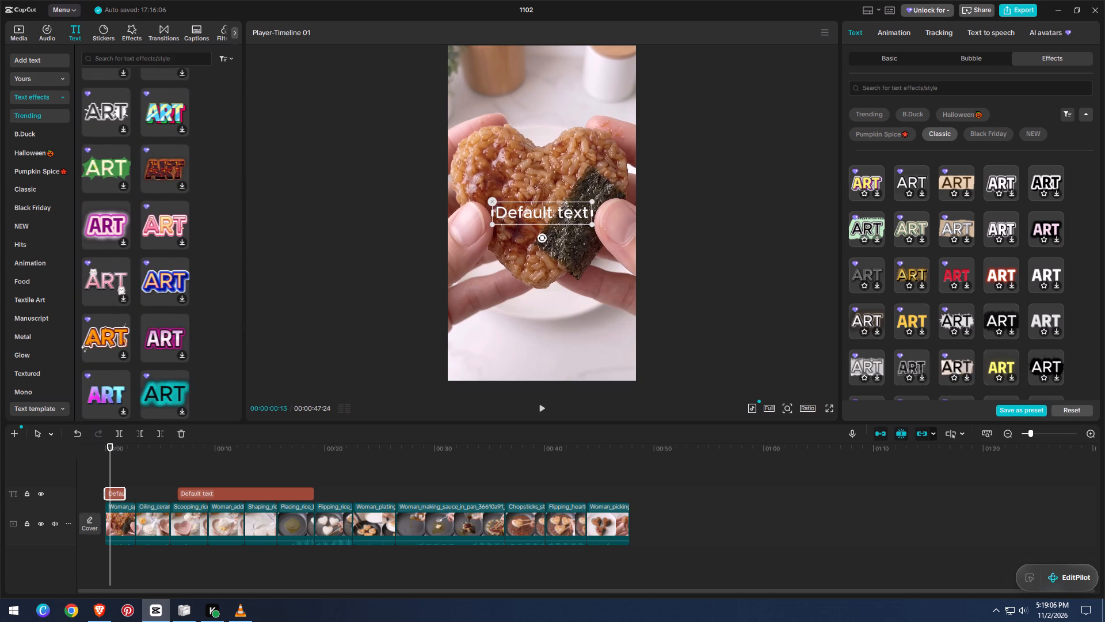
{"action": "left_click", "coordinate": [51, 136]}
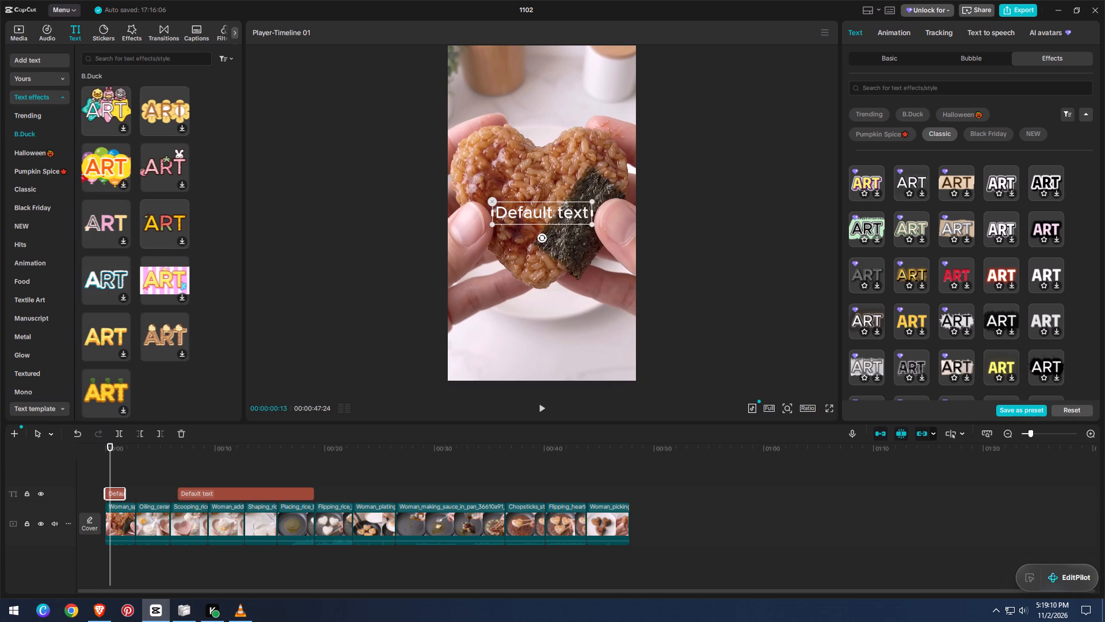
Browse the Trending text templates through to the B.Duck set for a design that fits the opening text.
{"action": "left_click", "coordinate": [55, 408]}
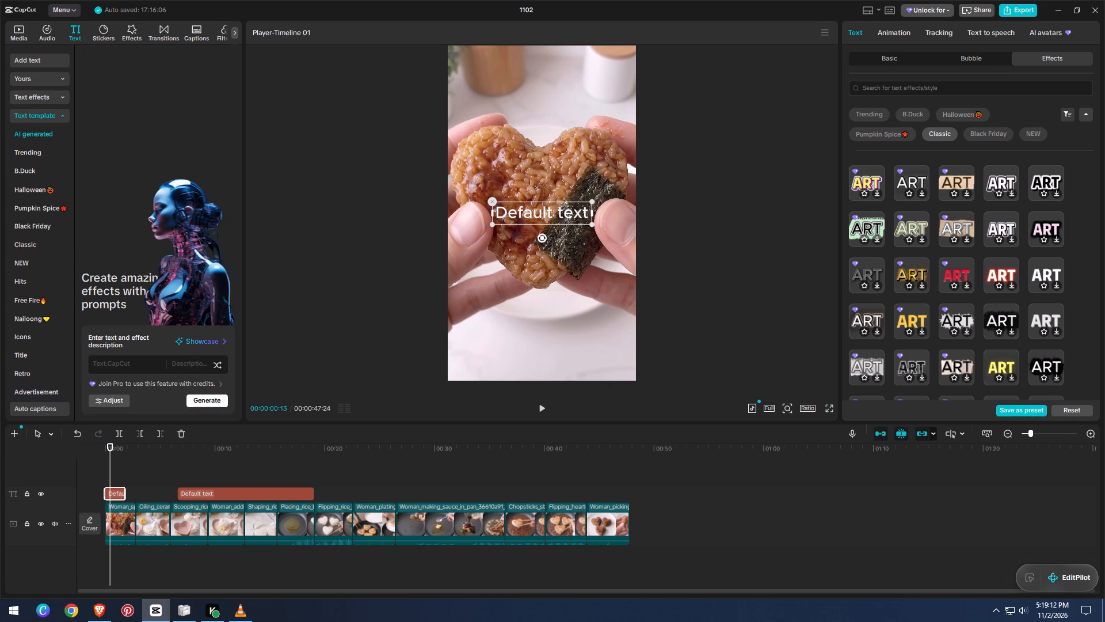
{"action": "left_click", "coordinate": [52, 156]}
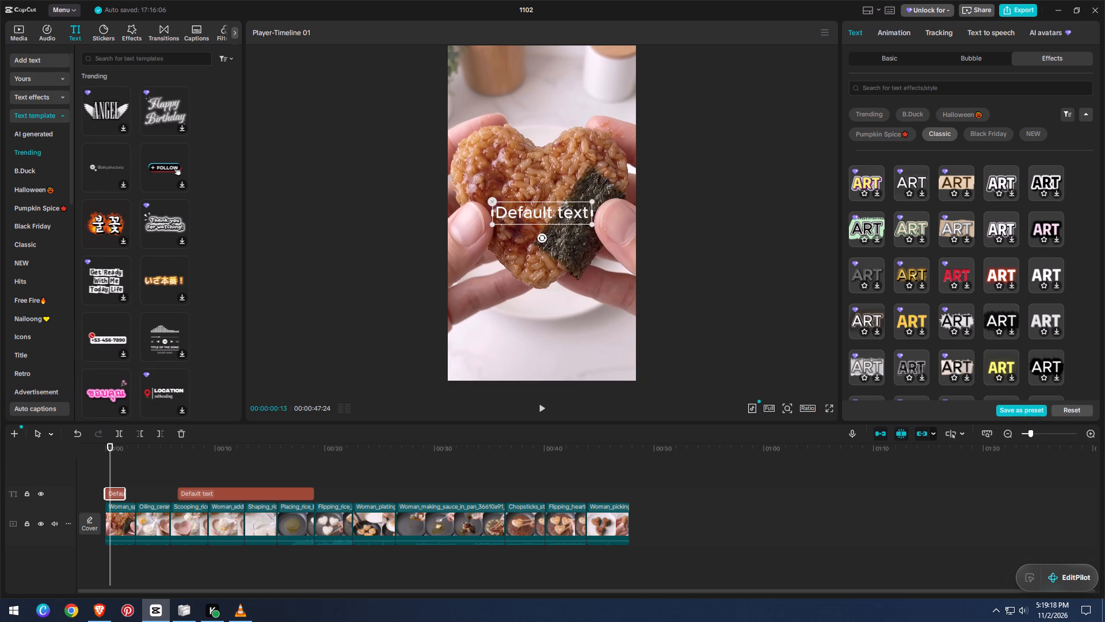
{"action": "scroll", "coordinate": [224, 345], "scroll_direction": "down", "scroll_amount": 5}
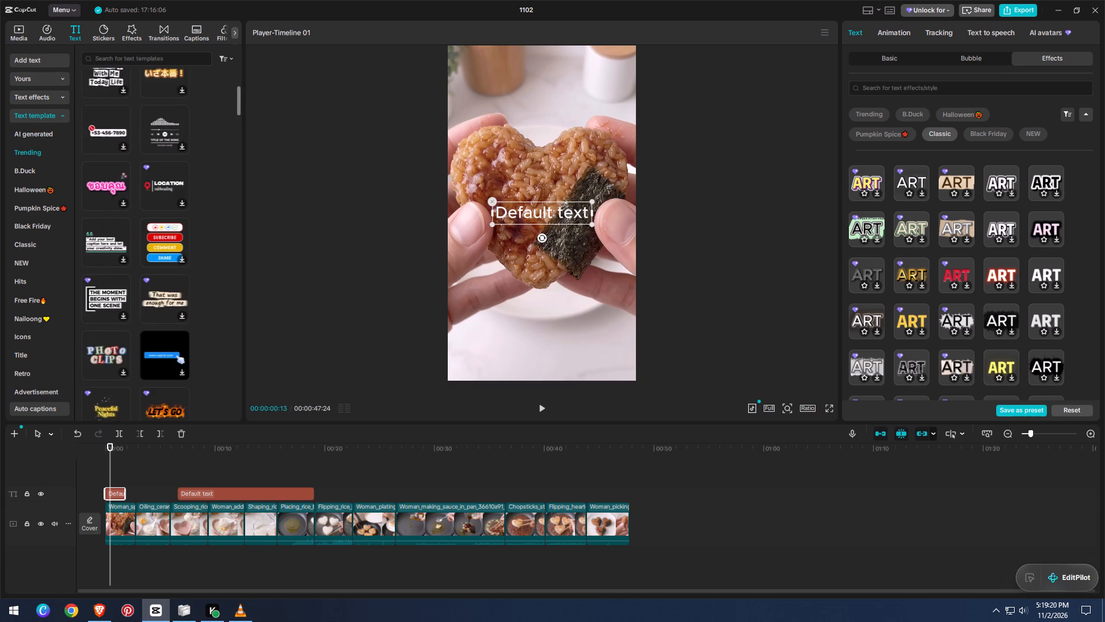
{"action": "scroll", "coordinate": [226, 345], "scroll_direction": "down", "scroll_amount": 9}
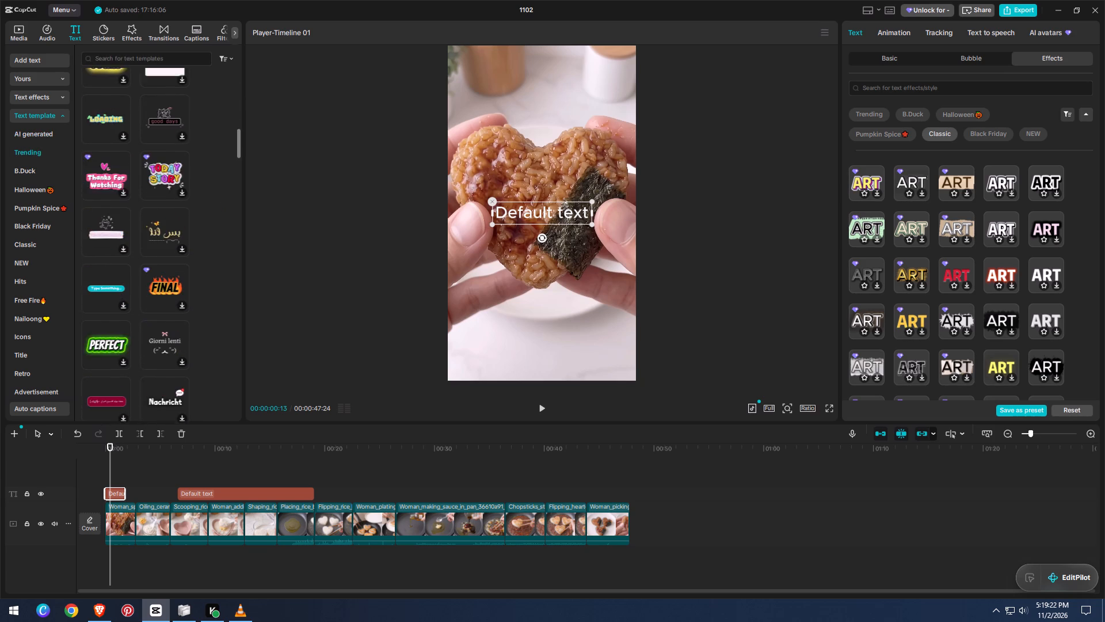
{"action": "scroll", "coordinate": [227, 344], "scroll_direction": "down", "scroll_amount": 4}
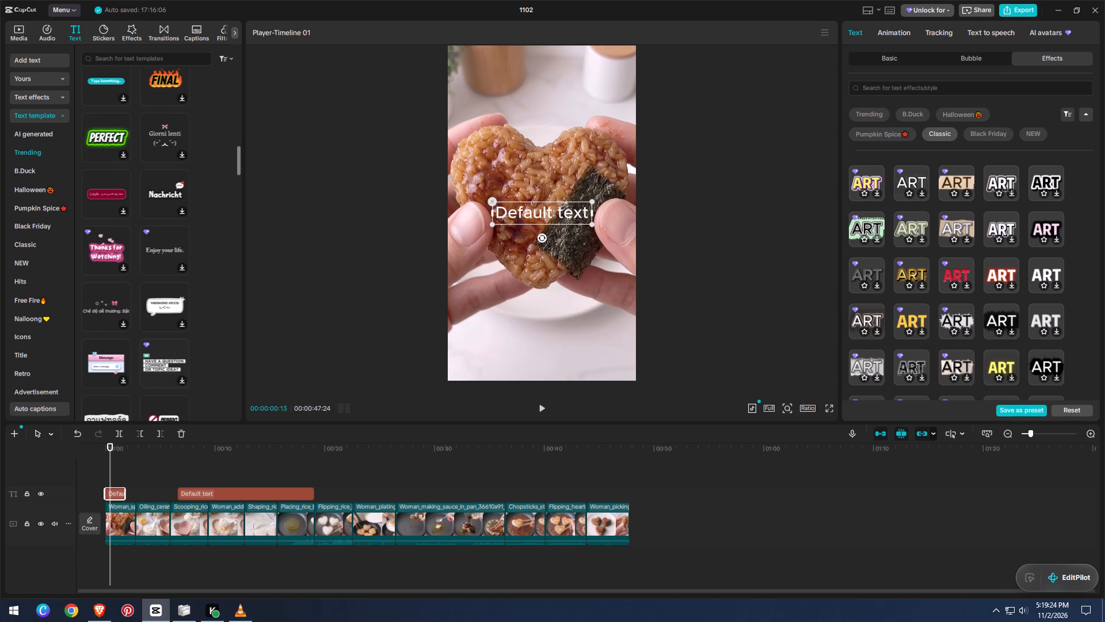
{"action": "scroll", "coordinate": [227, 343], "scroll_direction": "down", "scroll_amount": 6}
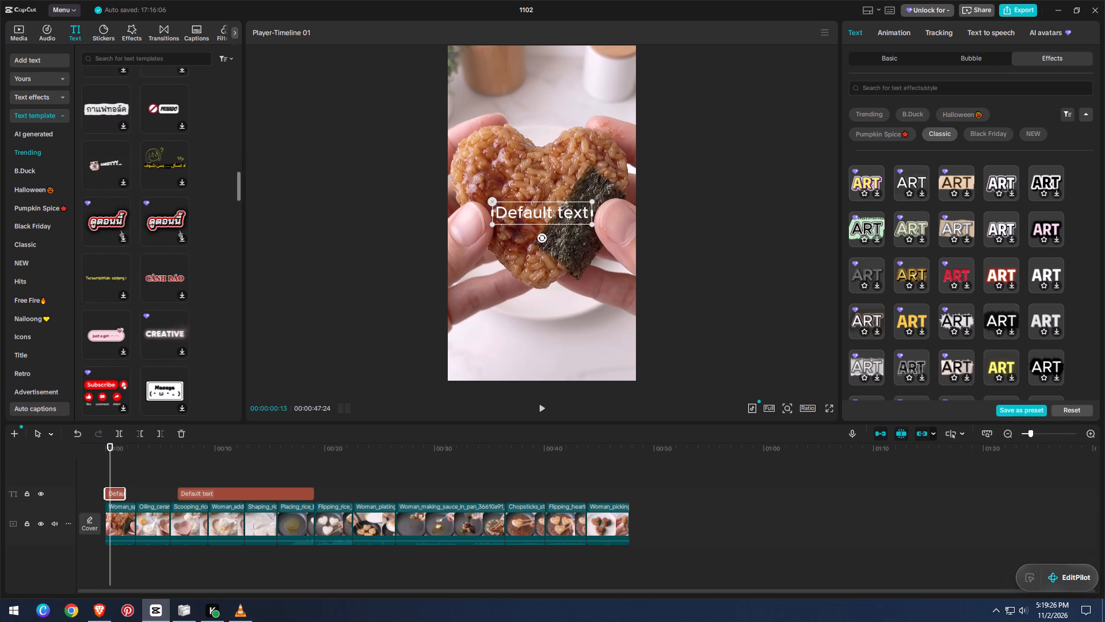
{"action": "scroll", "coordinate": [227, 342], "scroll_direction": "down", "scroll_amount": 6}
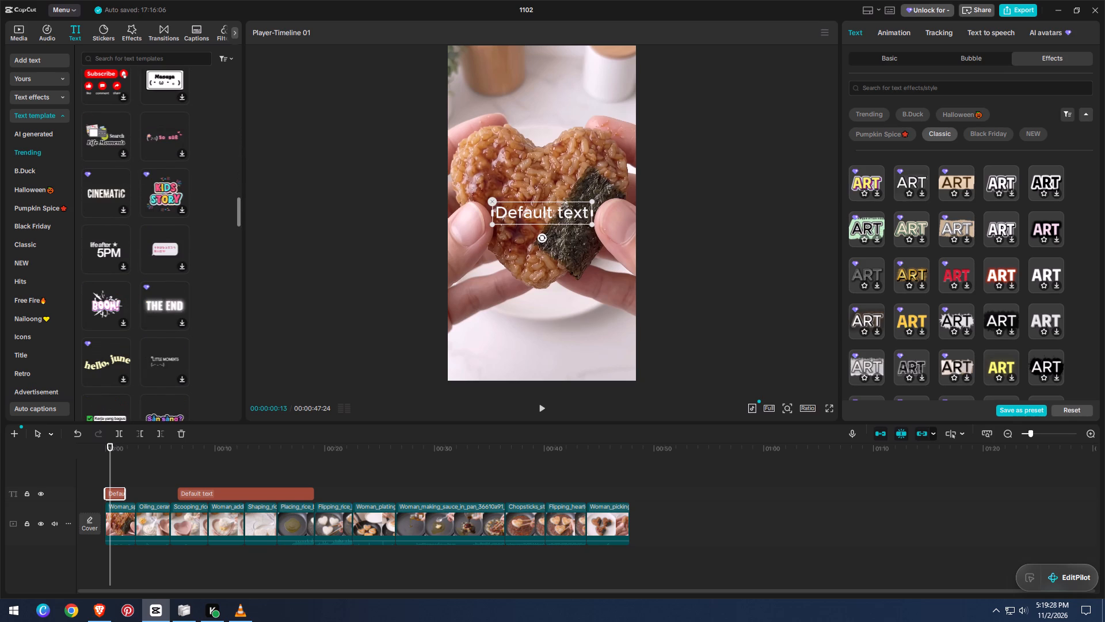
{"action": "scroll", "coordinate": [227, 342], "scroll_direction": "down", "scroll_amount": 13}
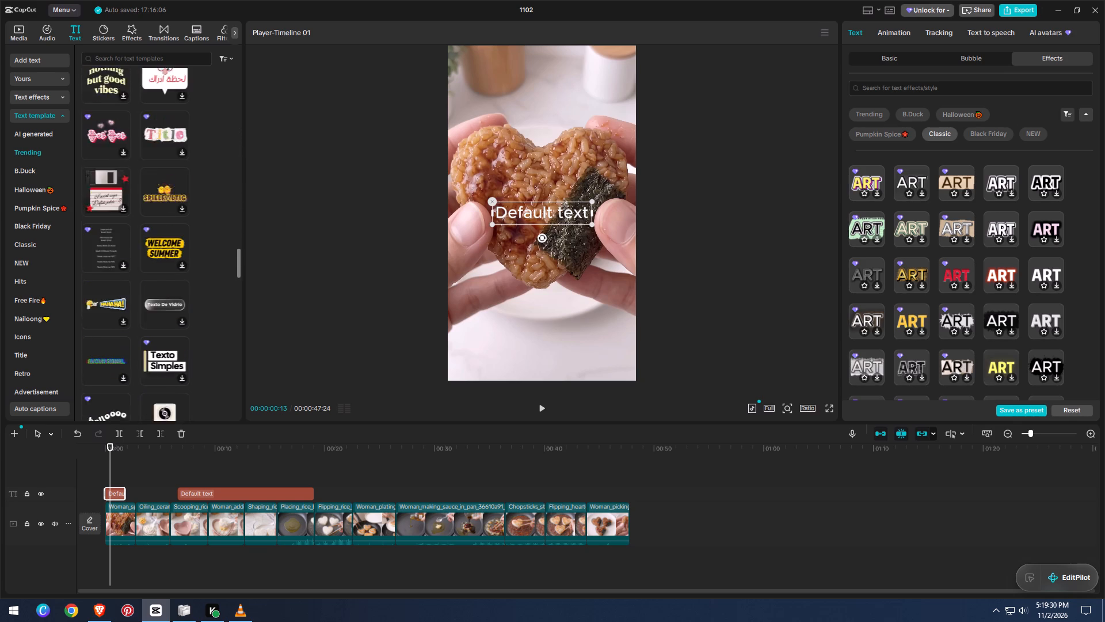
{"action": "scroll", "coordinate": [226, 342], "scroll_direction": "down", "scroll_amount": 8}
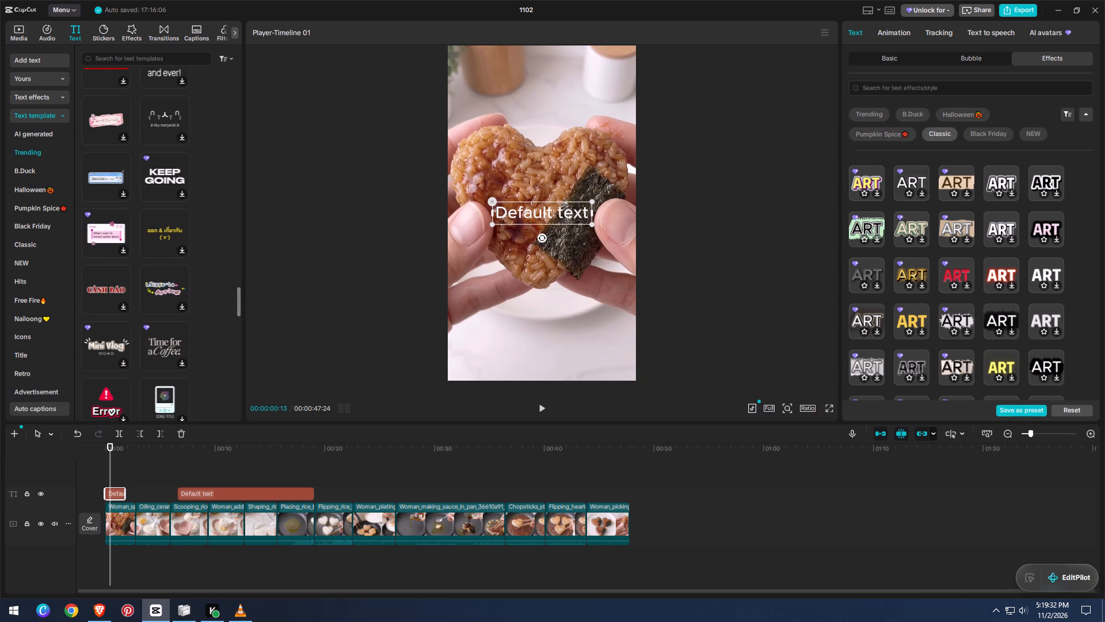
{"action": "scroll", "coordinate": [226, 342], "scroll_direction": "down", "scroll_amount": 9}
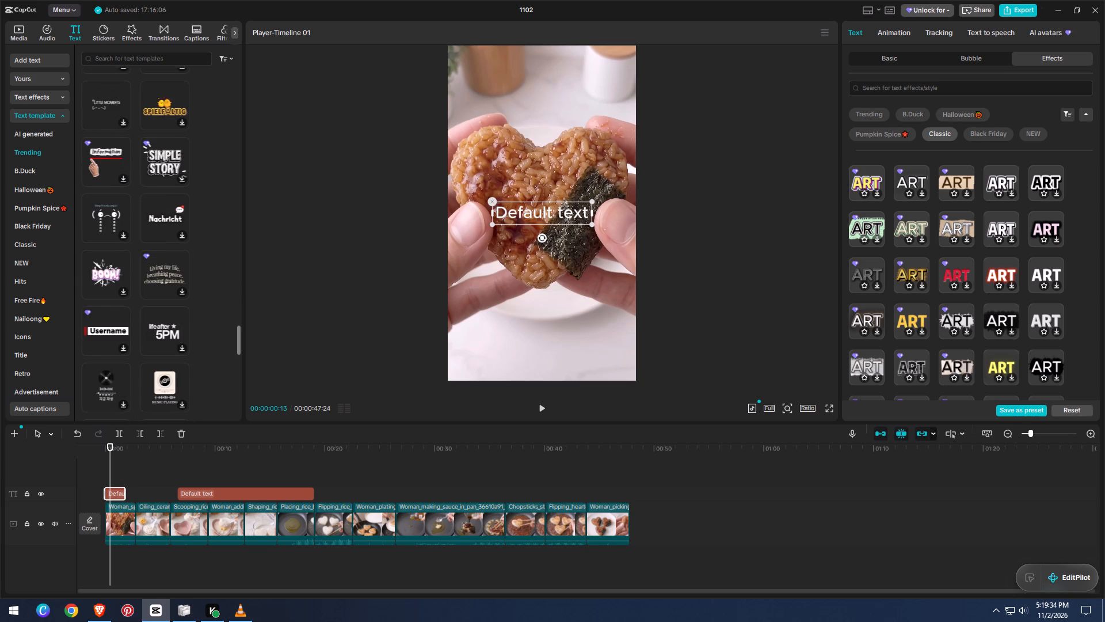
{"action": "scroll", "coordinate": [226, 342], "scroll_direction": "down", "scroll_amount": 2}
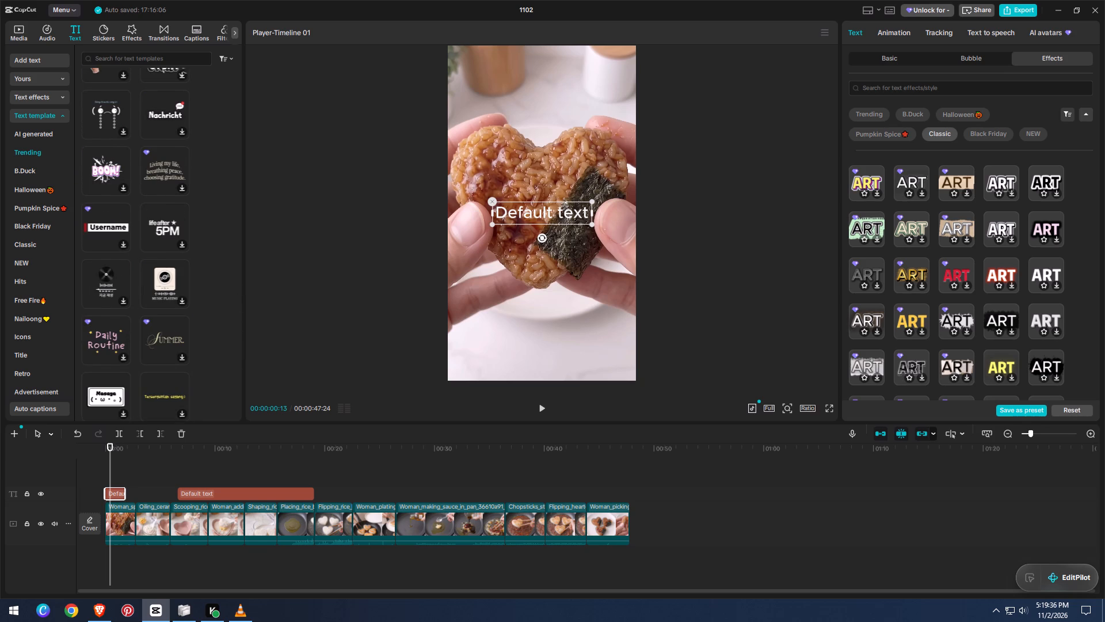
{"action": "scroll", "coordinate": [226, 342], "scroll_direction": "down", "scroll_amount": 7}
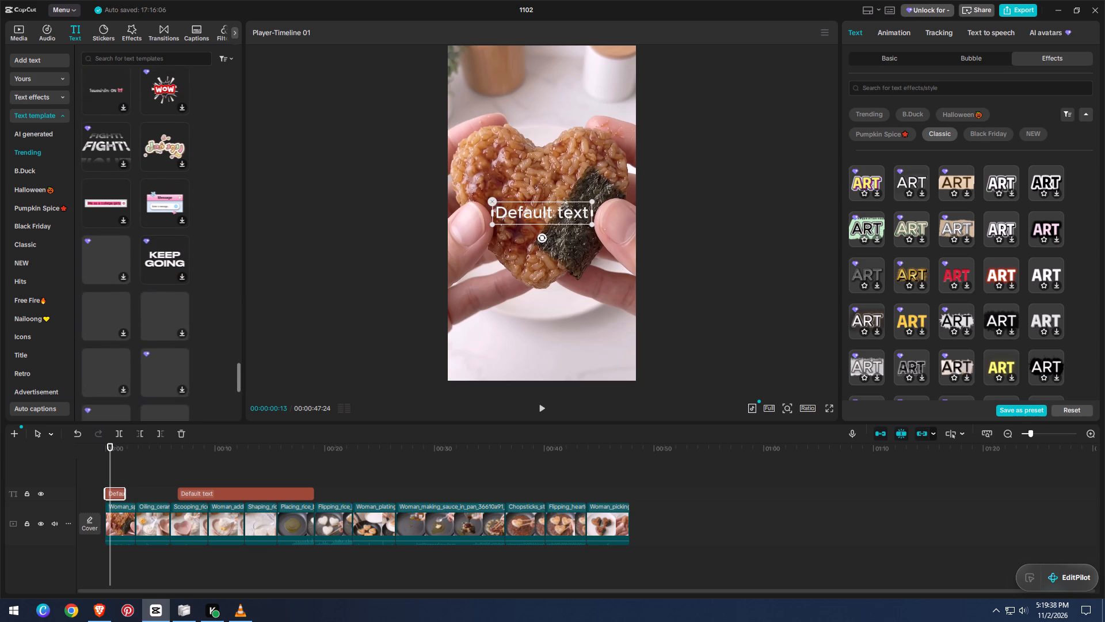
{"action": "scroll", "coordinate": [226, 342], "scroll_direction": "down", "scroll_amount": 4}
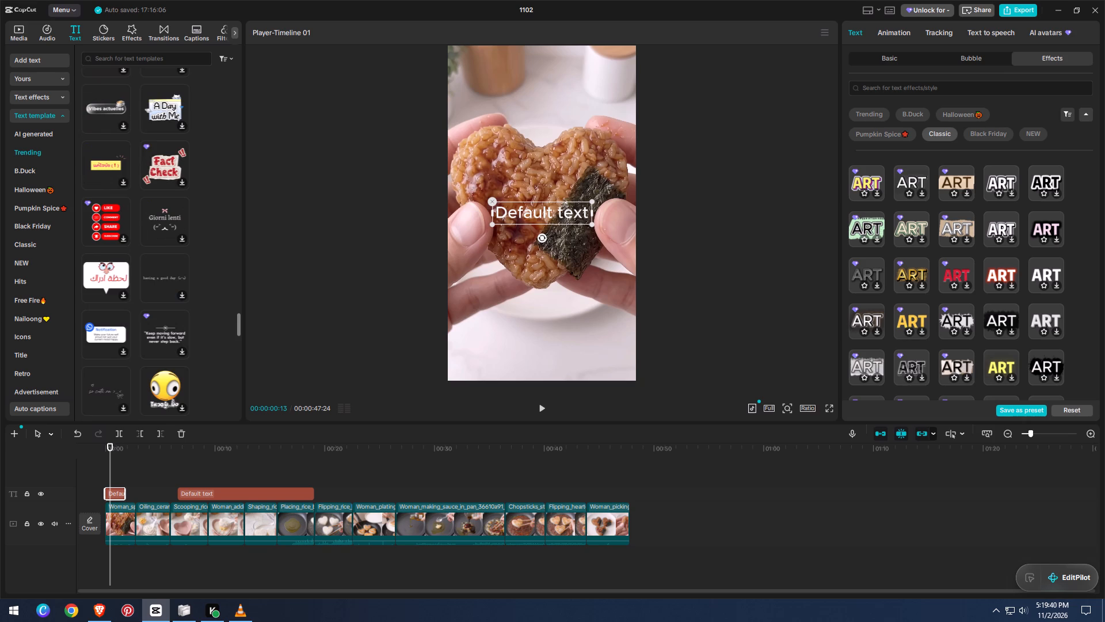
{"action": "scroll", "coordinate": [226, 342], "scroll_direction": "down", "scroll_amount": 7}
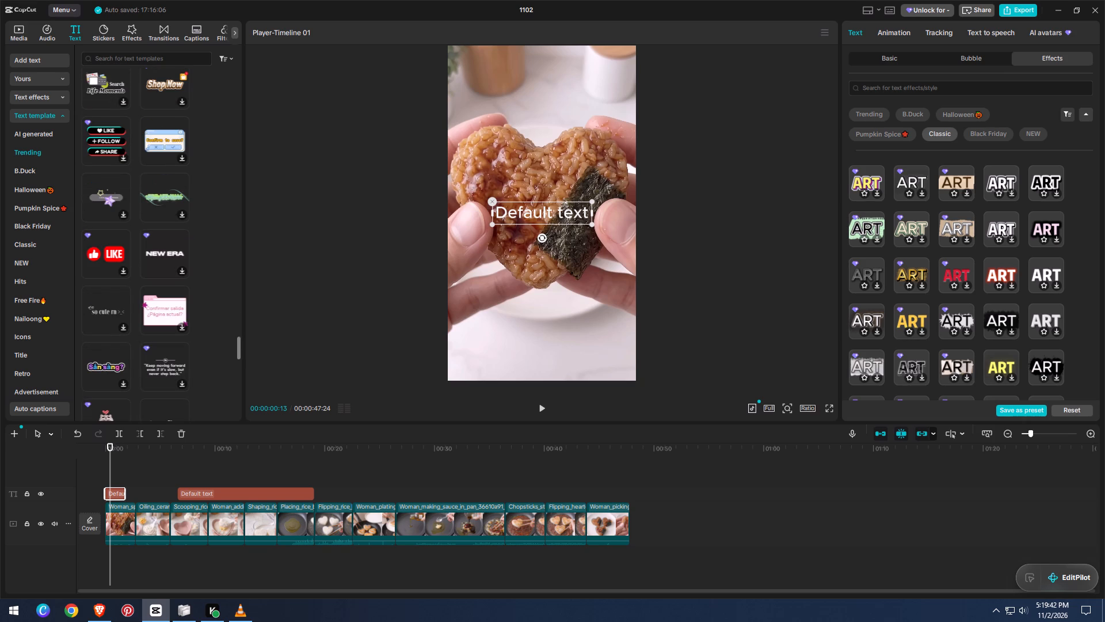
{"action": "scroll", "coordinate": [226, 342], "scroll_direction": "down", "scroll_amount": 3}
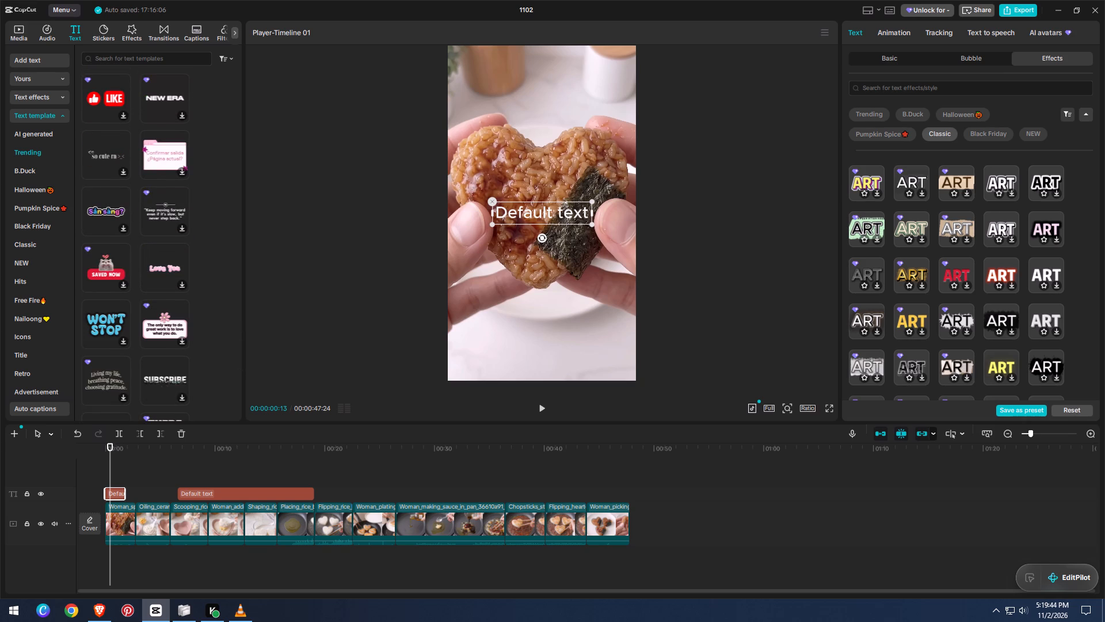
{"action": "scroll", "coordinate": [226, 342], "scroll_direction": "down", "scroll_amount": 3}
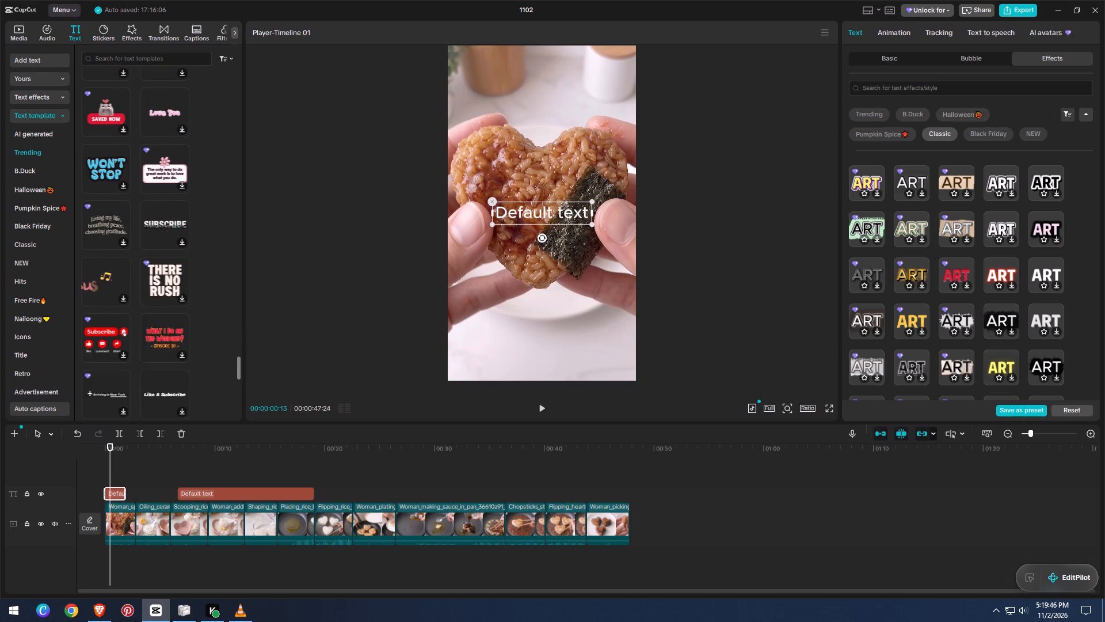
{"action": "scroll", "coordinate": [226, 342], "scroll_direction": "down", "scroll_amount": 3}
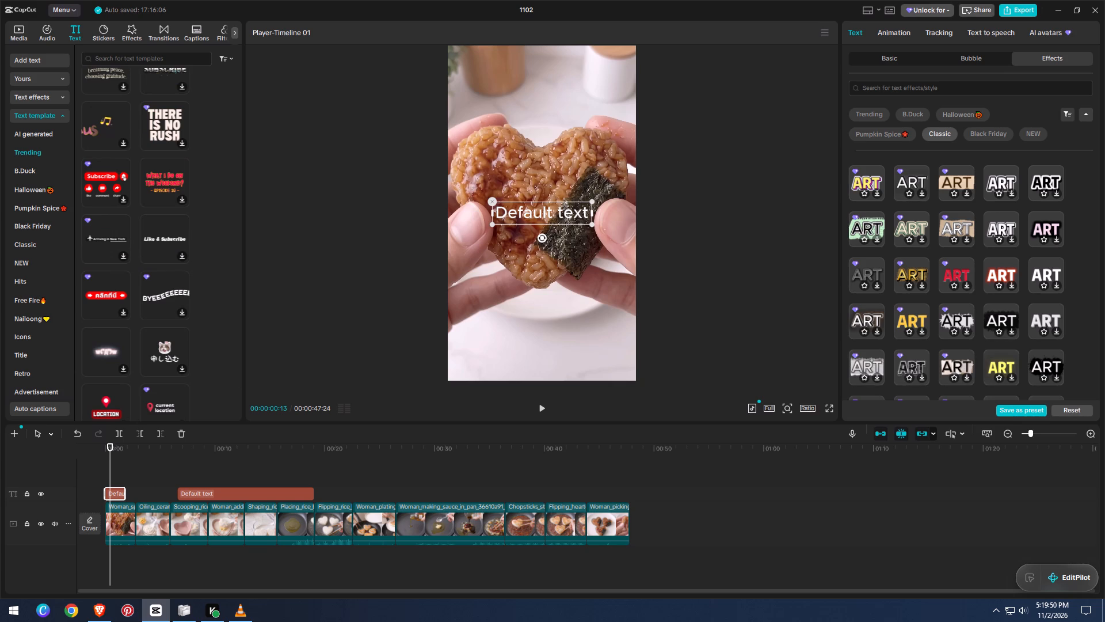
{"action": "scroll", "coordinate": [223, 342], "scroll_direction": "down", "scroll_amount": 4}
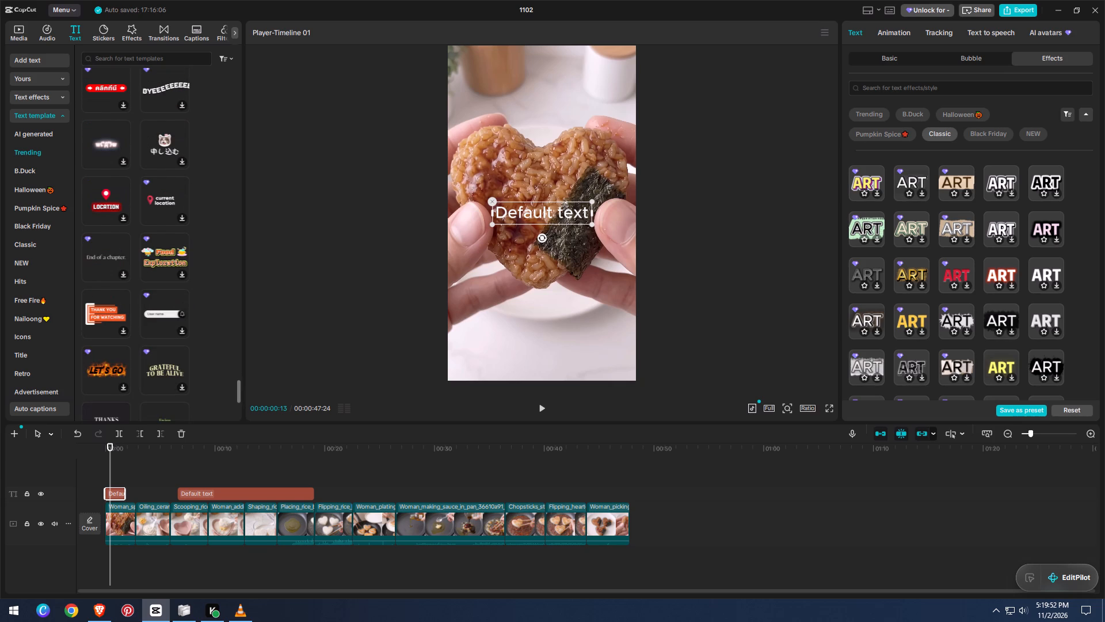
{"action": "scroll", "coordinate": [223, 342], "scroll_direction": "down", "scroll_amount": 6}
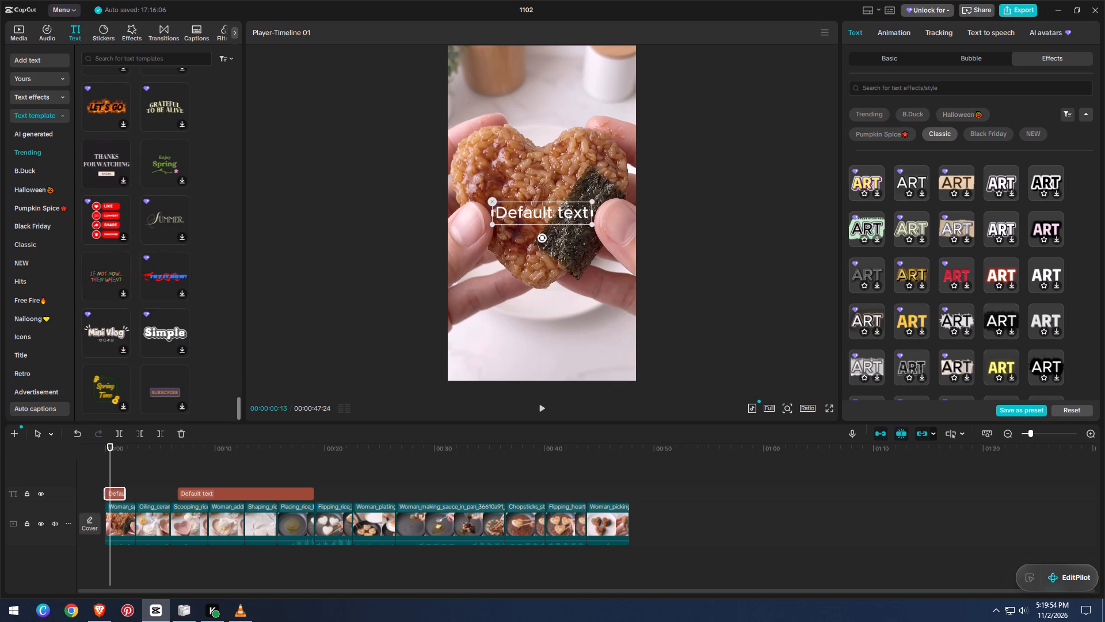
{"action": "scroll", "coordinate": [223, 342], "scroll_direction": "down", "scroll_amount": 5}
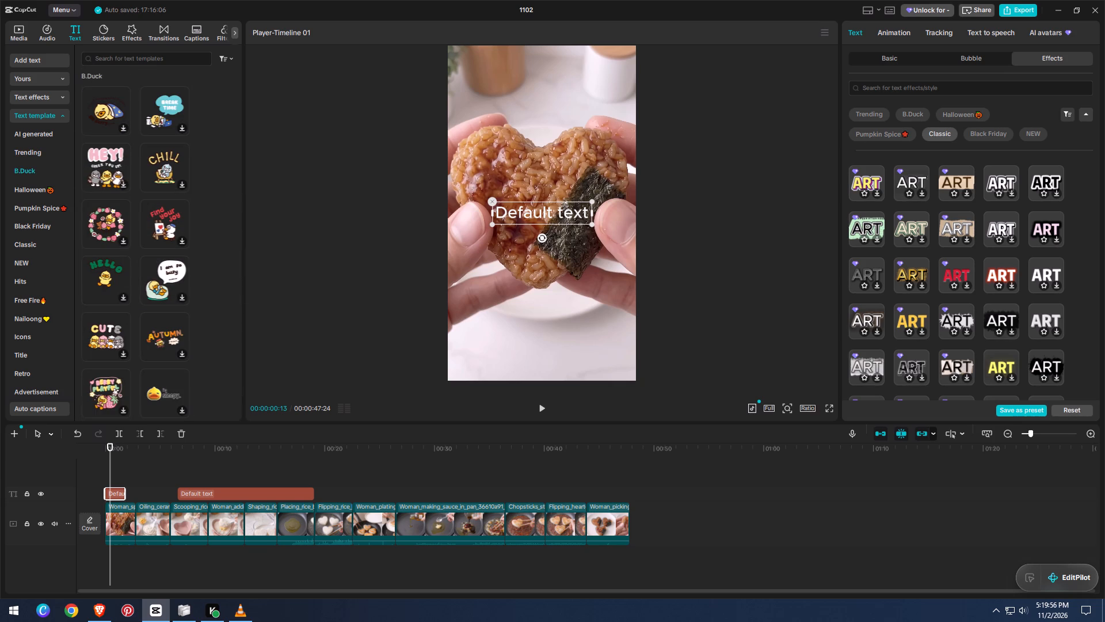
Browse the Title category of text templates for a heading design that suits the opening text.
{"action": "scroll", "coordinate": [48, 362], "scroll_direction": "down", "scroll_amount": 1}
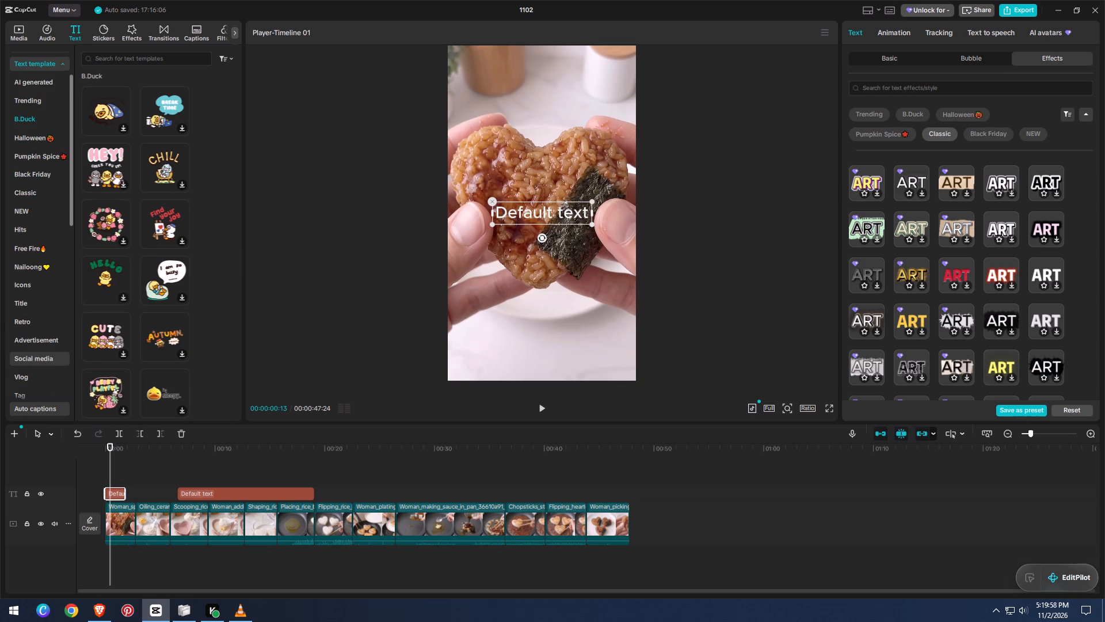
{"action": "scroll", "coordinate": [49, 362], "scroll_direction": "down", "scroll_amount": 2}
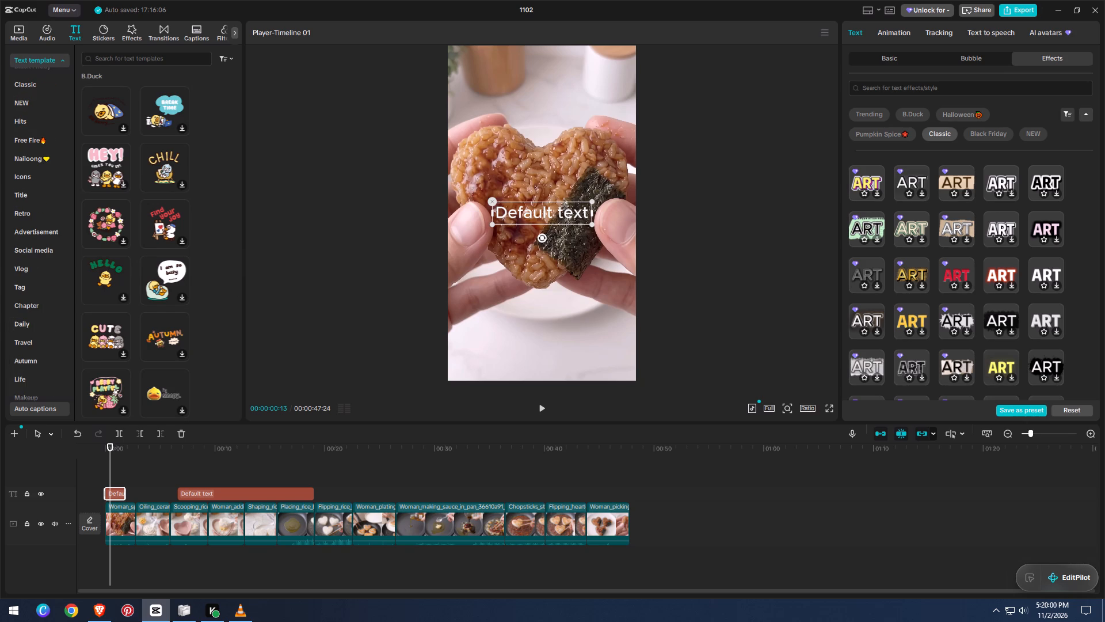
{"action": "left_click", "coordinate": [29, 194]}
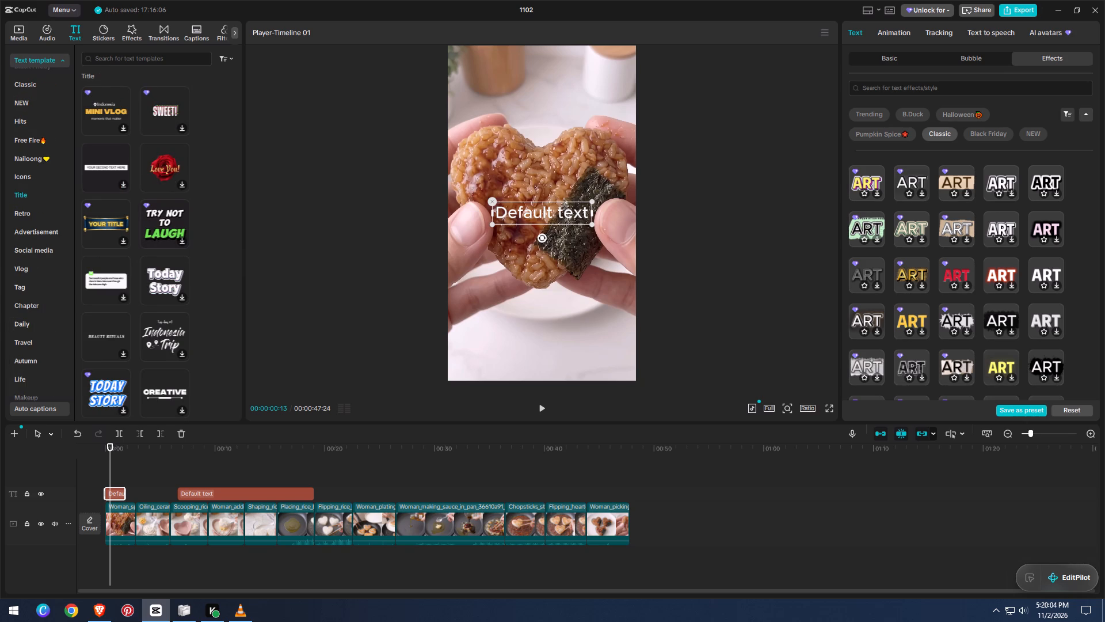
{"action": "scroll", "coordinate": [214, 320], "scroll_direction": "down", "scroll_amount": 1}
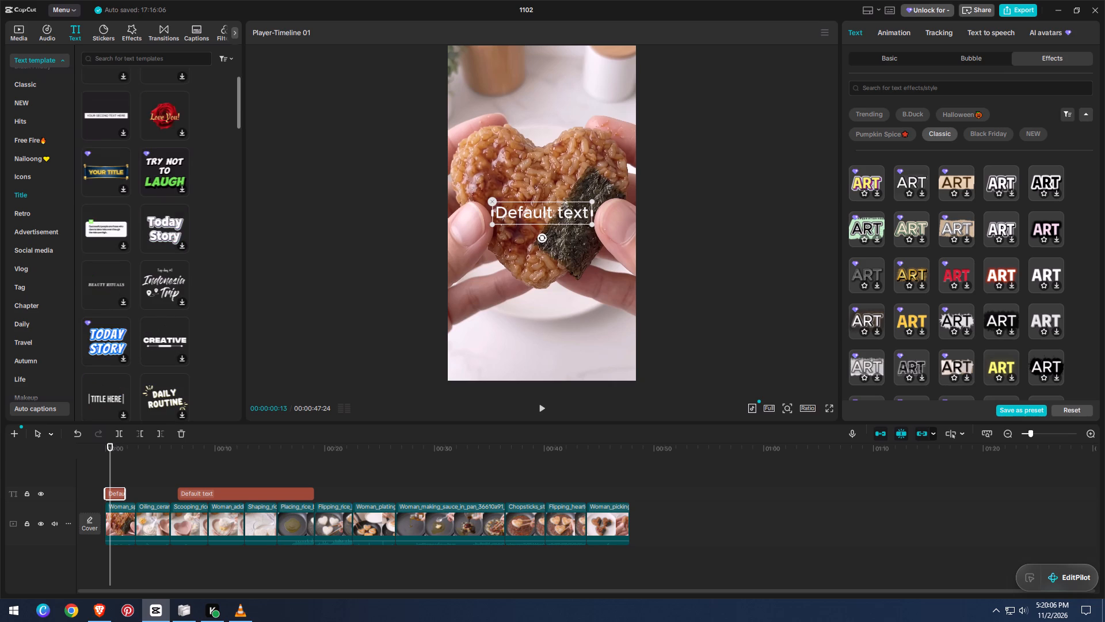
{"action": "scroll", "coordinate": [214, 320], "scroll_direction": "down", "scroll_amount": 3}
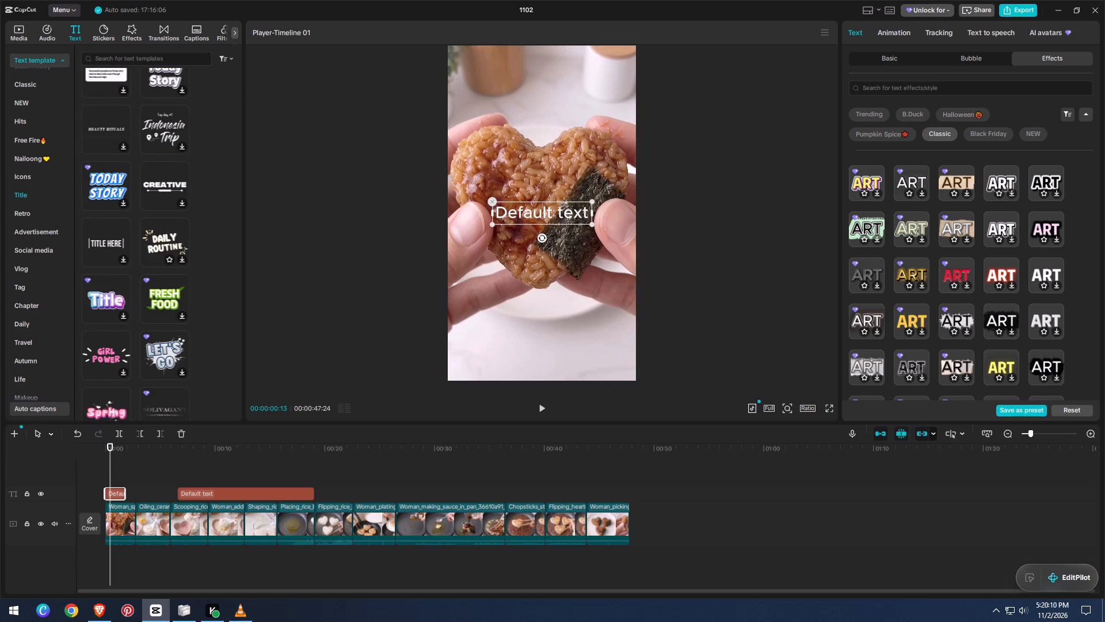
{"action": "scroll", "coordinate": [154, 245], "scroll_direction": "down", "scroll_amount": 2}
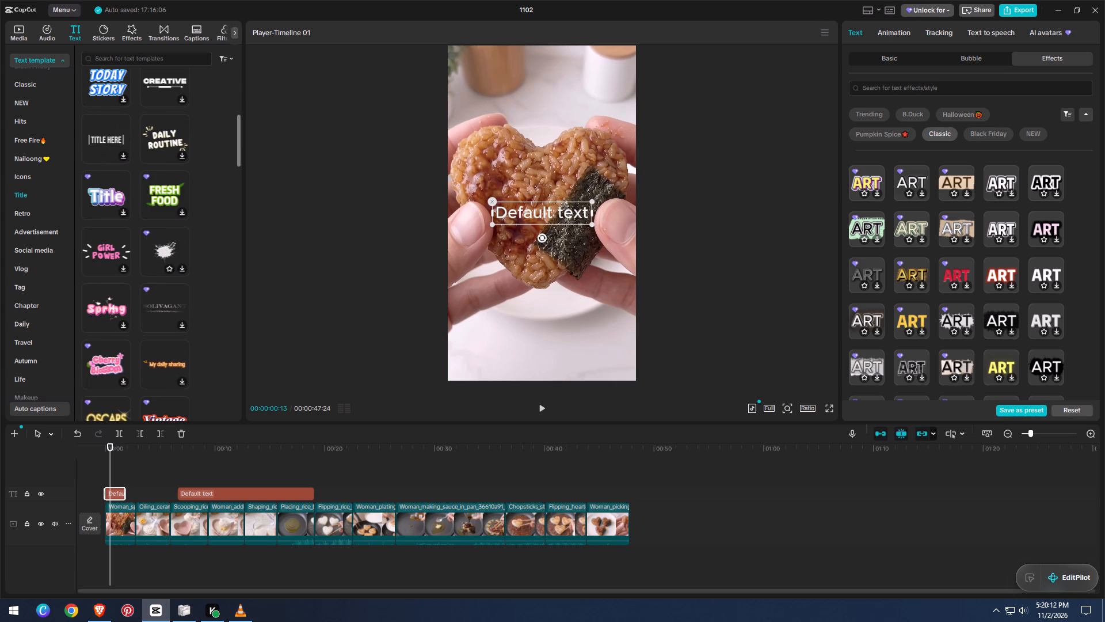
{"action": "scroll", "coordinate": [154, 245], "scroll_direction": "down", "scroll_amount": 2}
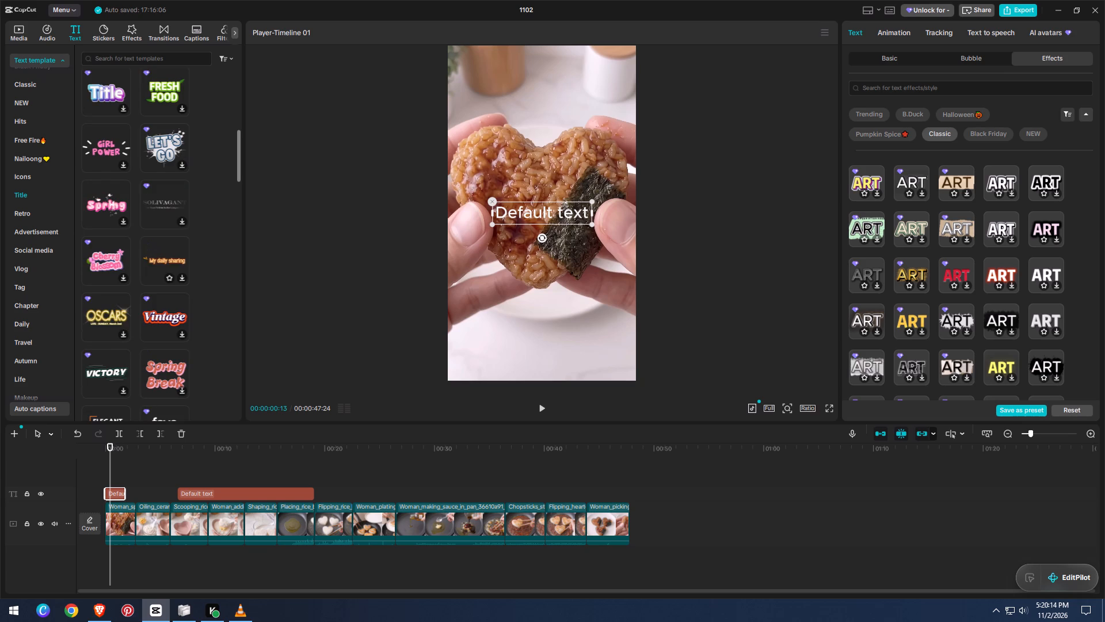
{"action": "scroll", "coordinate": [154, 245], "scroll_direction": "down", "scroll_amount": 5}
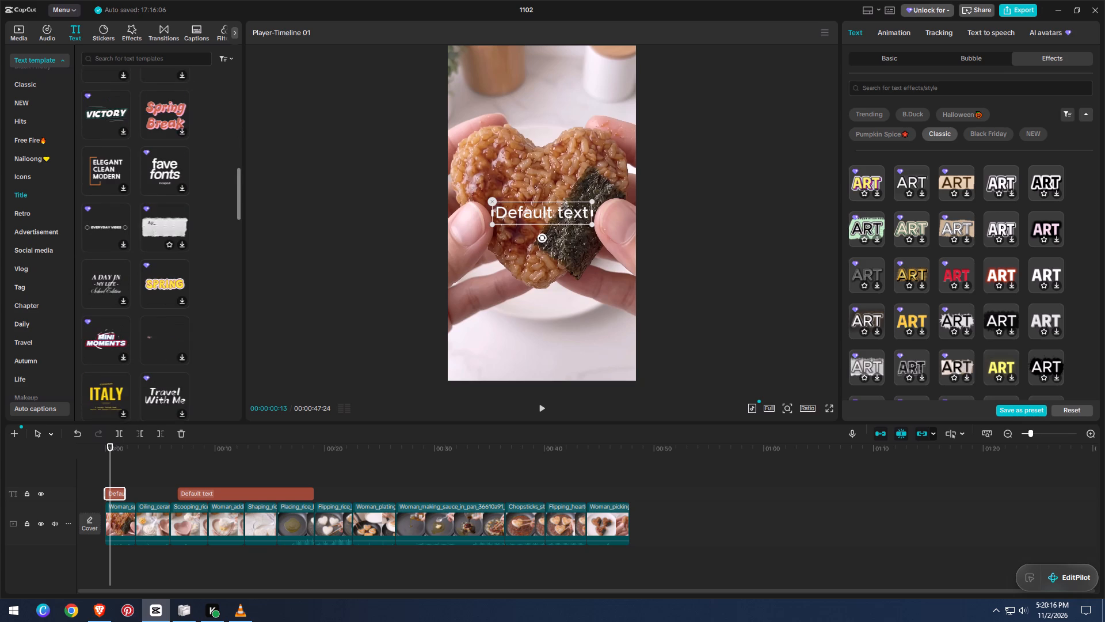
{"action": "scroll", "coordinate": [154, 245], "scroll_direction": "down", "scroll_amount": 5}
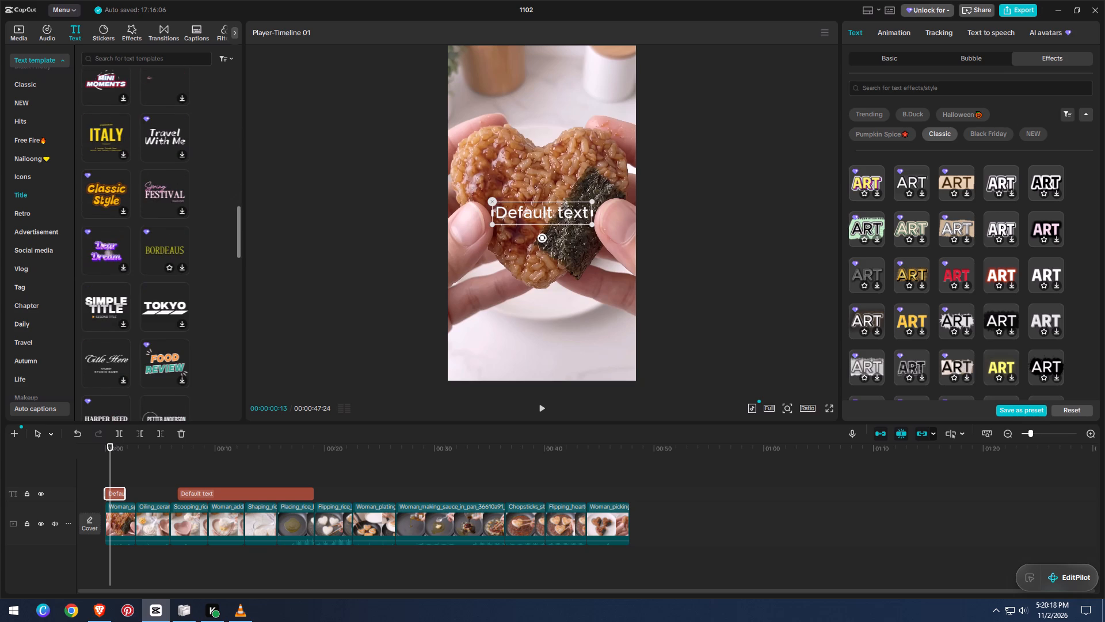
{"action": "scroll", "coordinate": [154, 245], "scroll_direction": "down", "scroll_amount": 6}
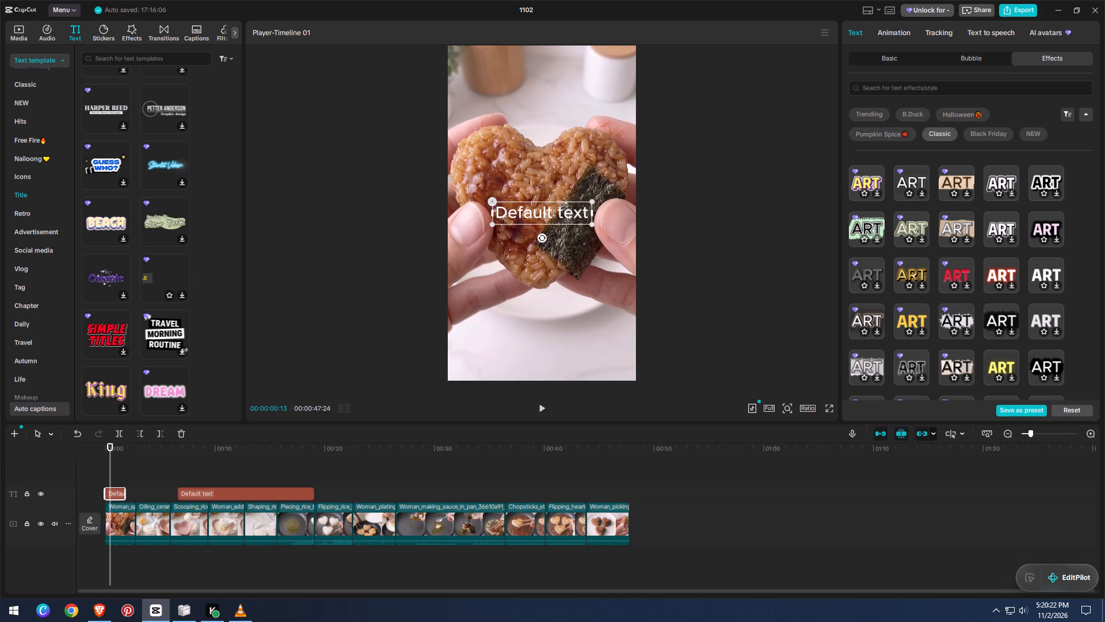
Look through the Life category of text templates for a design that fits the opening text.
{"action": "scroll", "coordinate": [51, 374], "scroll_direction": "down", "scroll_amount": 1}
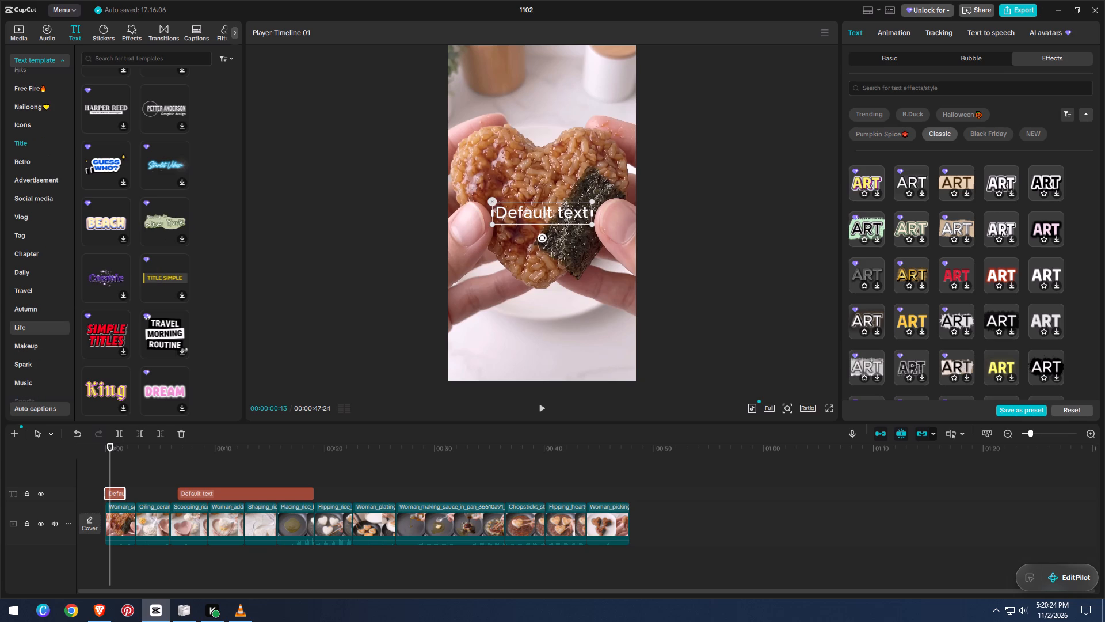
{"action": "left_click", "coordinate": [31, 327]}
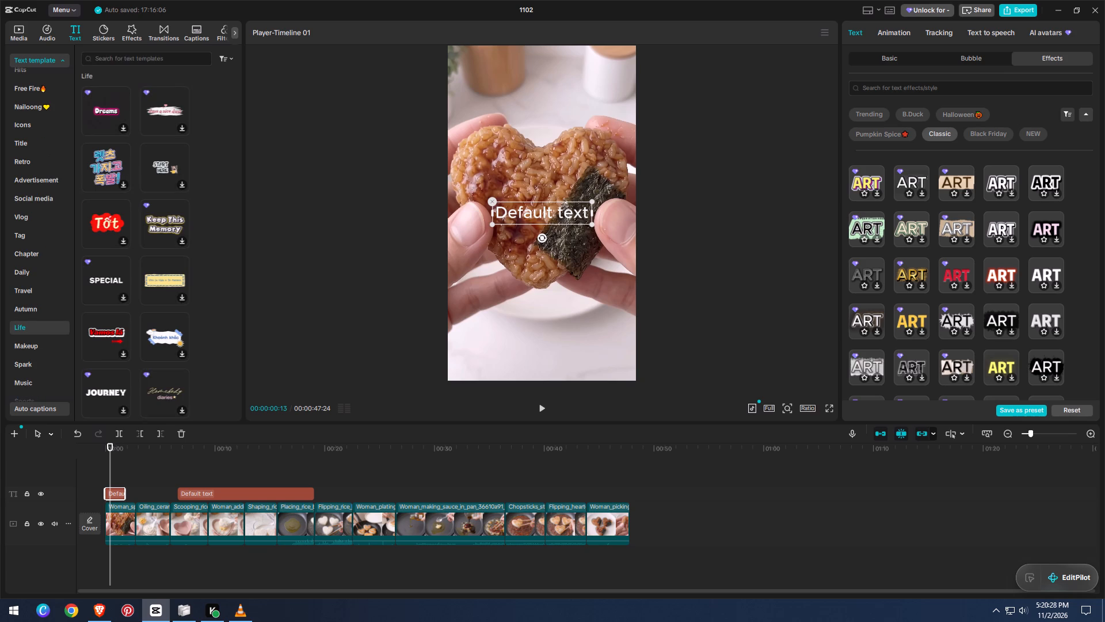
{"action": "scroll", "coordinate": [206, 350], "scroll_direction": "down", "scroll_amount": 1}
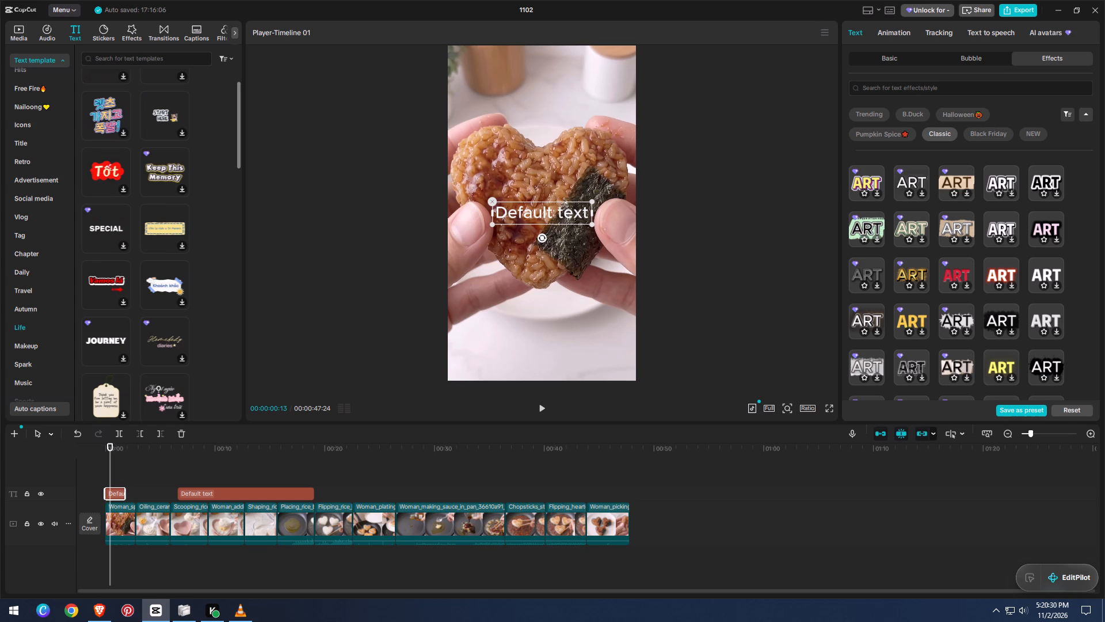
{"action": "scroll", "coordinate": [206, 350], "scroll_direction": "down", "scroll_amount": 1}
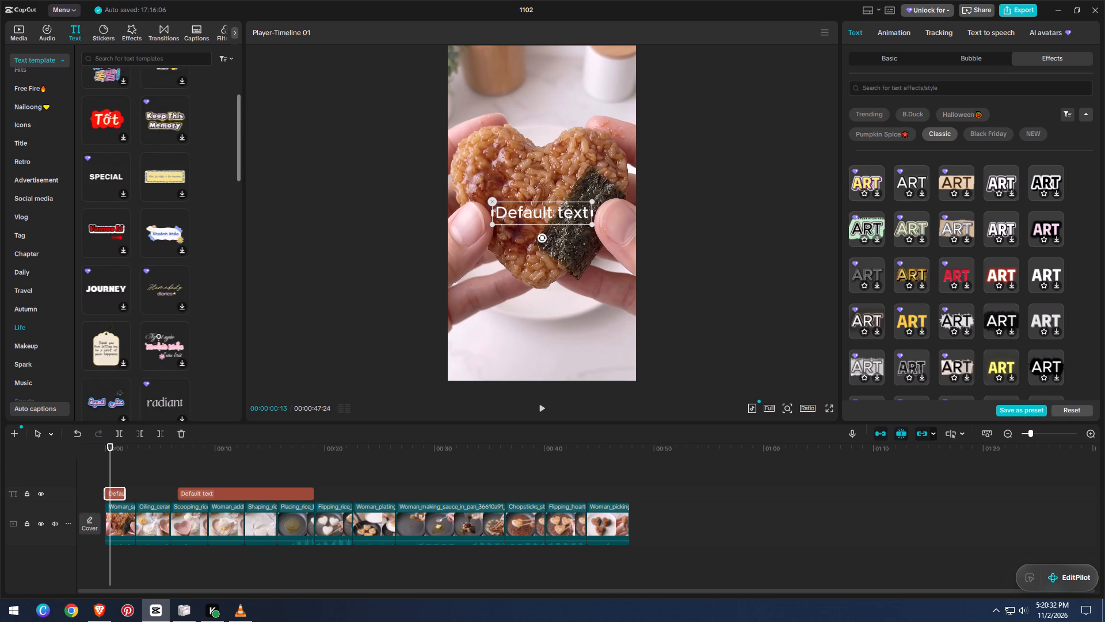
{"action": "scroll", "coordinate": [206, 350], "scroll_direction": "down", "scroll_amount": 4}
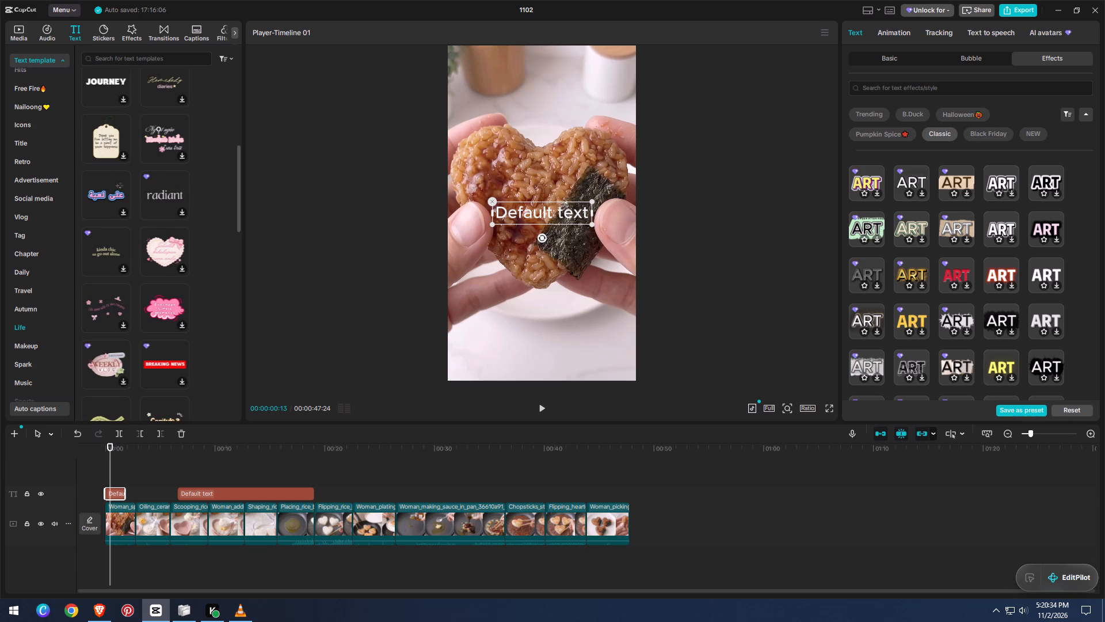
Close project 1102, open project 1031, and select its opening "Easy Oreo Ice Cream Sandwich!" title for inspection.
{"action": "left_click", "coordinate": [1092, 8]}
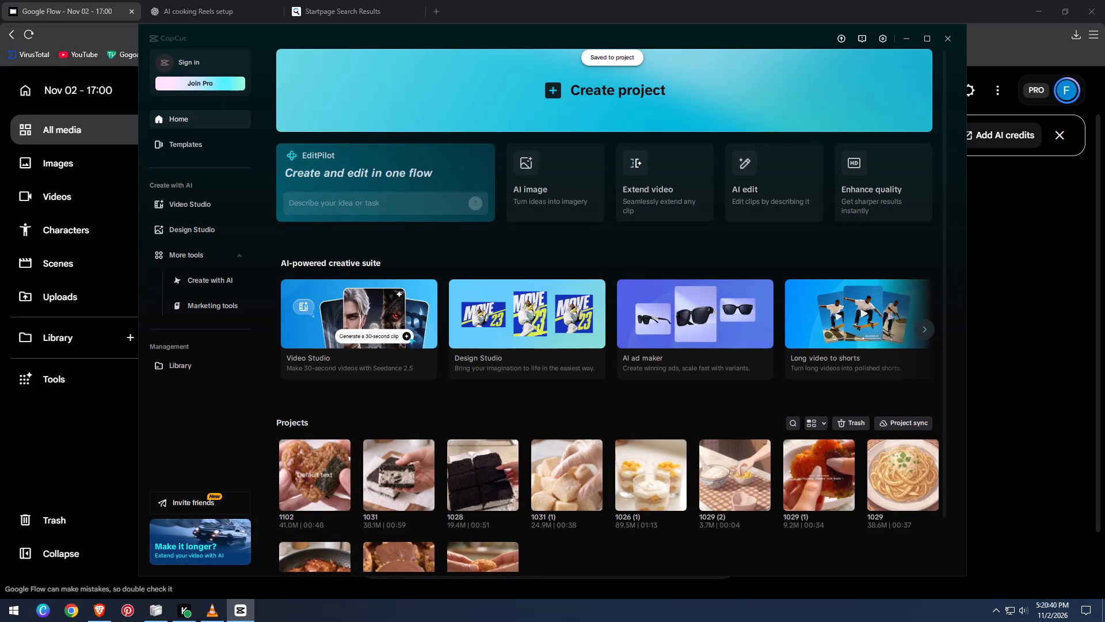
{"action": "left_click", "coordinate": [392, 480]}
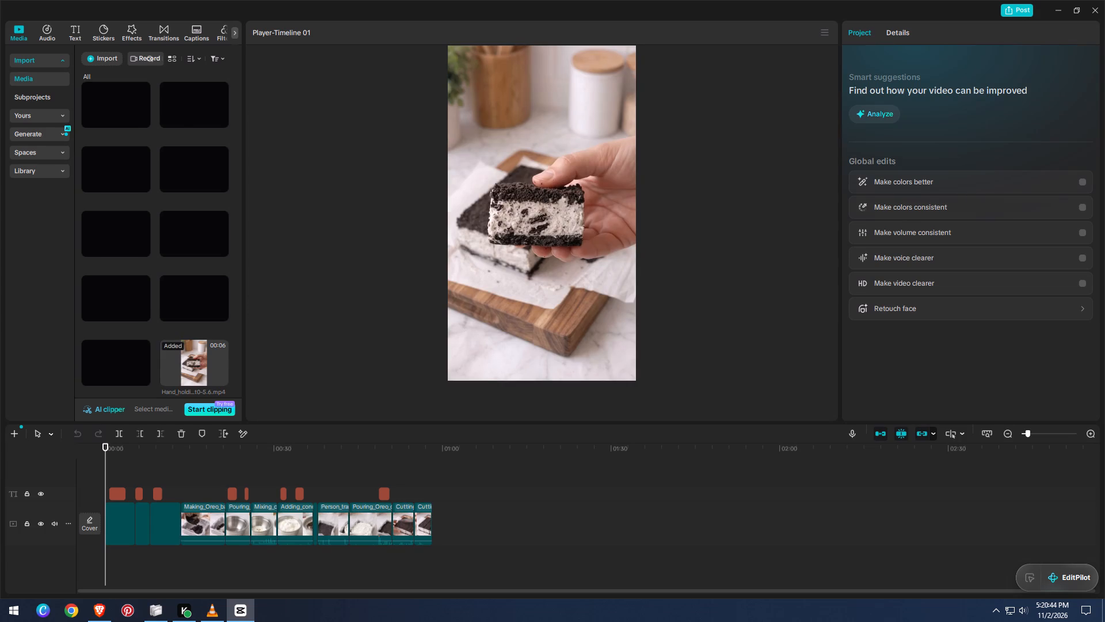
{"action": "left_click_drag", "start_coordinate": [104, 469], "coordinate": [119, 469]}
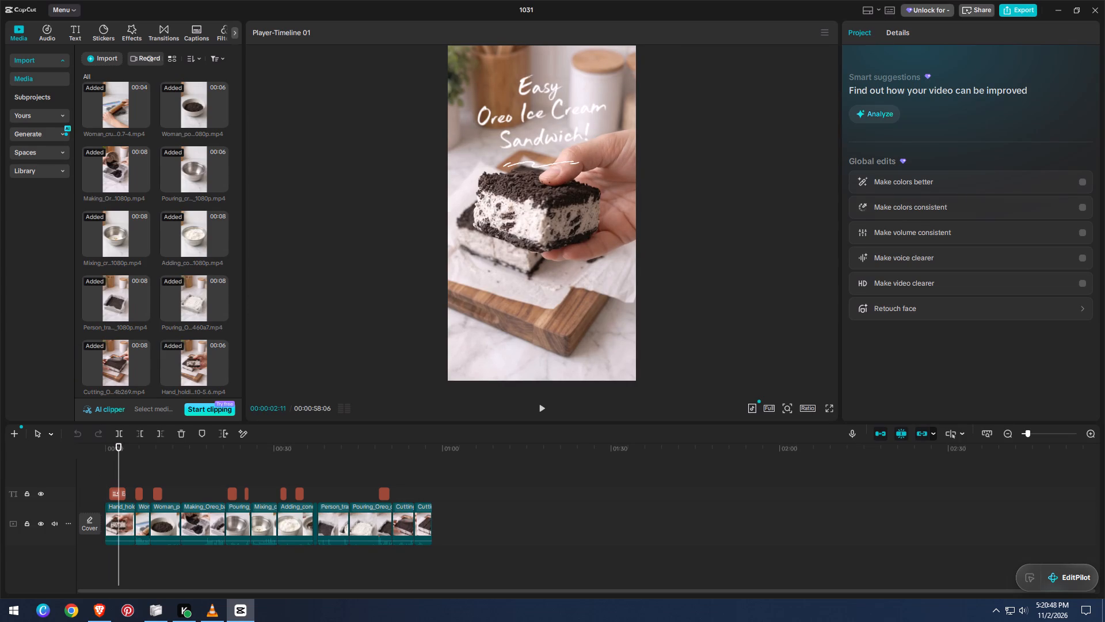
{"action": "left_click", "coordinate": [115, 494]}
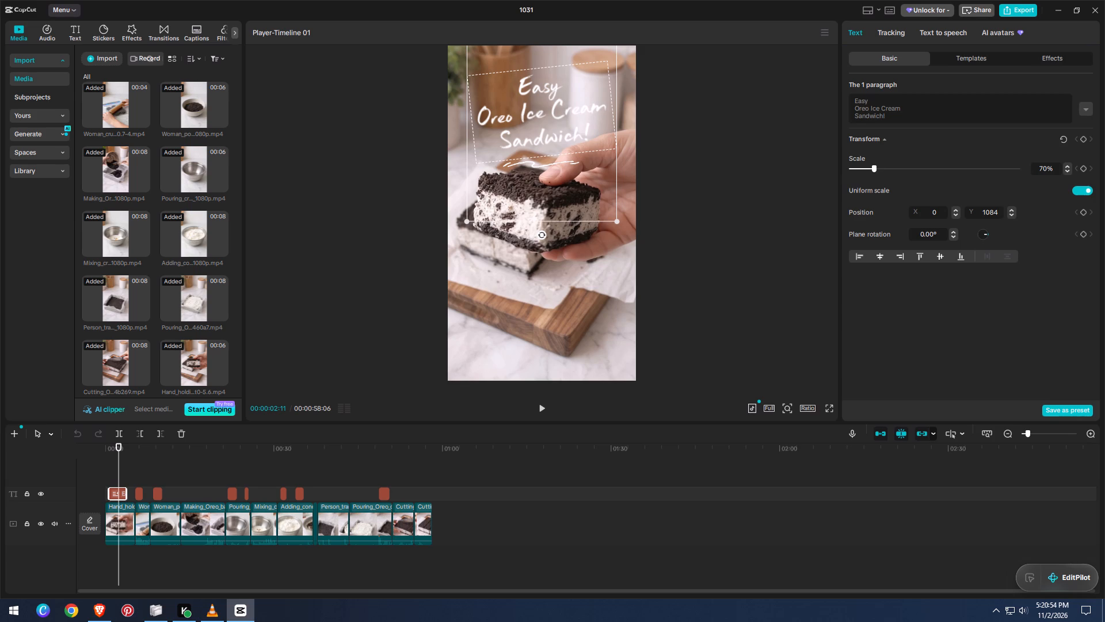
Compare the Oreo title's template and effect options, searching the Trending and B.Duck templates for the style it uses.
{"action": "left_click", "coordinate": [976, 61]}
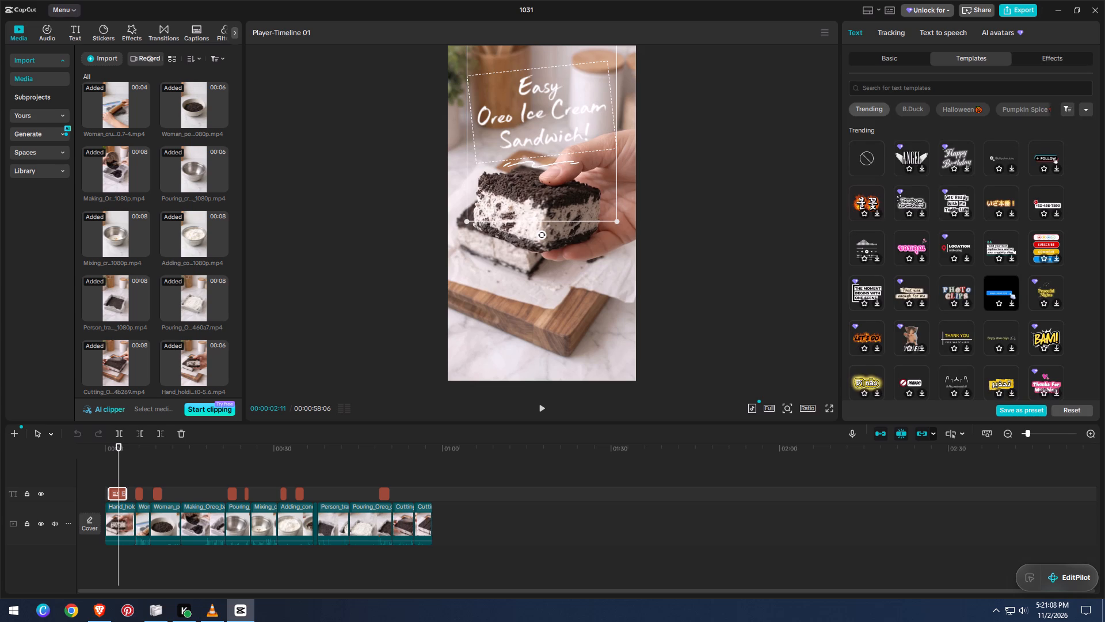
{"action": "left_click", "coordinate": [913, 111]}
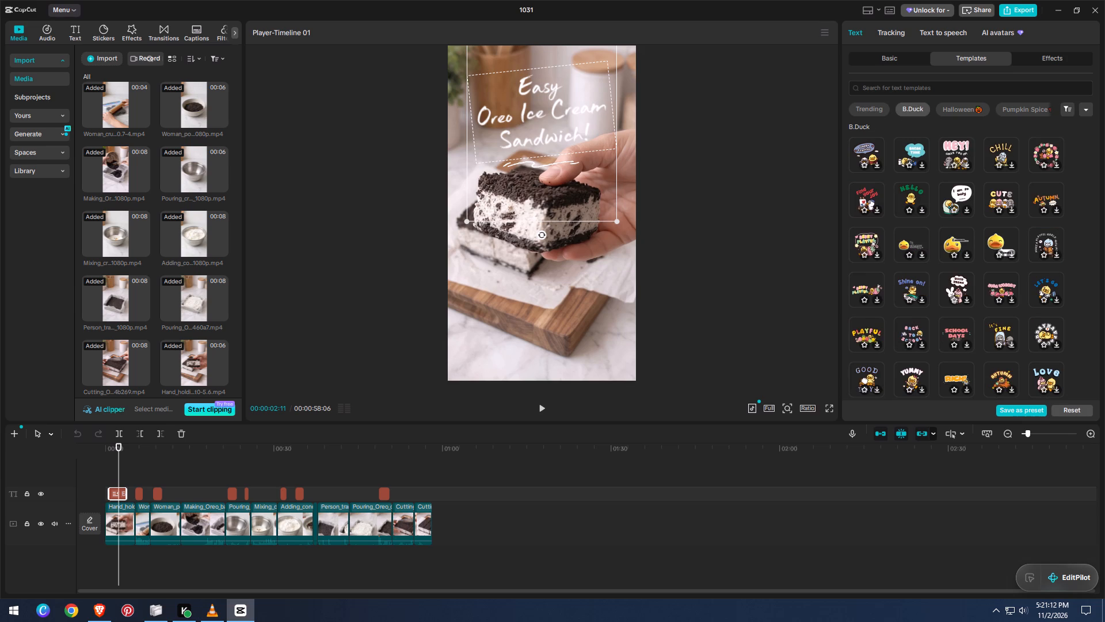
{"action": "left_click", "coordinate": [1074, 58]}
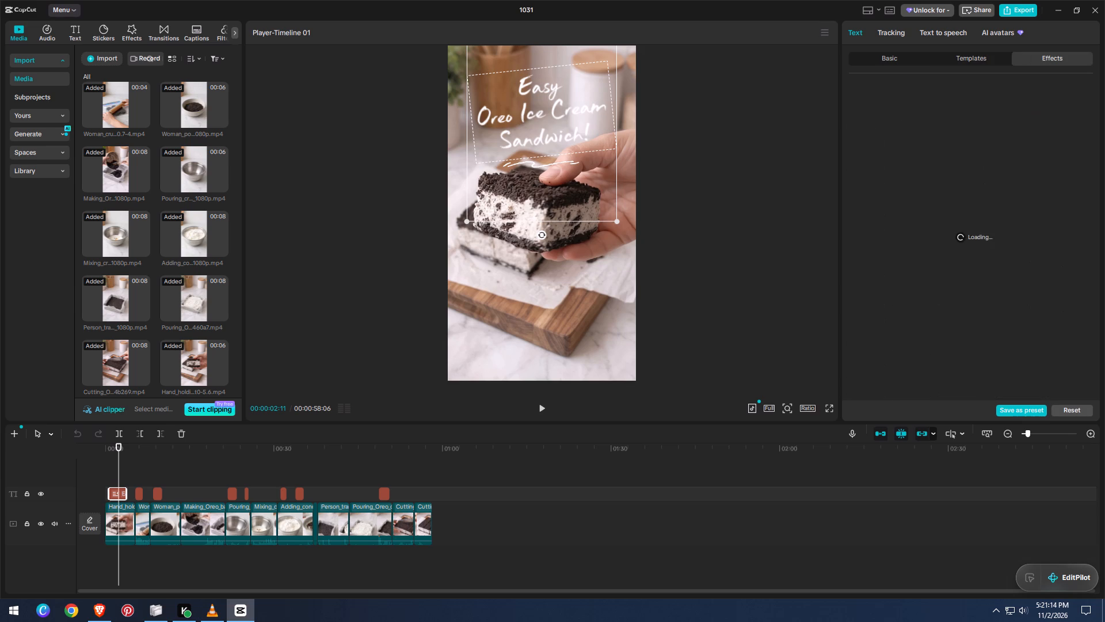
{"action": "left_click", "coordinate": [988, 56]}
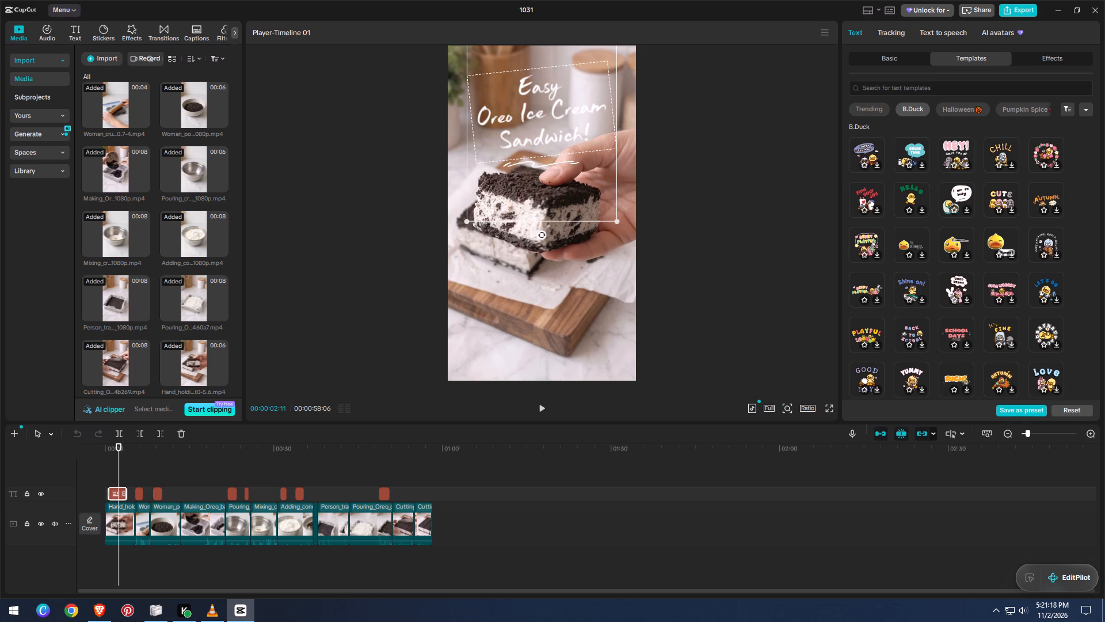
{"action": "left_click", "coordinate": [872, 107]}
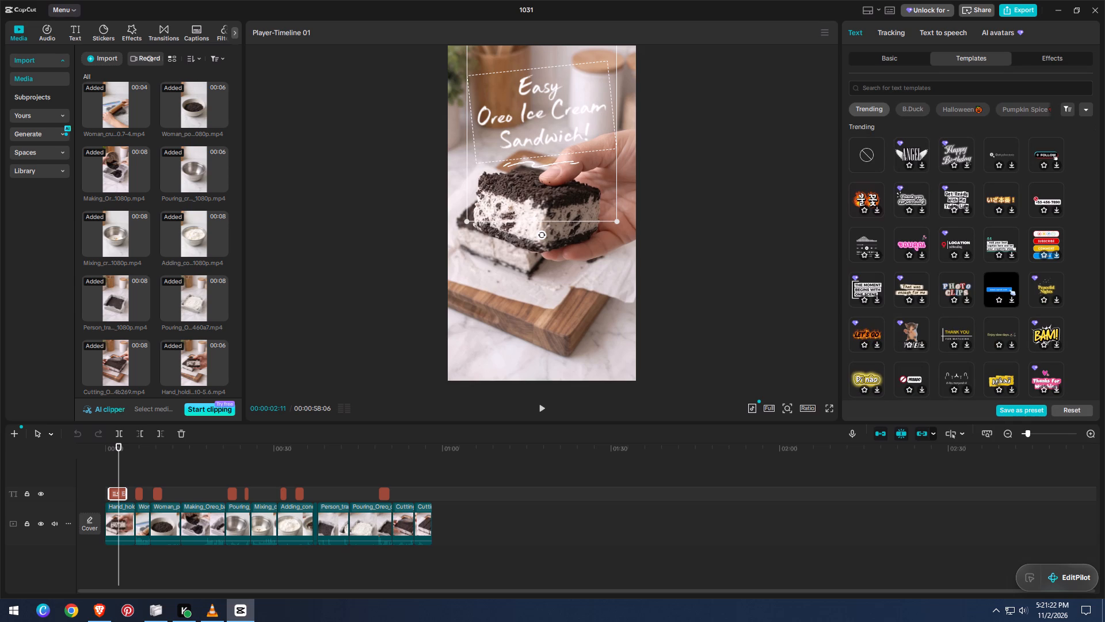
{"action": "scroll", "coordinate": [1072, 308], "scroll_direction": "down", "scroll_amount": 5}
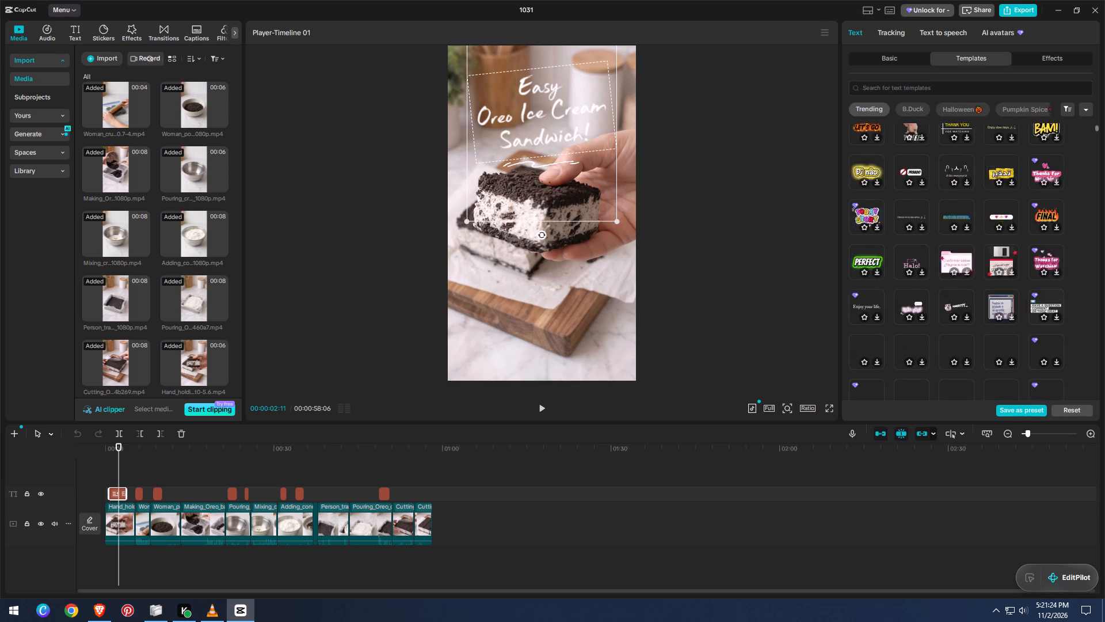
{"action": "scroll", "coordinate": [1070, 303], "scroll_direction": "down", "scroll_amount": 1}
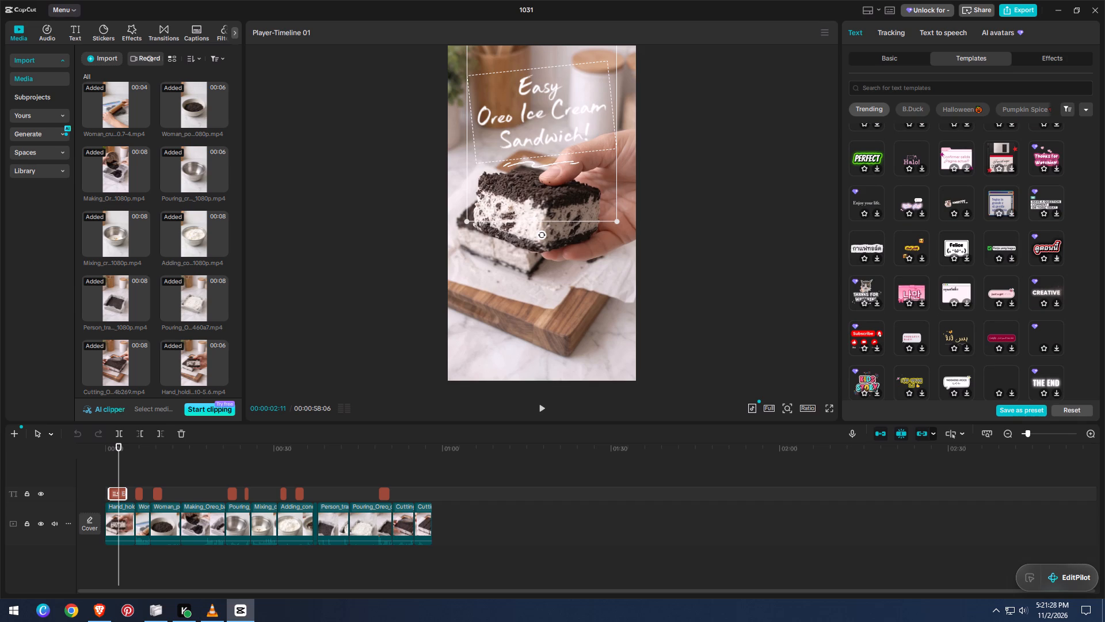
{"action": "left_click", "coordinate": [574, 147]}
Check the text library's favorites, text effects and text template categories for the source of the Oreo title's handwritten style.
{"action": "left_click", "coordinate": [83, 32]}
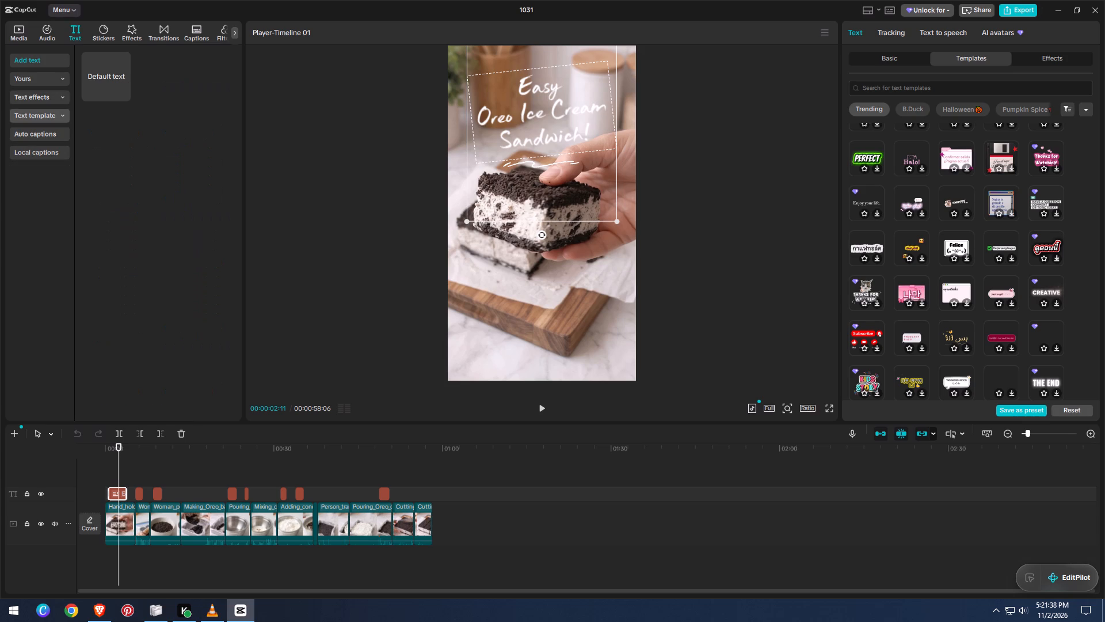
{"action": "left_click", "coordinate": [52, 80]}
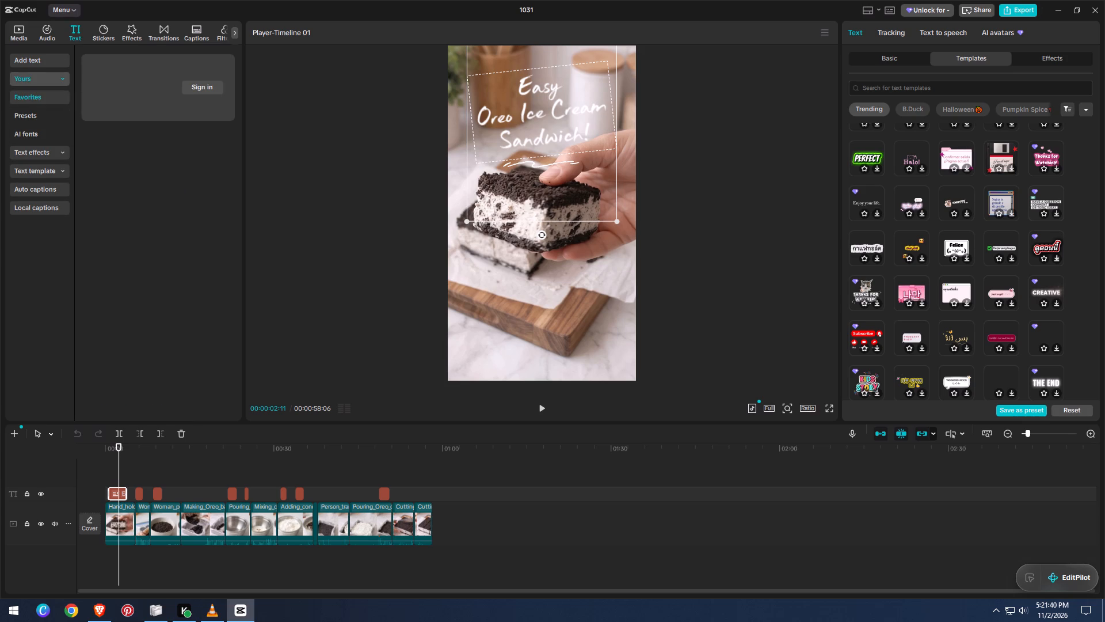
{"action": "left_click", "coordinate": [56, 156]}
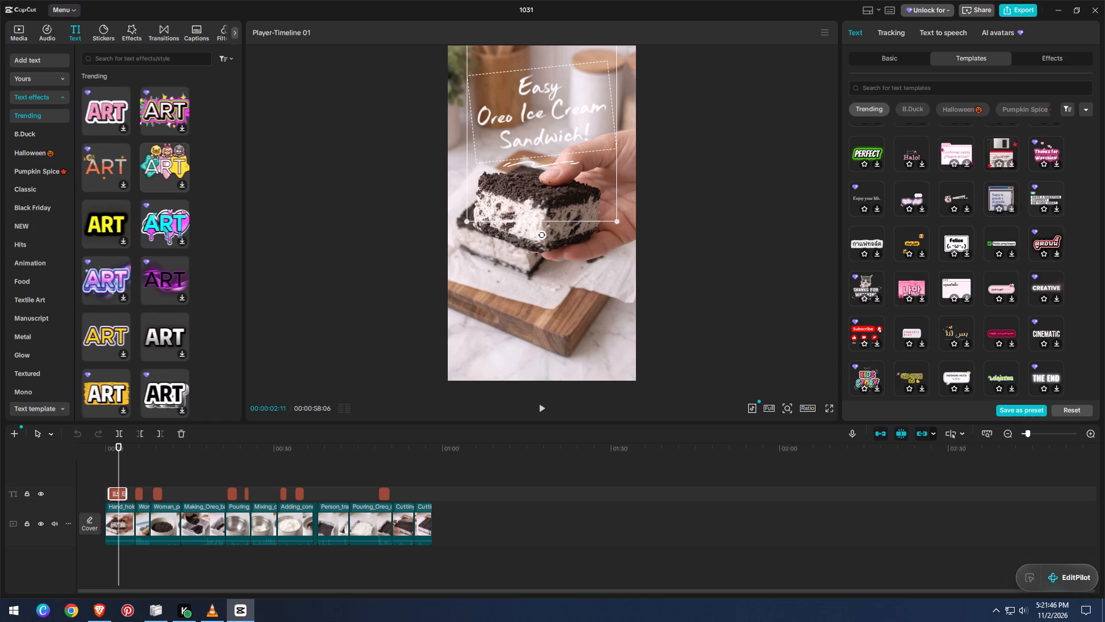
{"action": "scroll", "coordinate": [44, 316], "scroll_direction": "down", "scroll_amount": 4}
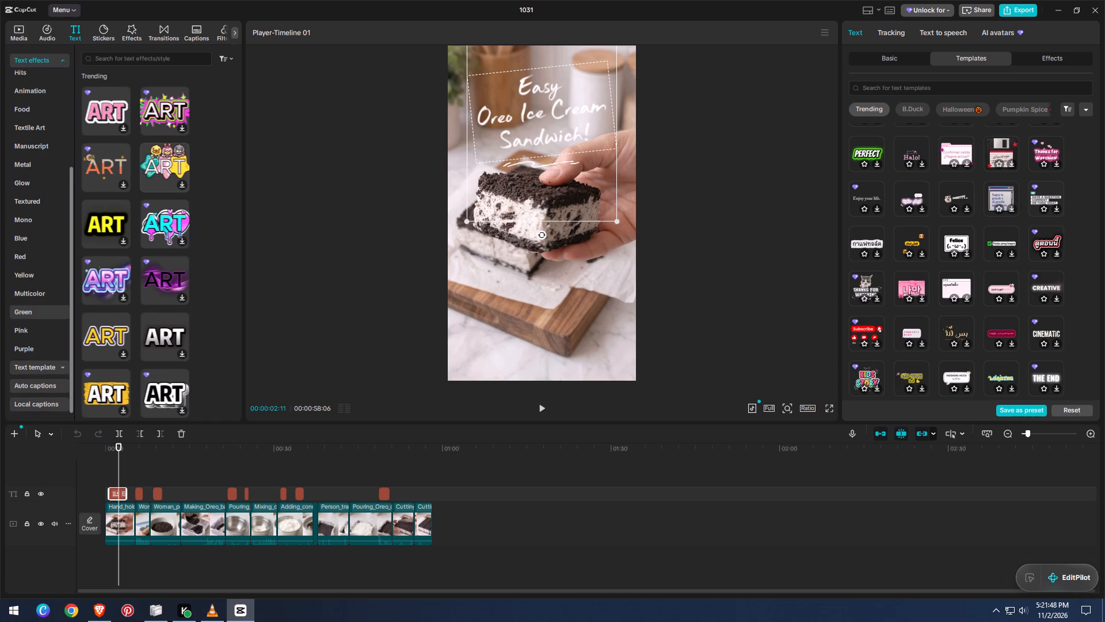
{"action": "left_click", "coordinate": [50, 367]}
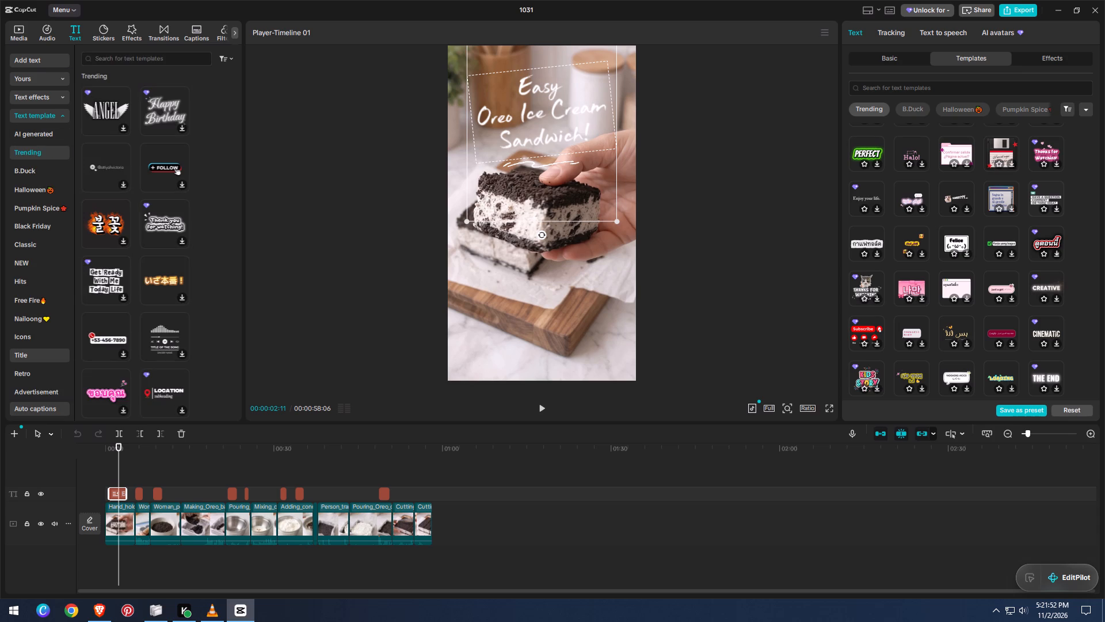
{"action": "scroll", "coordinate": [56, 359], "scroll_direction": "down", "scroll_amount": 7}
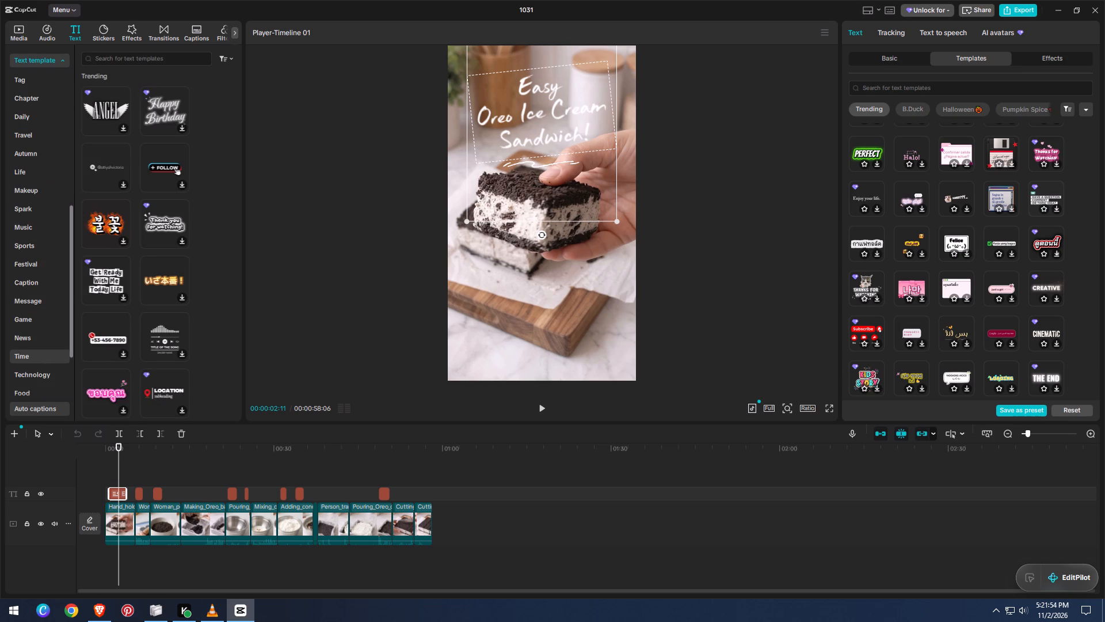
{"action": "scroll", "coordinate": [67, 363], "scroll_direction": "down", "scroll_amount": 4}
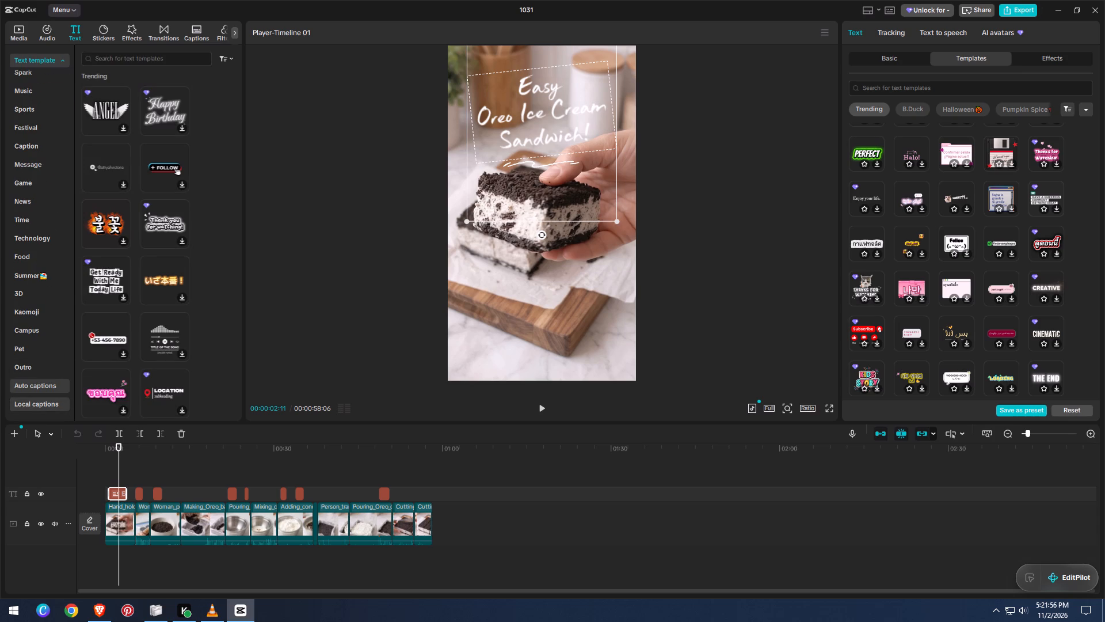
{"action": "scroll", "coordinate": [51, 375], "scroll_direction": "down", "scroll_amount": 1}
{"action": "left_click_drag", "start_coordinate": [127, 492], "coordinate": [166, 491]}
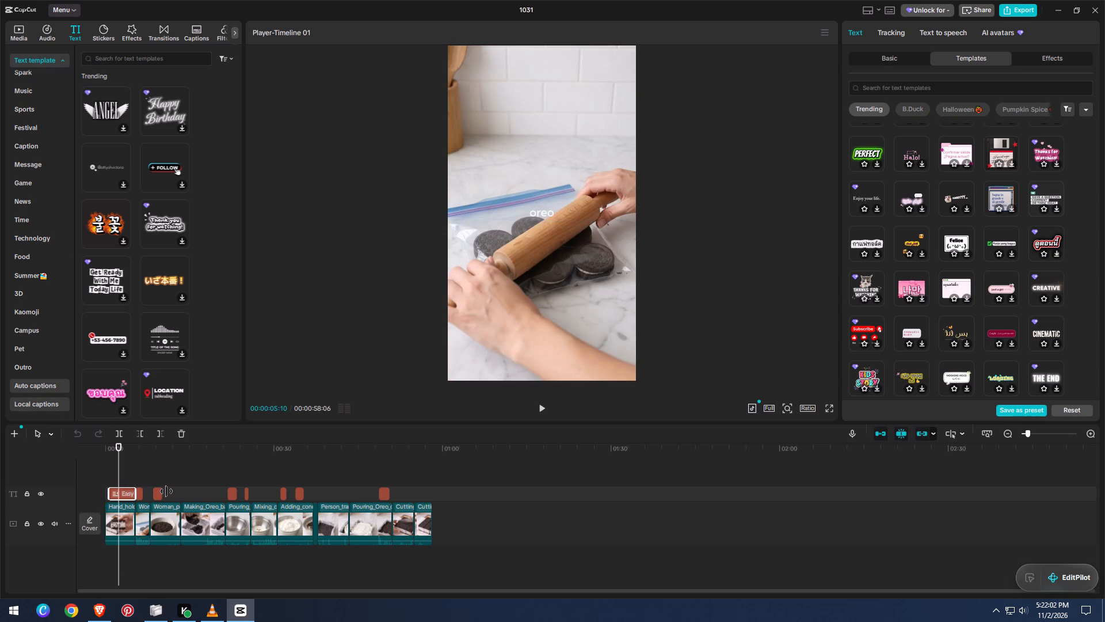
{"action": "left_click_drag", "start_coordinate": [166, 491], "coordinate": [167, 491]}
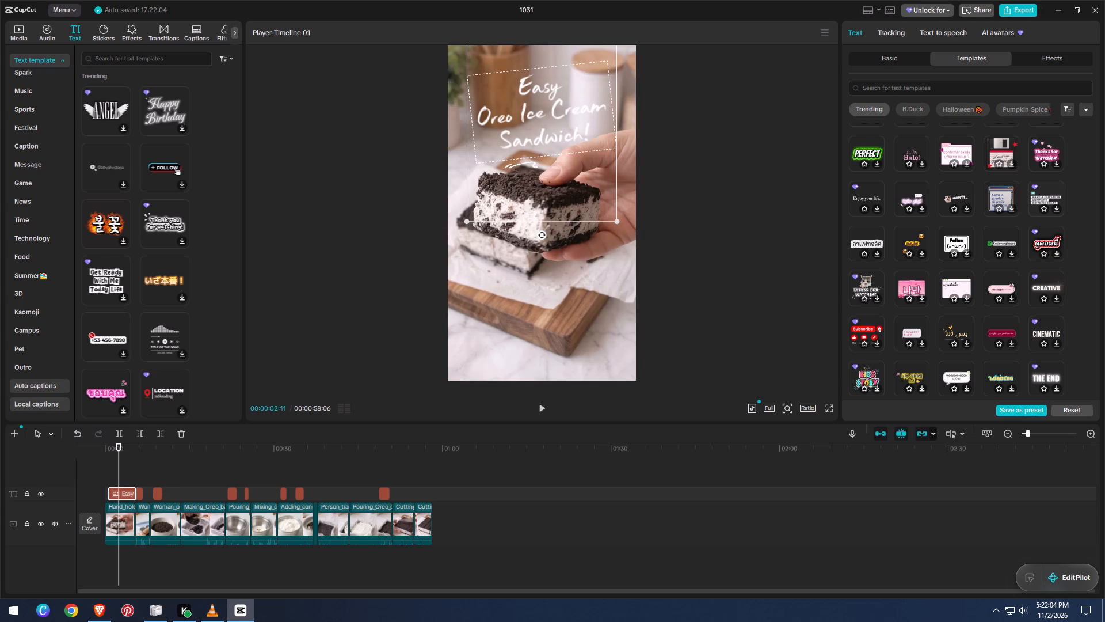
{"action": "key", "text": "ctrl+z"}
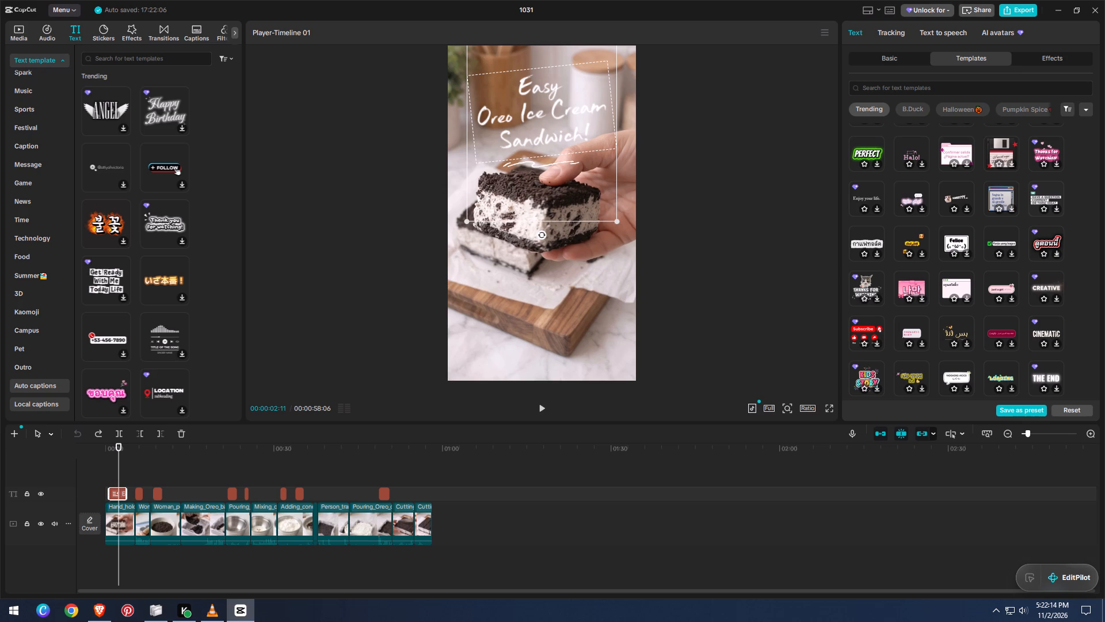
Look through the Trending text templates, down to the B.Duck section, for the design matching the Oreo title's handwritten style.
{"action": "scroll", "coordinate": [969, 208], "scroll_direction": "up", "scroll_amount": 11}
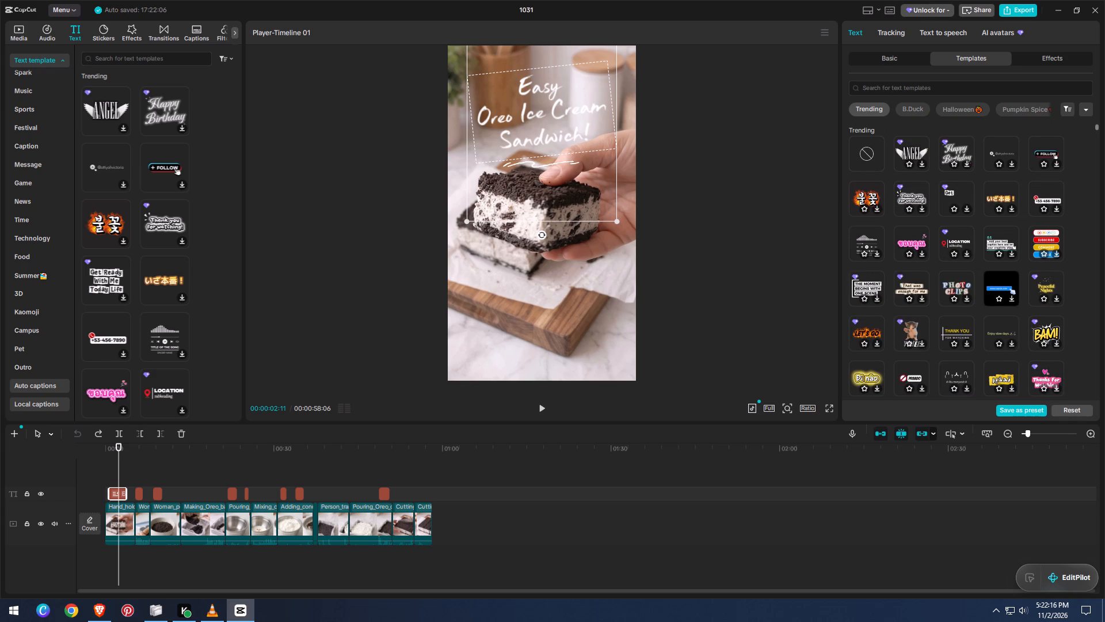
{"action": "scroll", "coordinate": [967, 213], "scroll_direction": "up", "scroll_amount": 3}
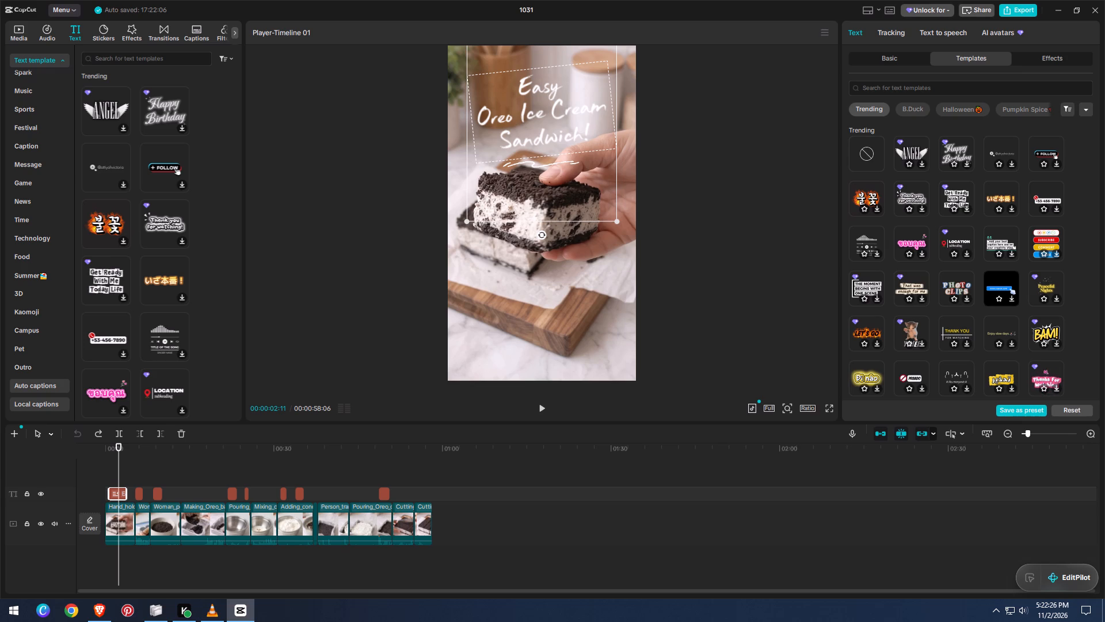
{"action": "scroll", "coordinate": [1034, 354], "scroll_direction": "down", "scroll_amount": 4}
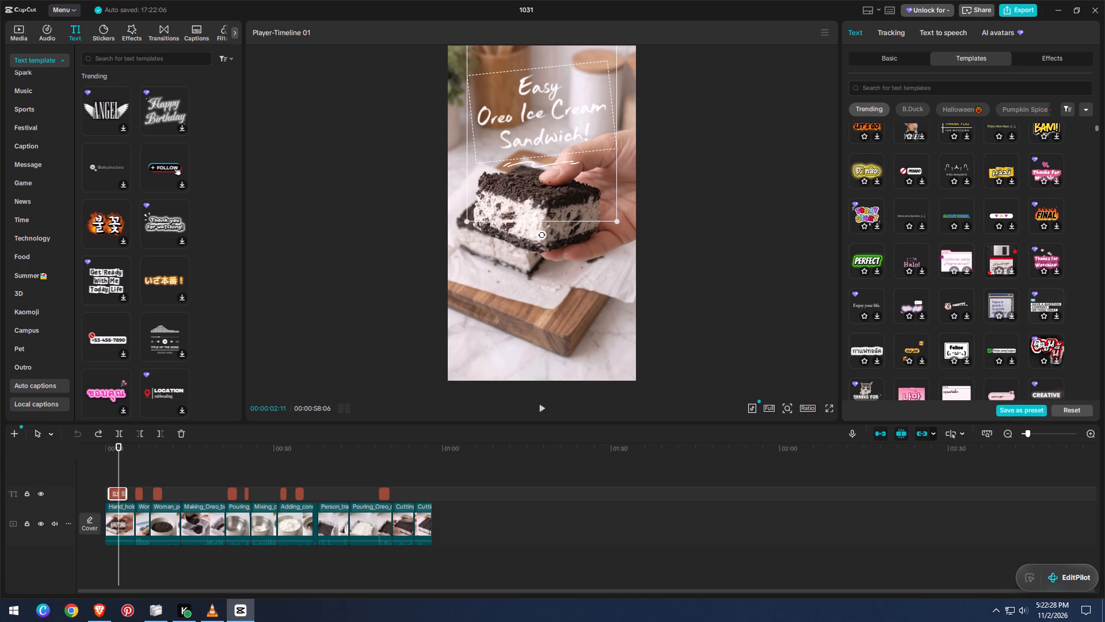
{"action": "scroll", "coordinate": [1029, 346], "scroll_direction": "down", "scroll_amount": 4}
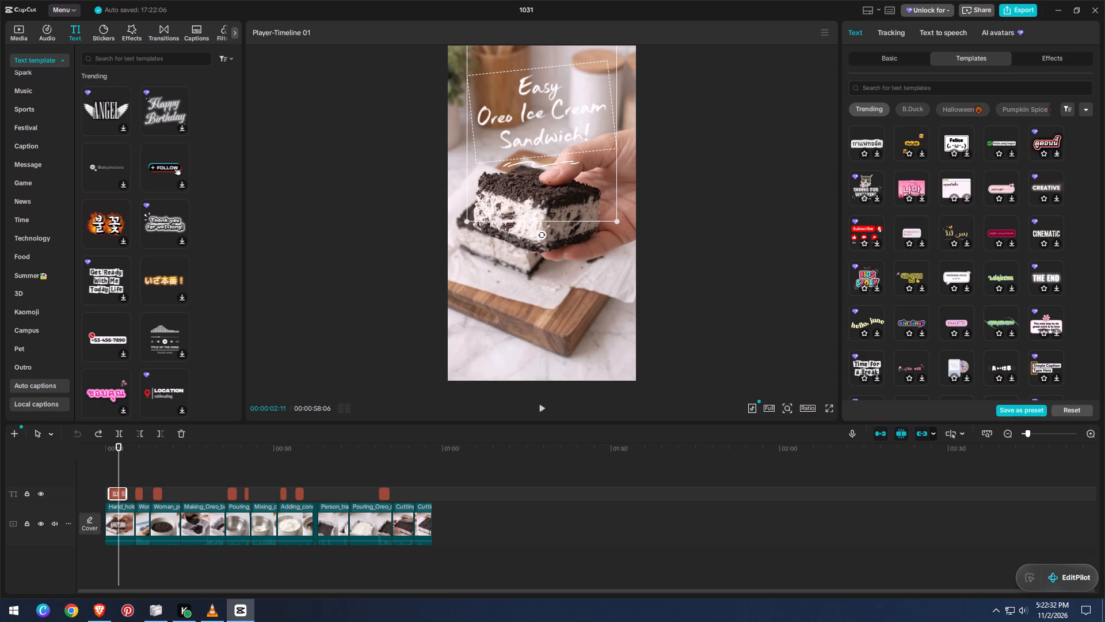
{"action": "scroll", "coordinate": [1077, 344], "scroll_direction": "down", "scroll_amount": 2}
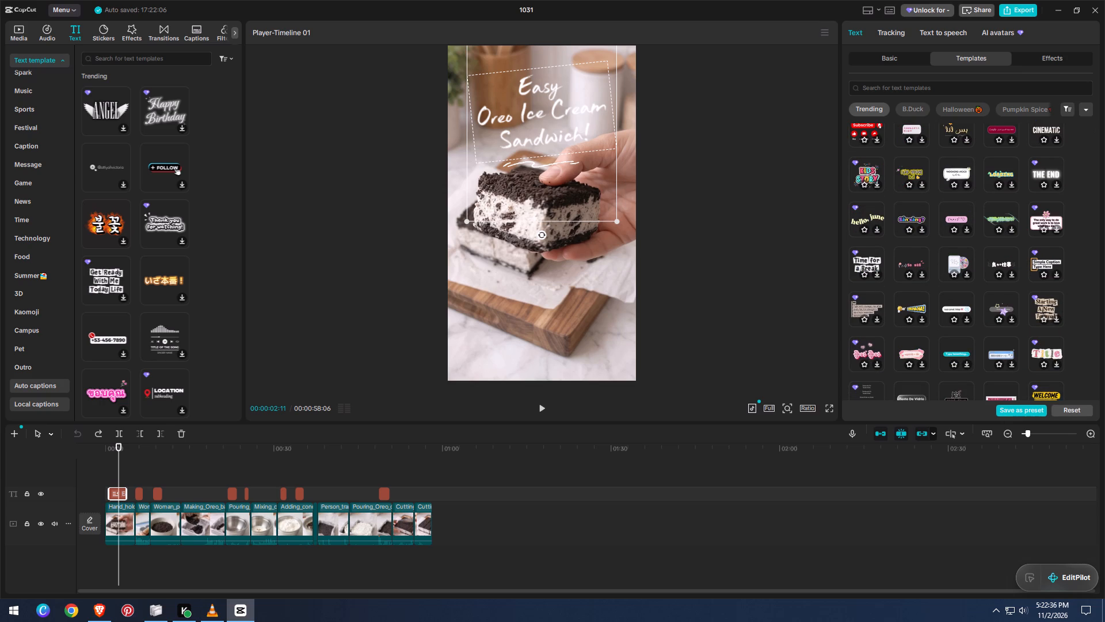
{"action": "scroll", "coordinate": [1077, 344], "scroll_direction": "down", "scroll_amount": 2}
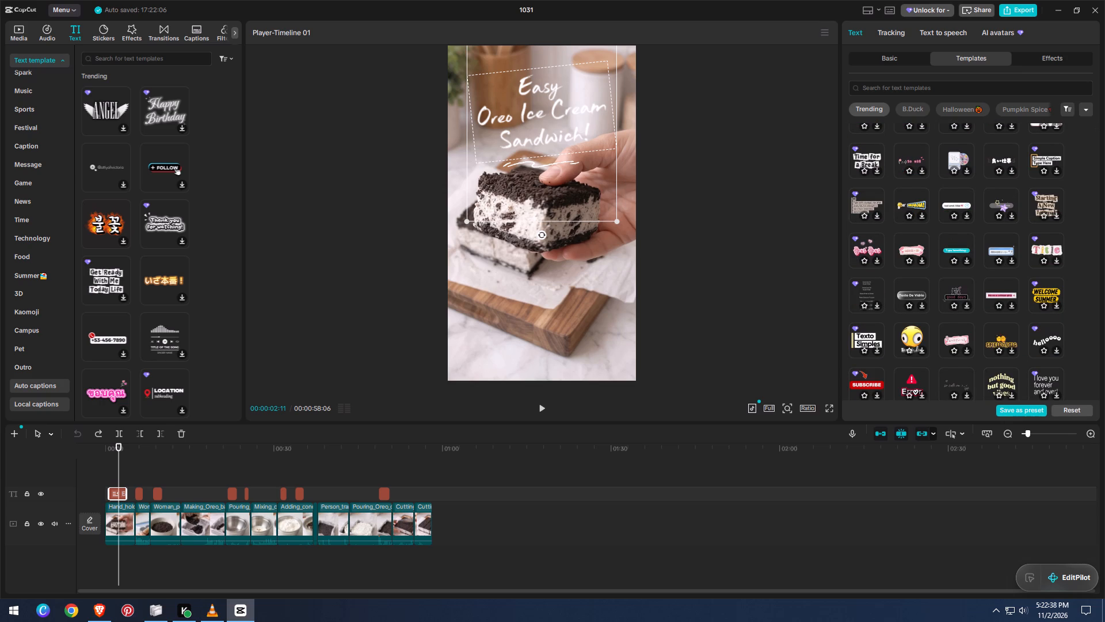
{"action": "scroll", "coordinate": [1077, 344], "scroll_direction": "down", "scroll_amount": 3}
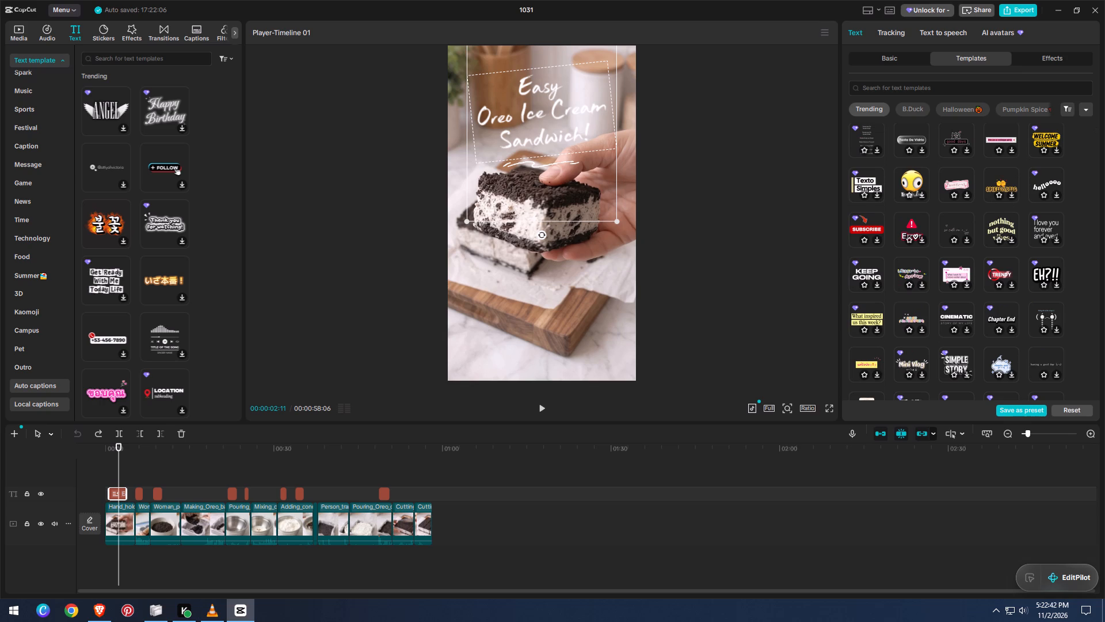
{"action": "scroll", "coordinate": [1077, 344], "scroll_direction": "down", "scroll_amount": 5}
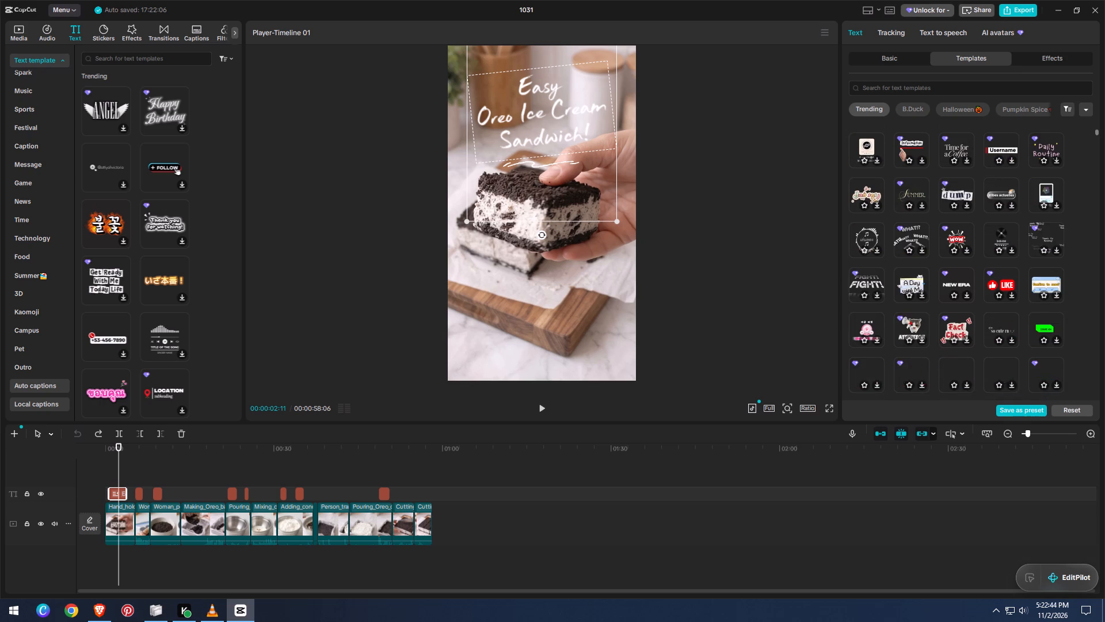
{"action": "scroll", "coordinate": [1077, 344], "scroll_direction": "down", "scroll_amount": 2}
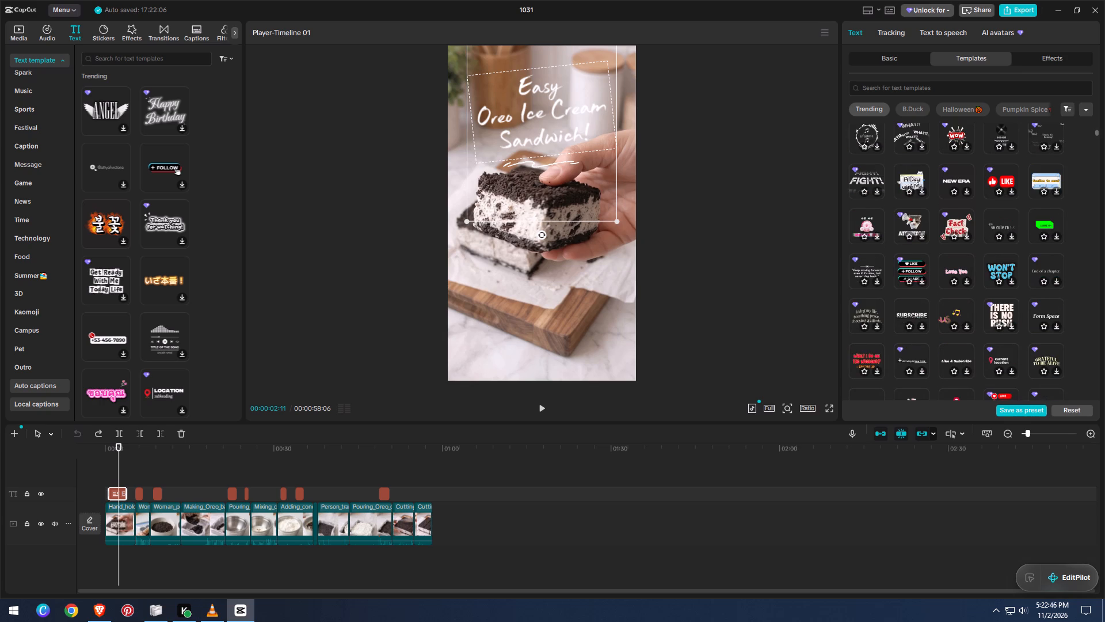
{"action": "scroll", "coordinate": [1077, 344], "scroll_direction": "down", "scroll_amount": 5}
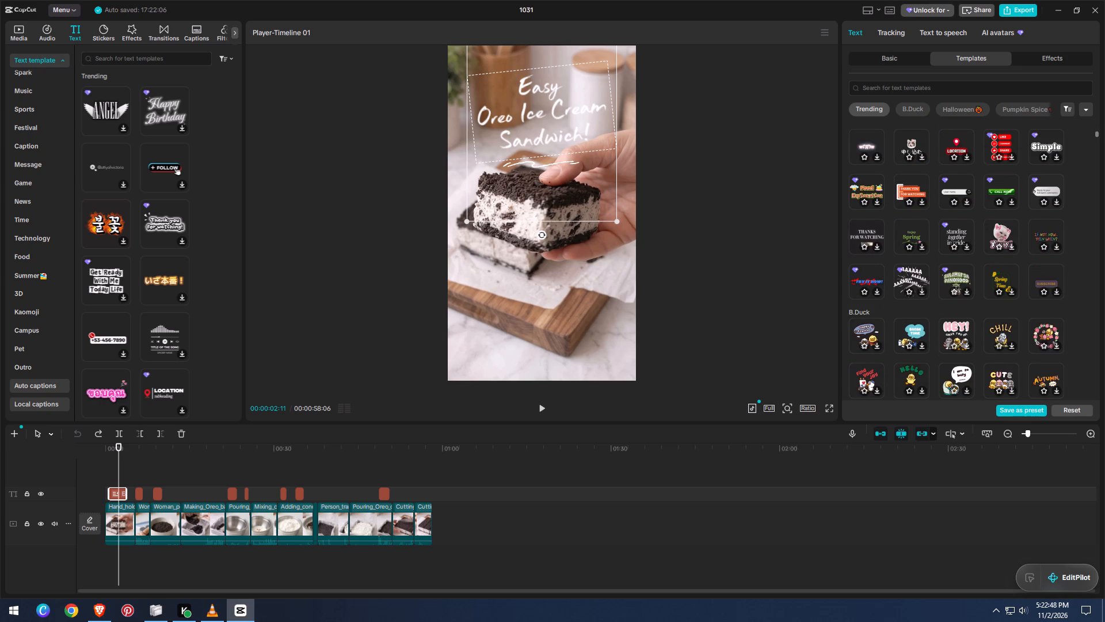
Inspect the Oreo title's effects, basic settings and templates again, checking further B.Duck designs for its style.
{"action": "left_click", "coordinate": [532, 107]}
{"action": "left_click", "coordinate": [1048, 60]}
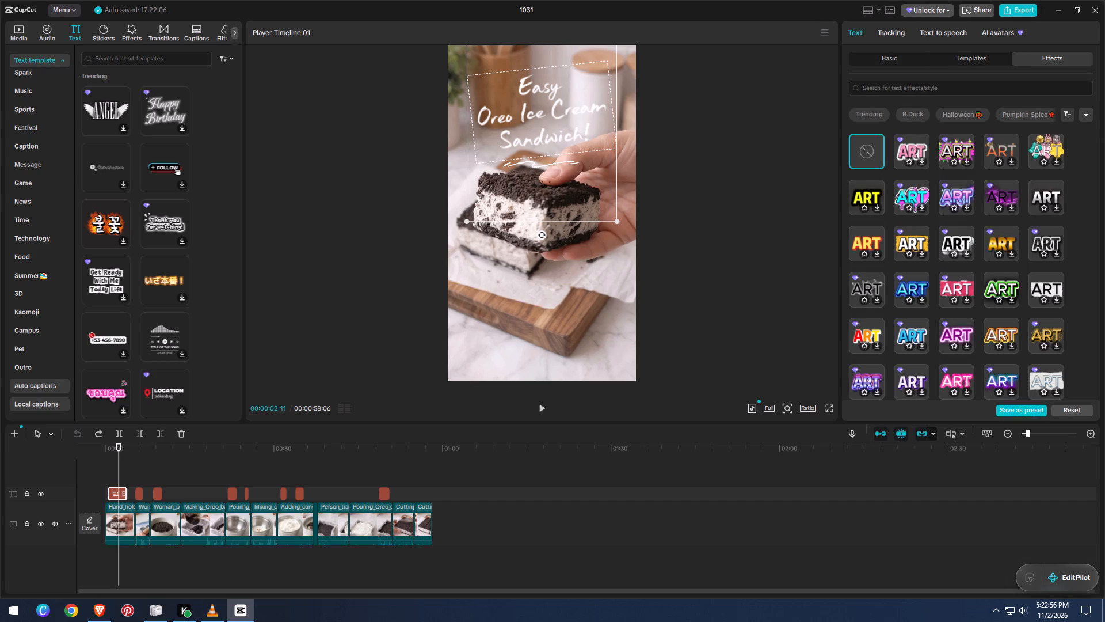
{"action": "left_click", "coordinate": [870, 115]}
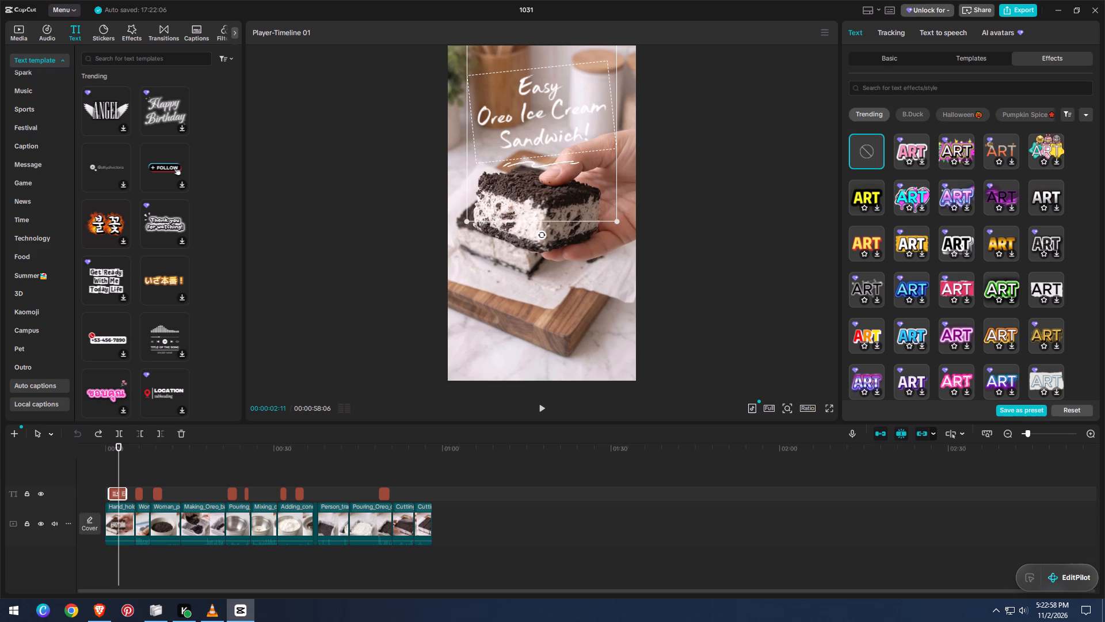
{"action": "left_click", "coordinate": [870, 115]}
{"action": "left_click", "coordinate": [909, 58]}
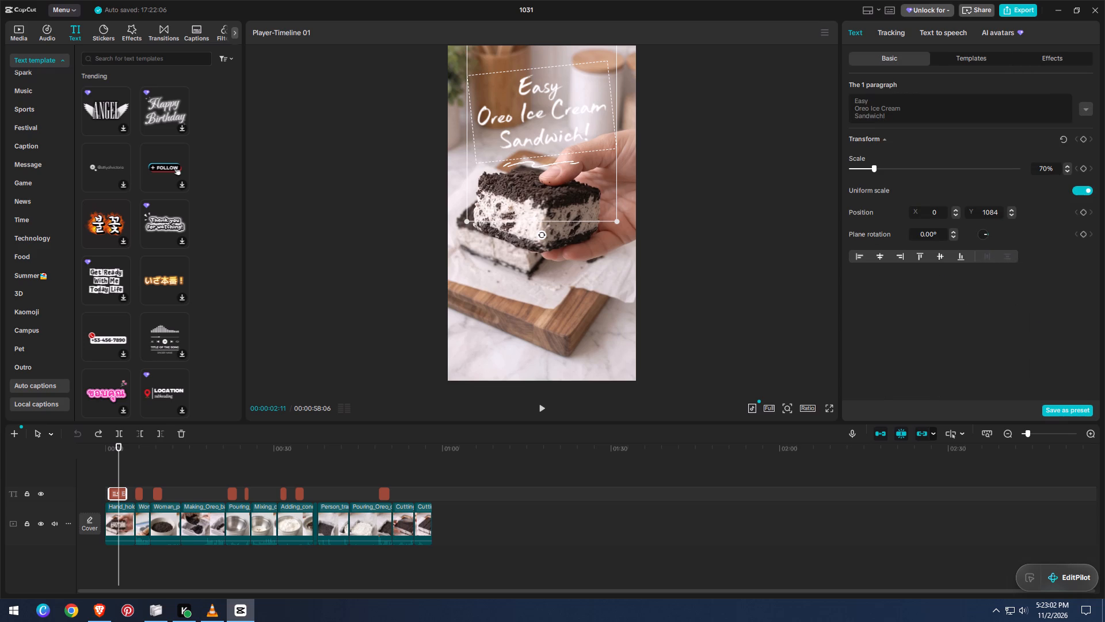
{"action": "left_click", "coordinate": [959, 60]}
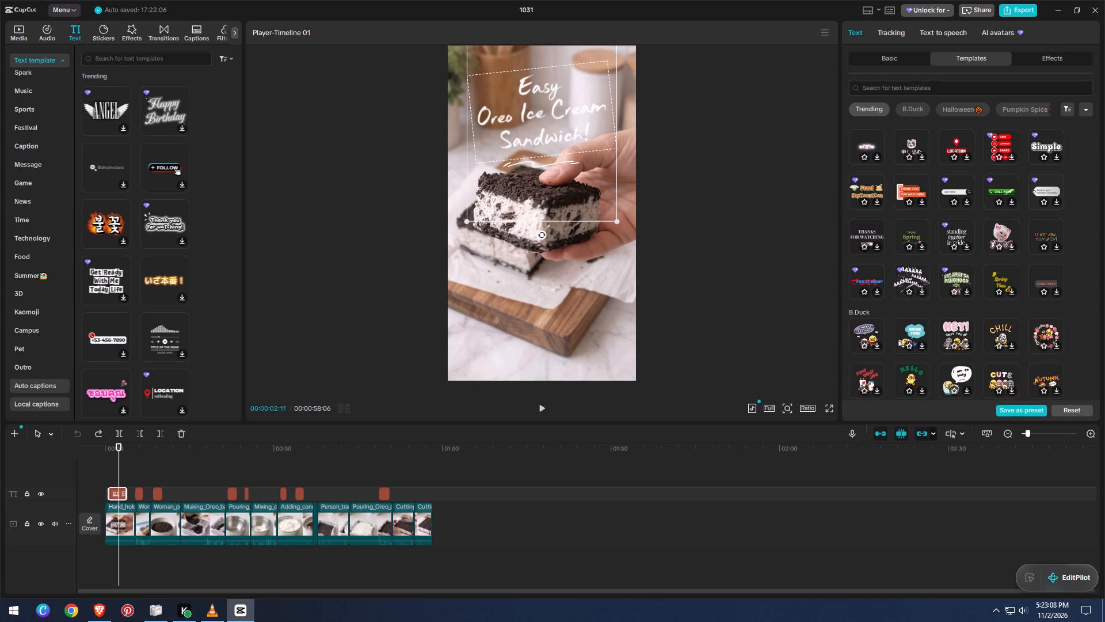
{"action": "left_click", "coordinate": [559, 172]}
{"action": "scroll", "coordinate": [1086, 222], "scroll_direction": "down", "scroll_amount": 1}
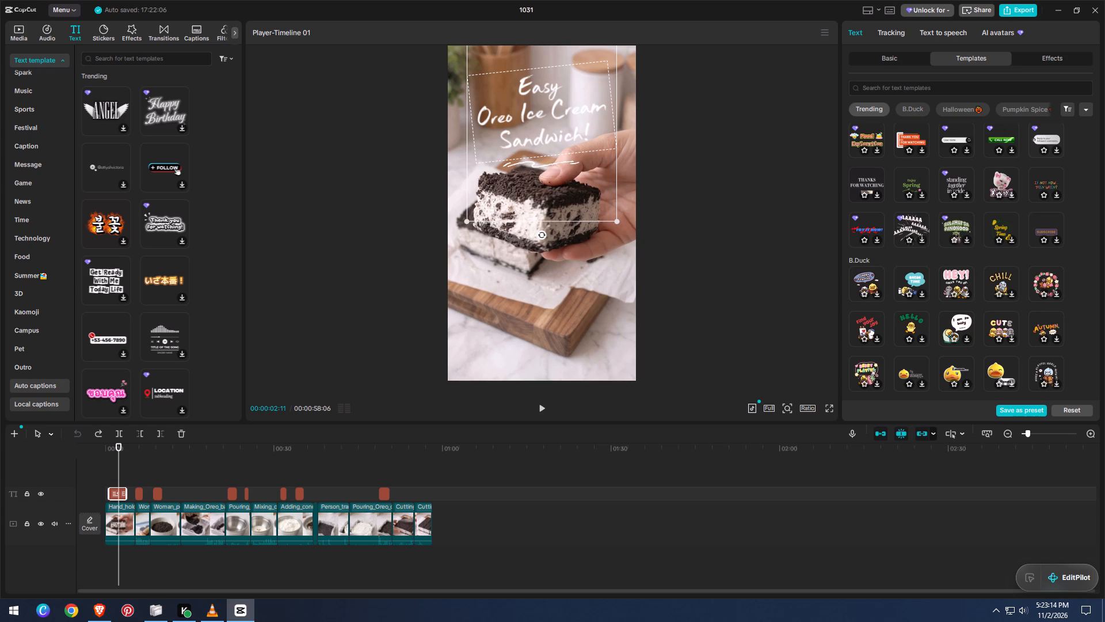
{"action": "left_click", "coordinate": [873, 111]}
{"action": "left_click", "coordinate": [1043, 61]}
{"action": "left_click", "coordinate": [973, 59]}
{"action": "scroll", "coordinate": [946, 266], "scroll_direction": "down", "scroll_amount": 5}
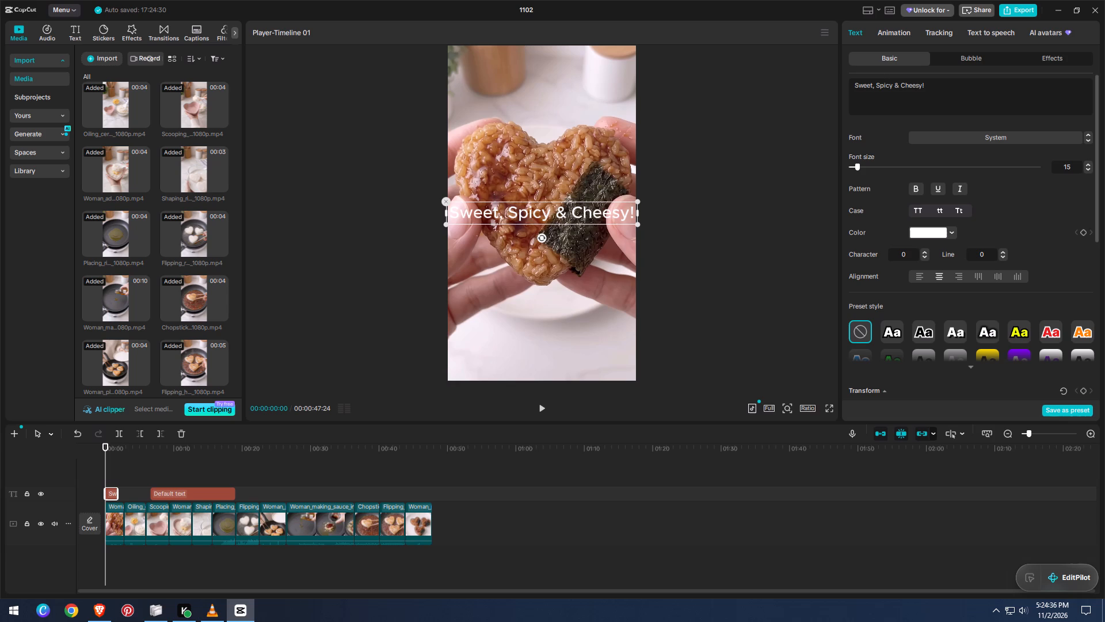
Examine the hook text's basic settings and bubble designs, and browse the Trending text templates, previewing the "Chế độ dễ thương: Bật" design with the pink bow.
{"action": "scroll", "coordinate": [1050, 247], "scroll_direction": "down", "scroll_amount": 5}
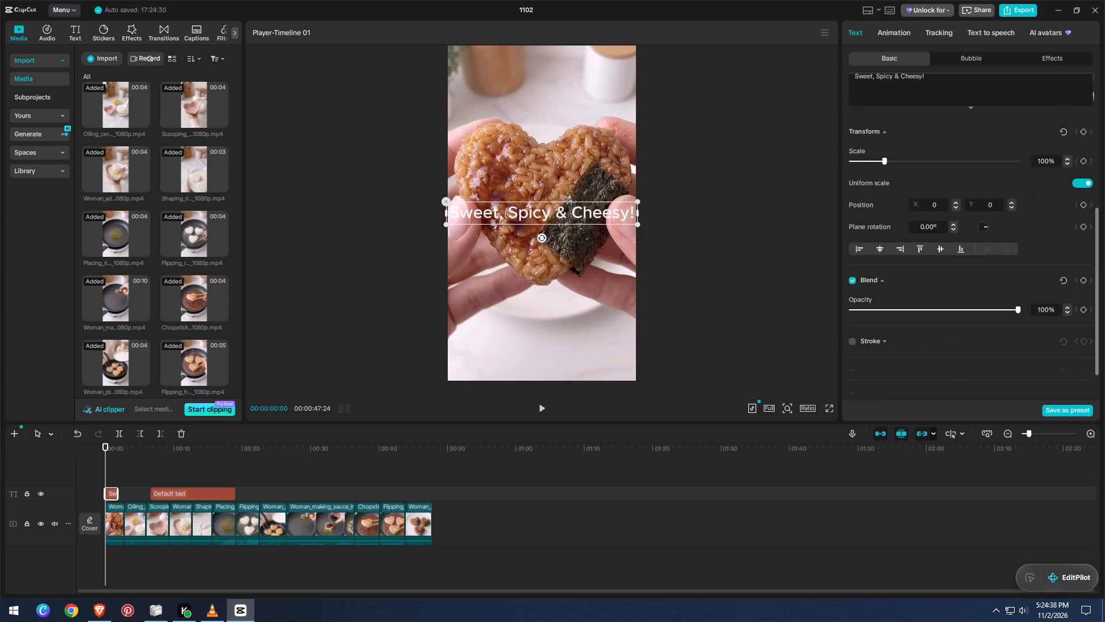
{"action": "scroll", "coordinate": [1050, 247], "scroll_direction": "up", "scroll_amount": 8}
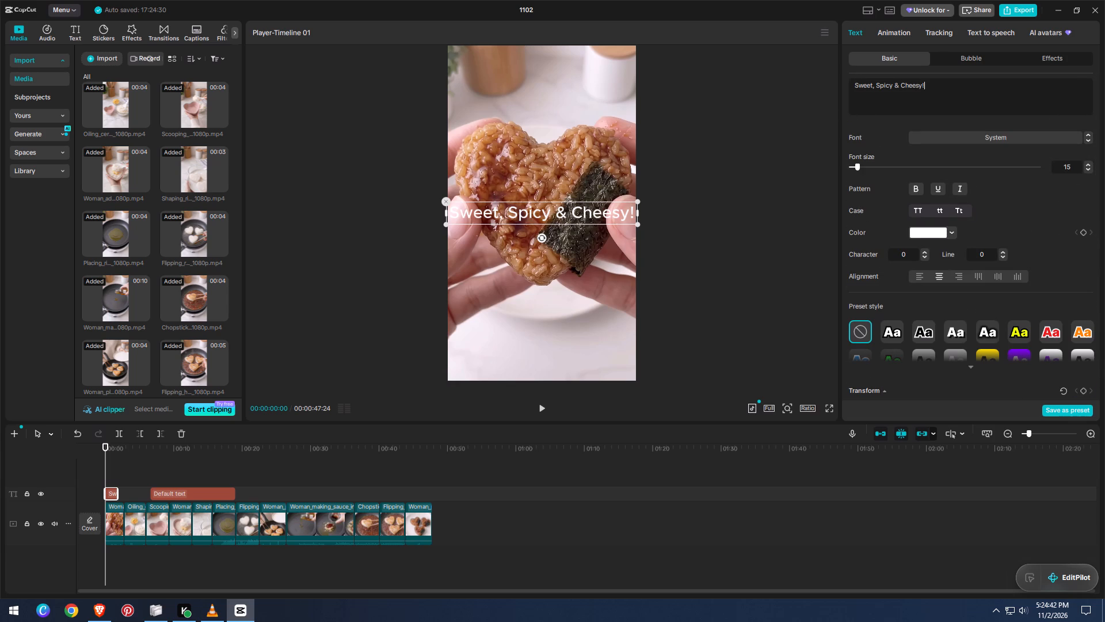
{"action": "left_click", "coordinate": [980, 64]}
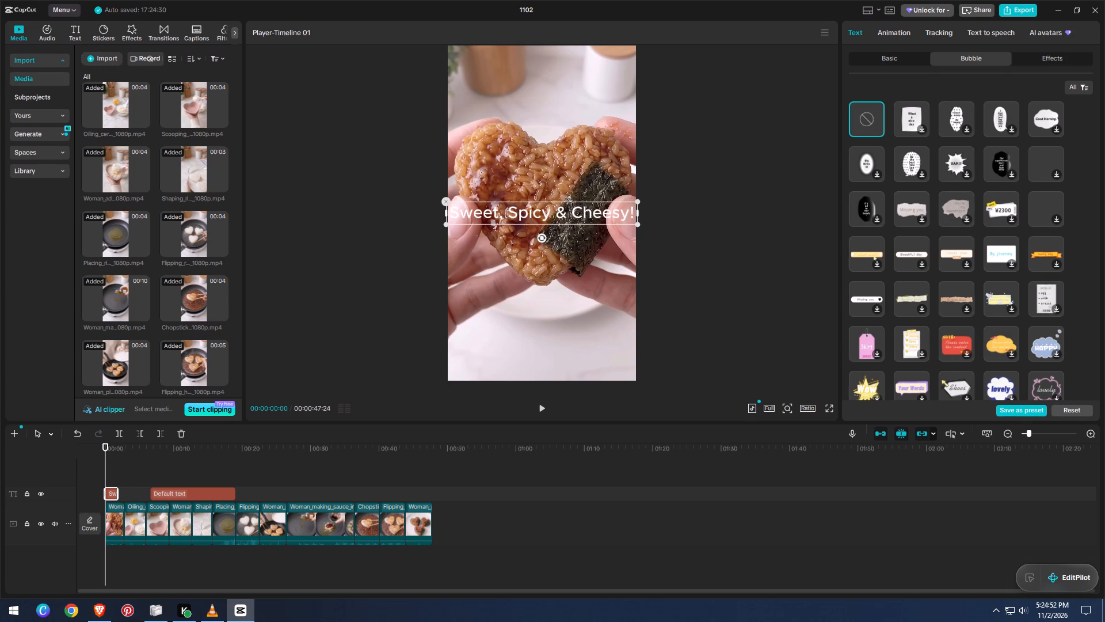
{"action": "left_click", "coordinate": [70, 29]}
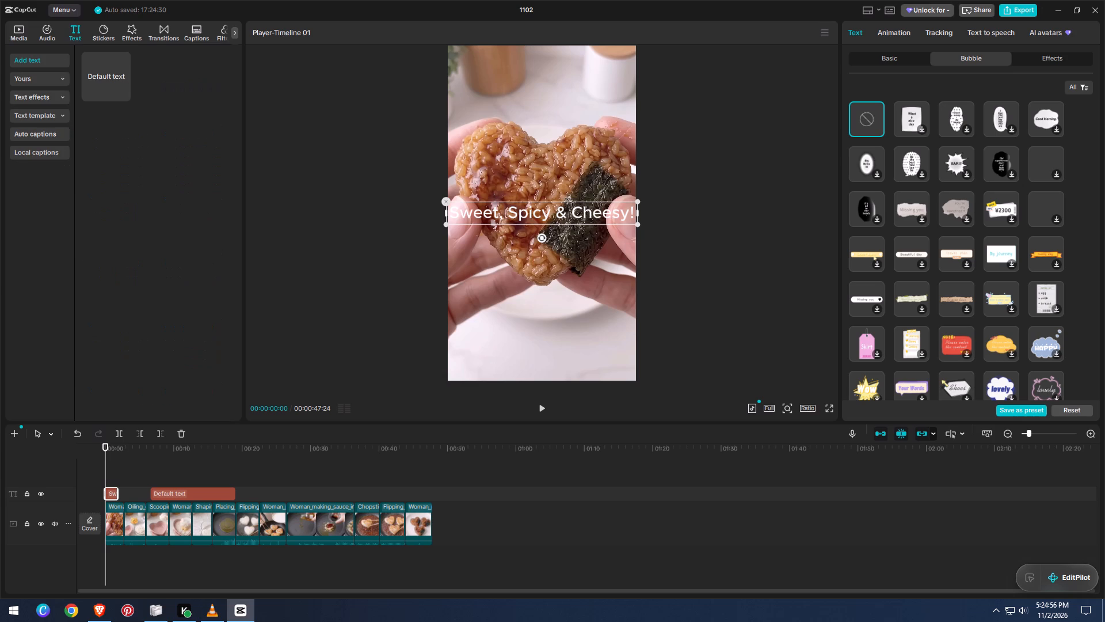
{"action": "left_click", "coordinate": [57, 120]}
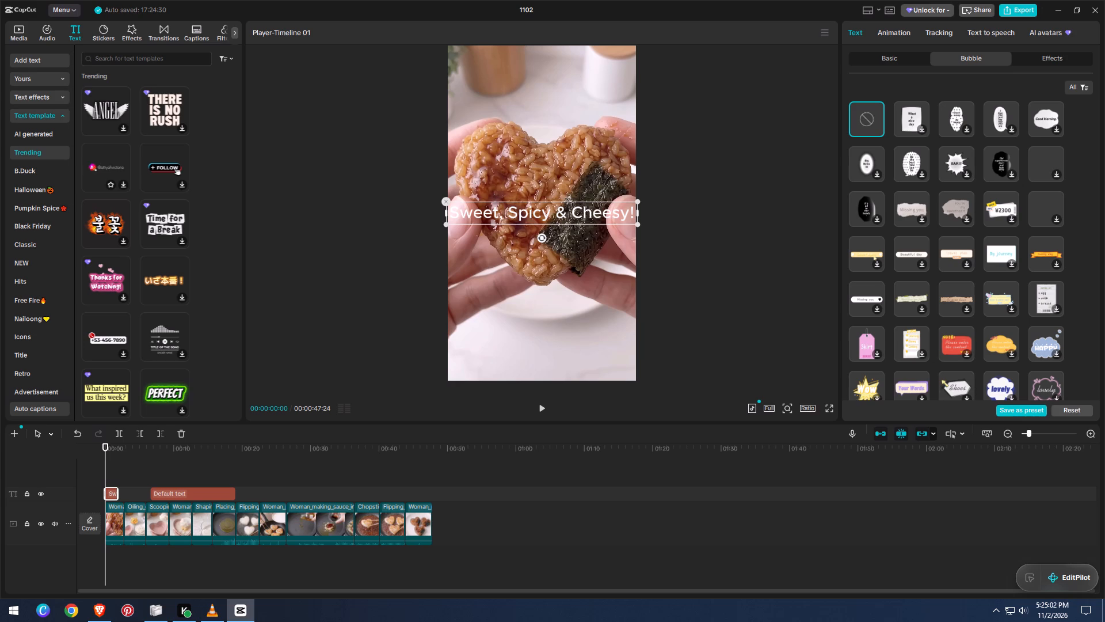
{"action": "scroll", "coordinate": [212, 295], "scroll_direction": "down", "scroll_amount": 2}
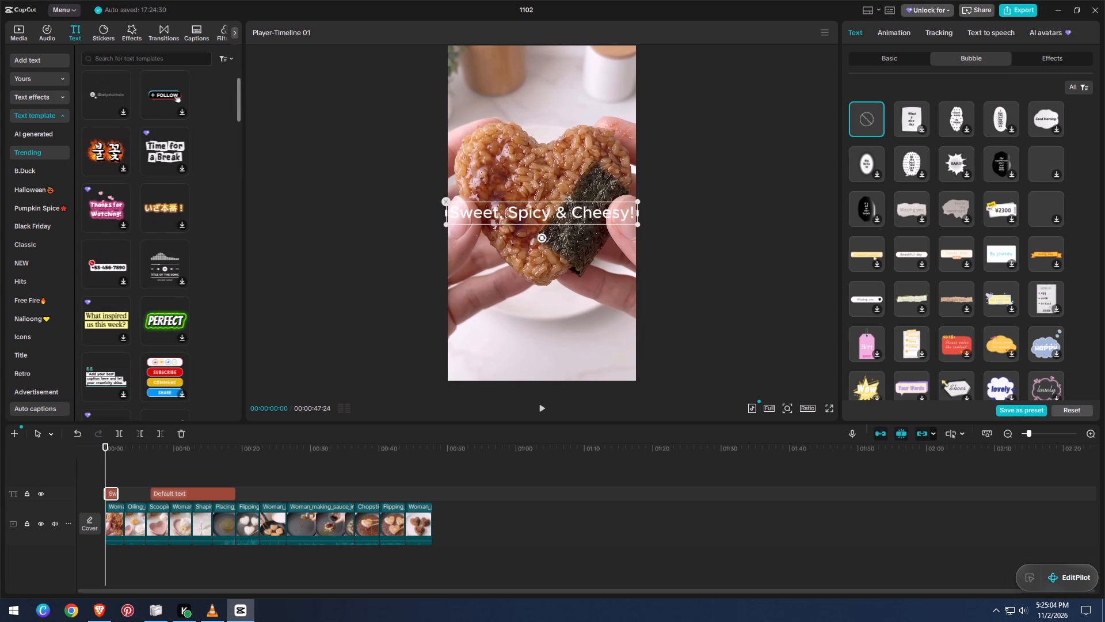
{"action": "scroll", "coordinate": [212, 297], "scroll_direction": "down", "scroll_amount": 4}
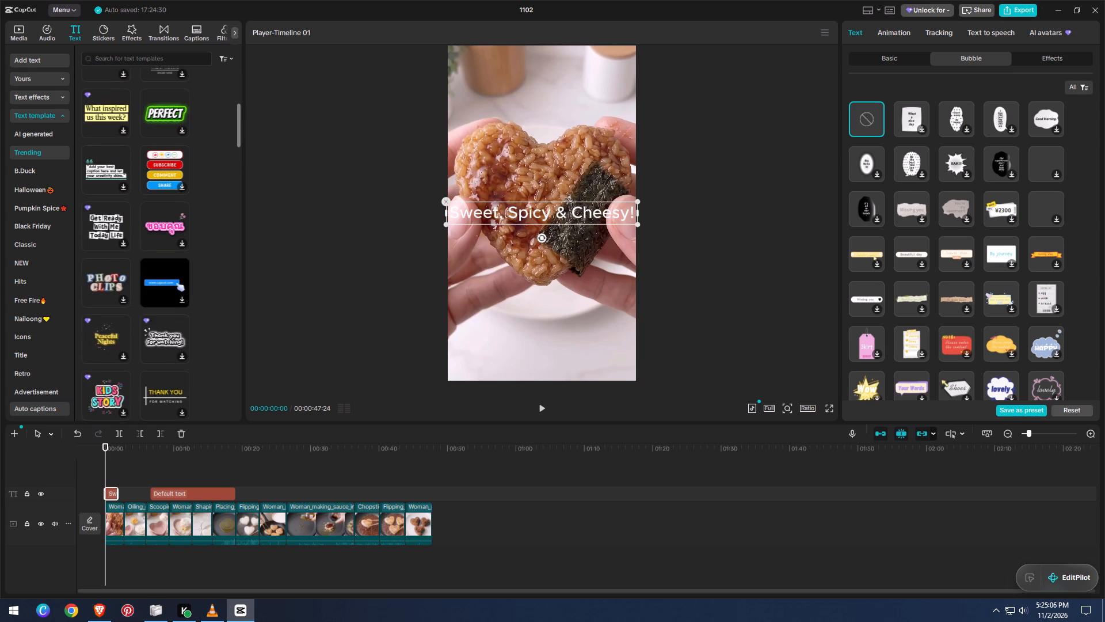
{"action": "scroll", "coordinate": [212, 296], "scroll_direction": "down", "scroll_amount": 2}
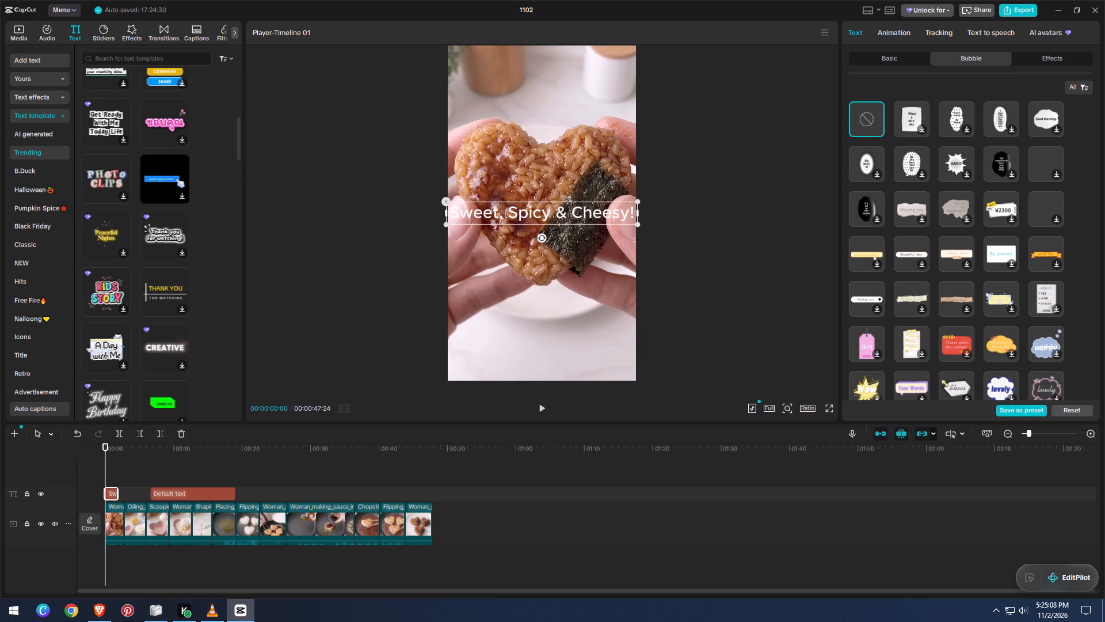
{"action": "scroll", "coordinate": [212, 296], "scroll_direction": "down", "scroll_amount": 3}
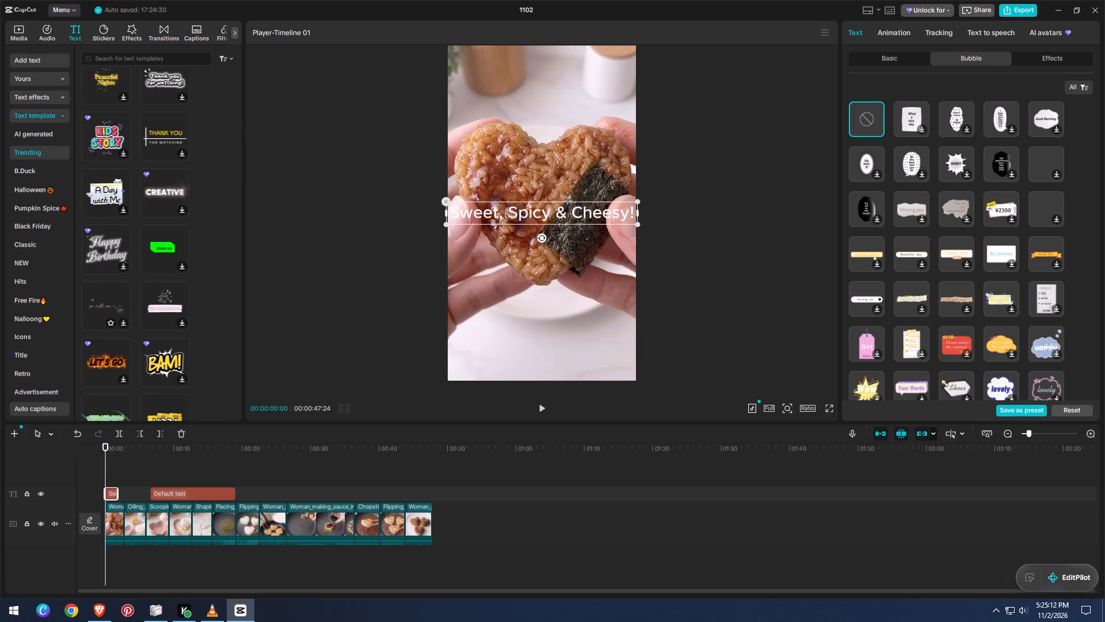
{"action": "scroll", "coordinate": [152, 313], "scroll_direction": "down", "scroll_amount": 4}
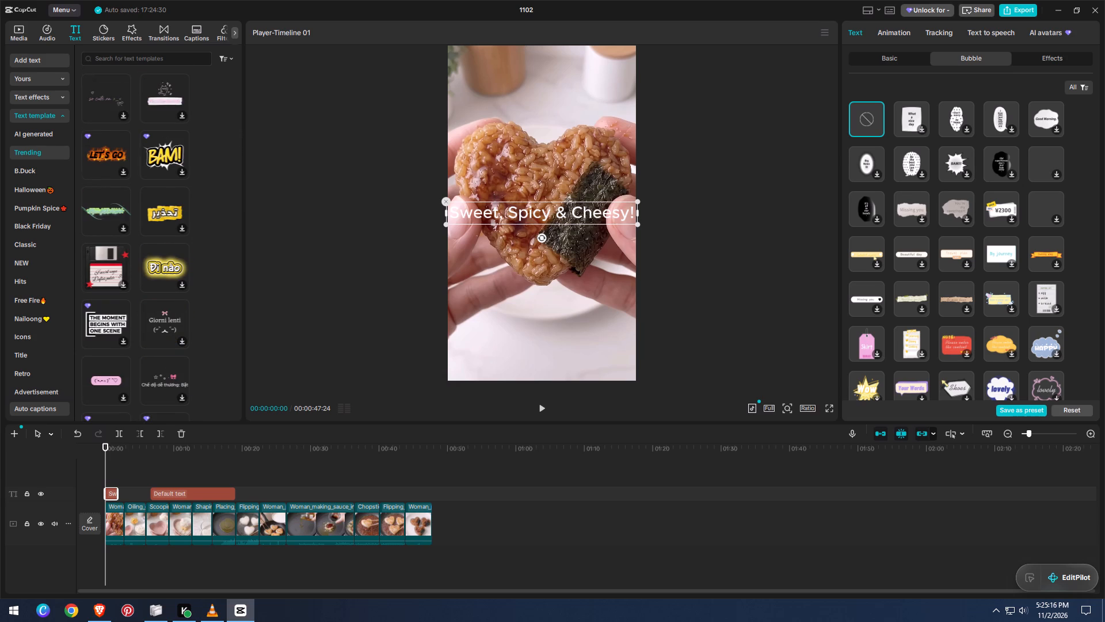
{"action": "scroll", "coordinate": [205, 310], "scroll_direction": "down", "scroll_amount": 2}
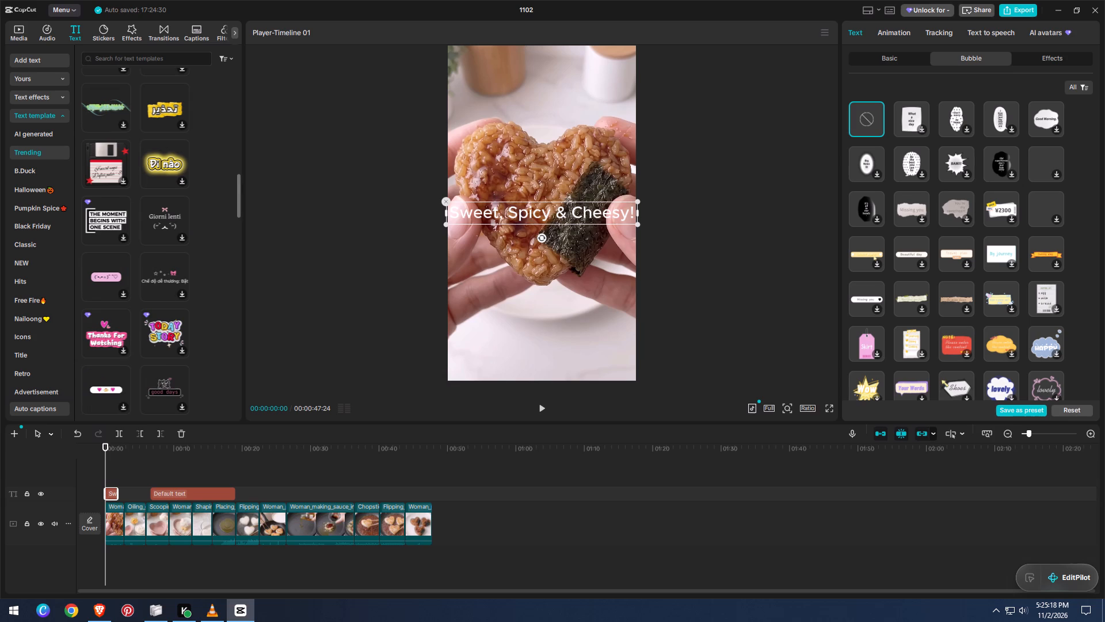
{"action": "left_click", "coordinate": [158, 280]}
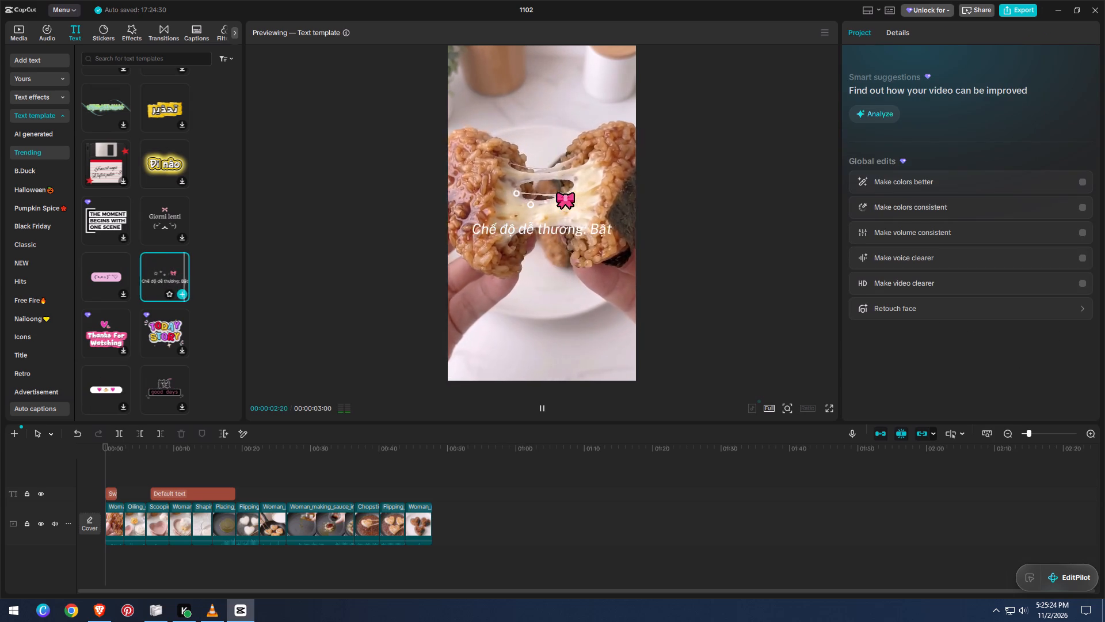
Look further through the Trending text templates and preview the "Enjoy your life." design over the opening clip.
{"action": "scroll", "coordinate": [206, 279], "scroll_direction": "down", "scroll_amount": 2}
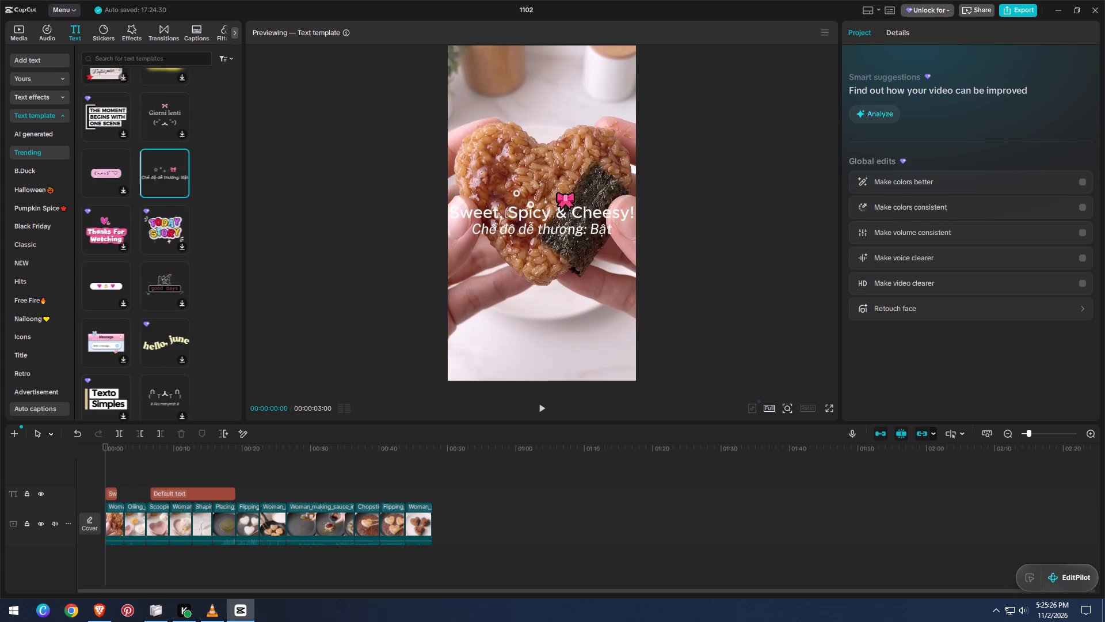
{"action": "scroll", "coordinate": [207, 279], "scroll_direction": "down", "scroll_amount": 5}
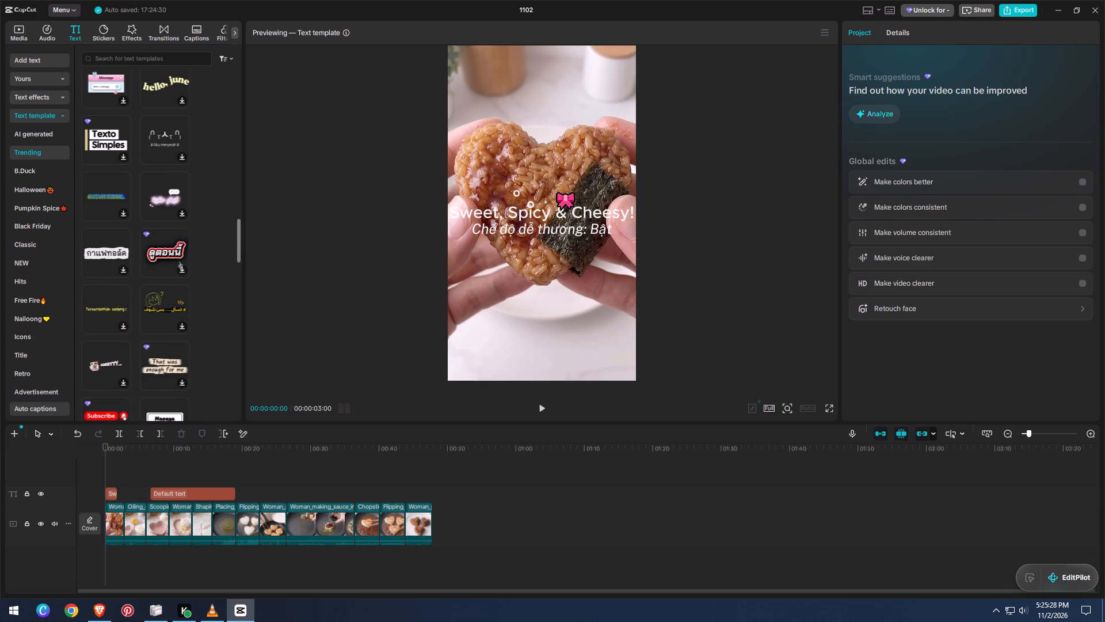
{"action": "scroll", "coordinate": [207, 279], "scroll_direction": "down", "scroll_amount": 4}
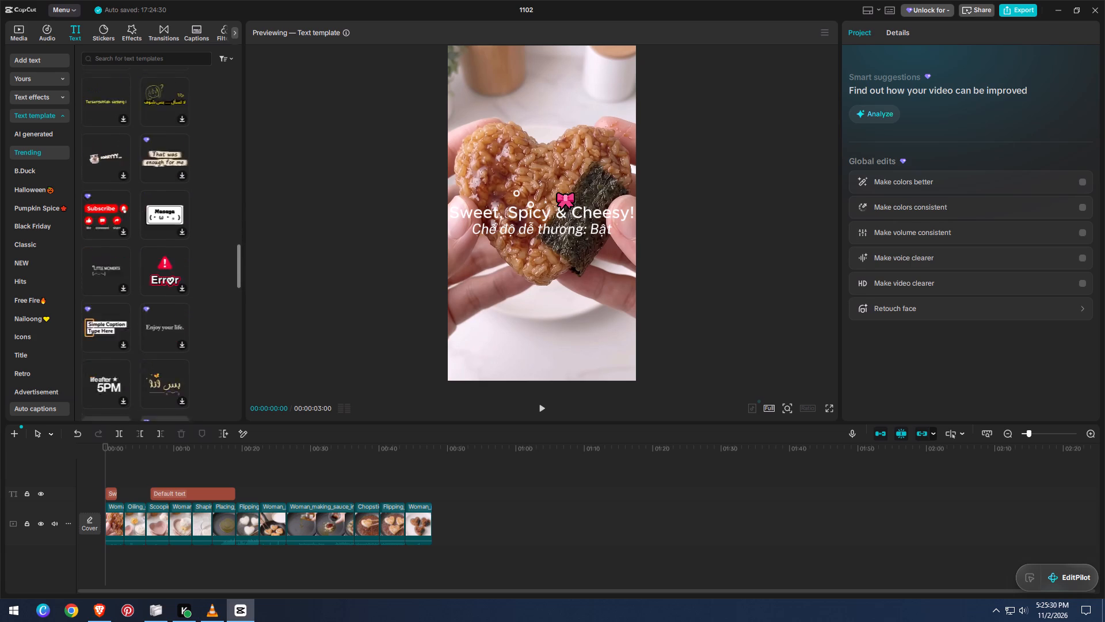
{"action": "scroll", "coordinate": [207, 279], "scroll_direction": "down", "scroll_amount": 1}
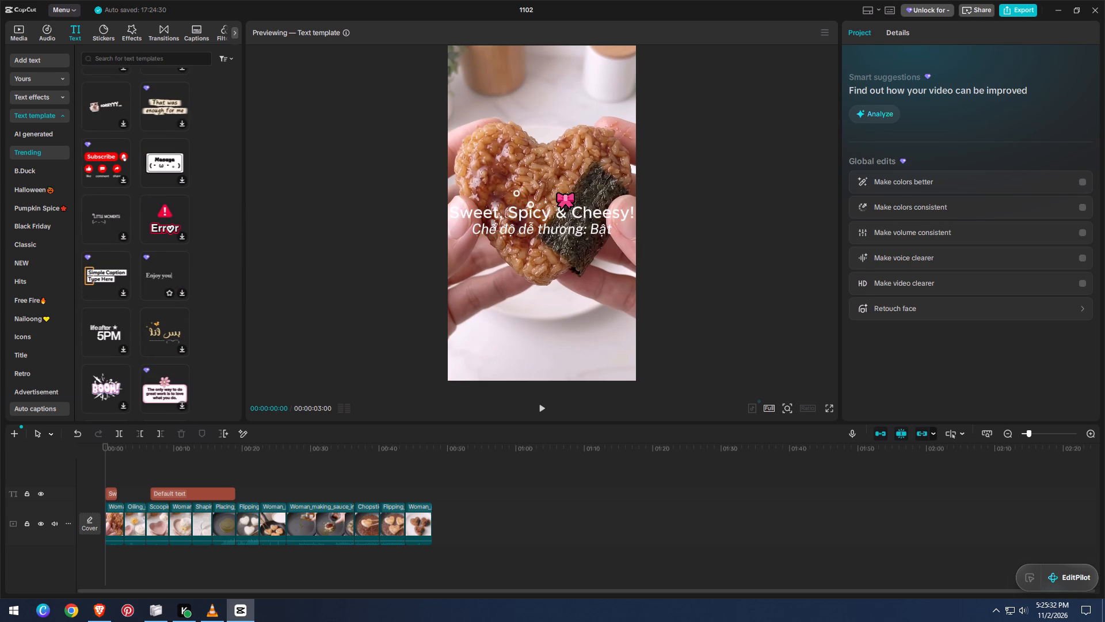
{"action": "left_click", "coordinate": [159, 278]}
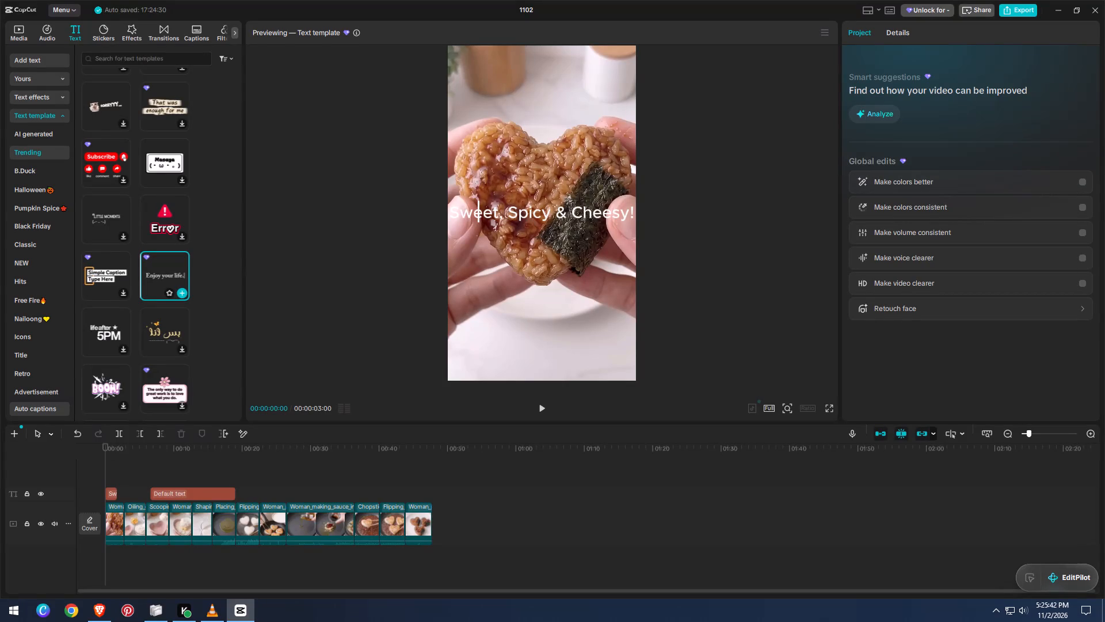
Look further through the Trending text templates and preview the thin single-line white text design beneath "Time for a Coffee." over the opening clip.
{"action": "scroll", "coordinate": [161, 279], "scroll_direction": "down", "scroll_amount": 1}
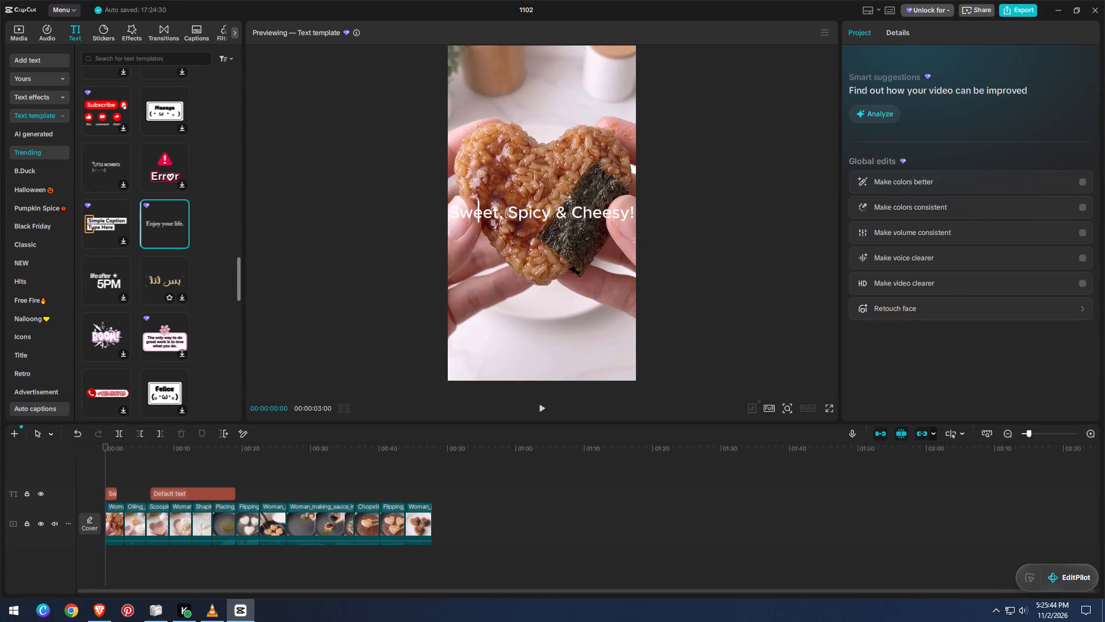
{"action": "scroll", "coordinate": [162, 283], "scroll_direction": "down", "scroll_amount": 2}
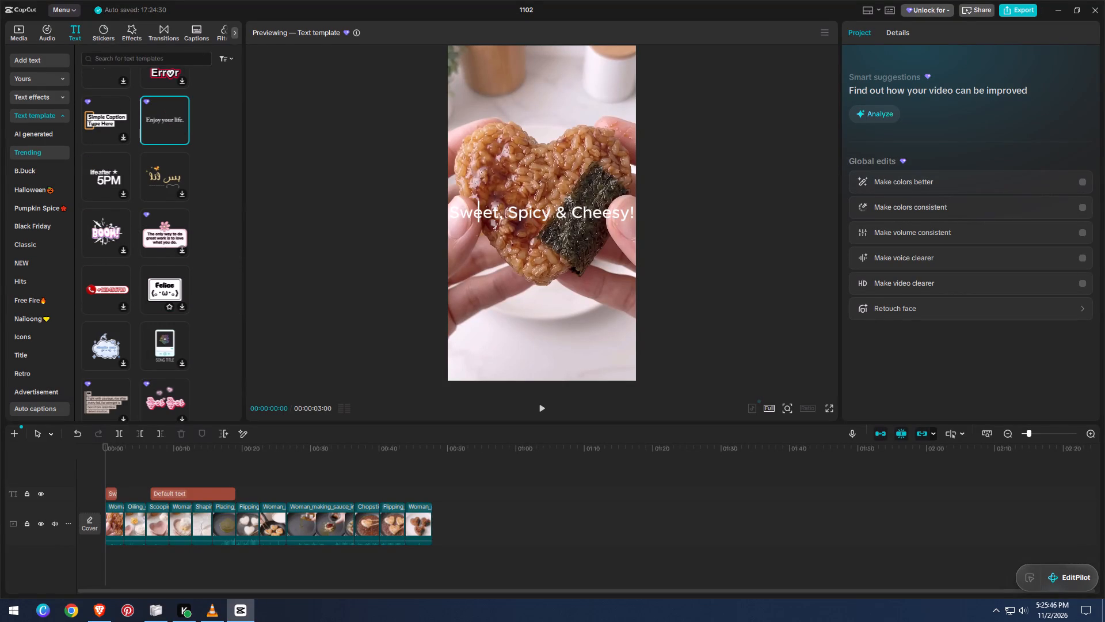
{"action": "scroll", "coordinate": [162, 283], "scroll_direction": "down", "scroll_amount": 5}
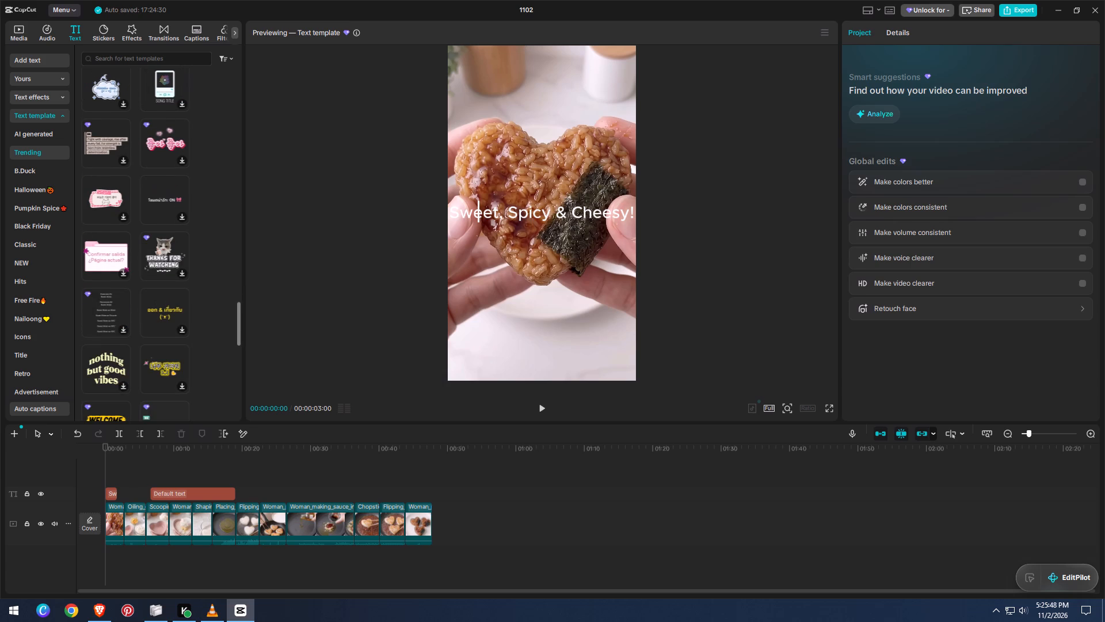
{"action": "scroll", "coordinate": [162, 283], "scroll_direction": "down", "scroll_amount": 4}
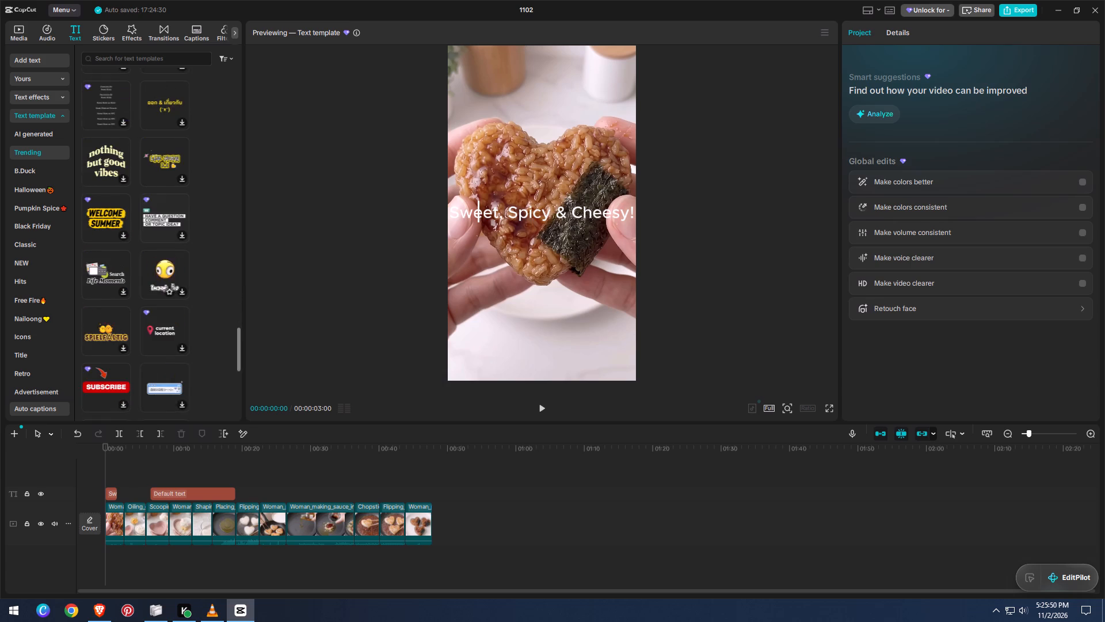
{"action": "scroll", "coordinate": [162, 283], "scroll_direction": "down", "scroll_amount": 4}
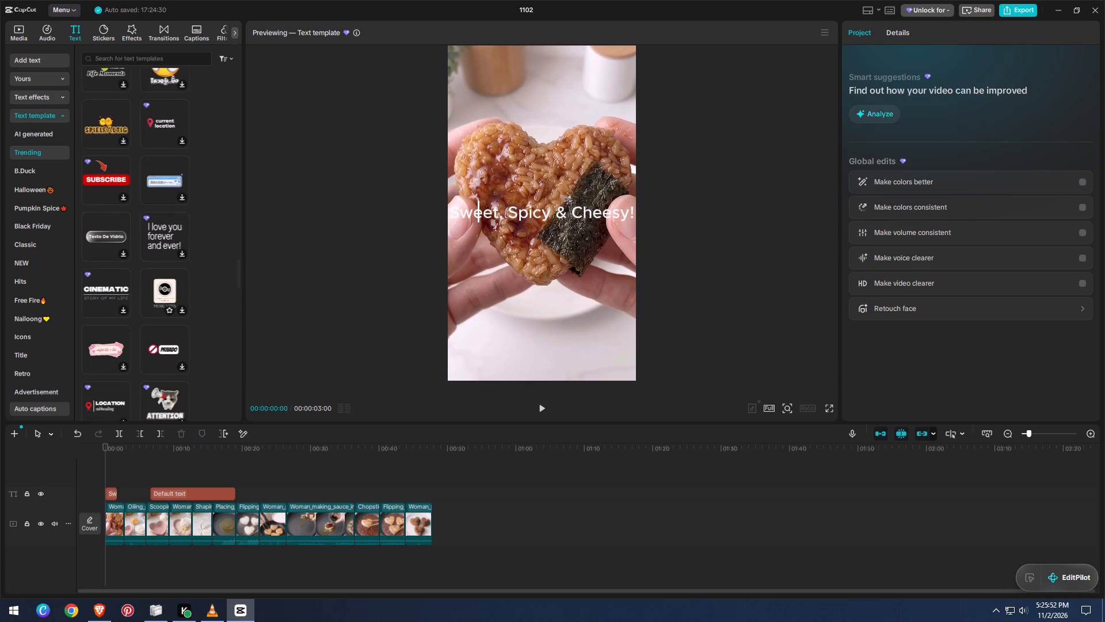
{"action": "scroll", "coordinate": [162, 283], "scroll_direction": "down", "scroll_amount": 4}
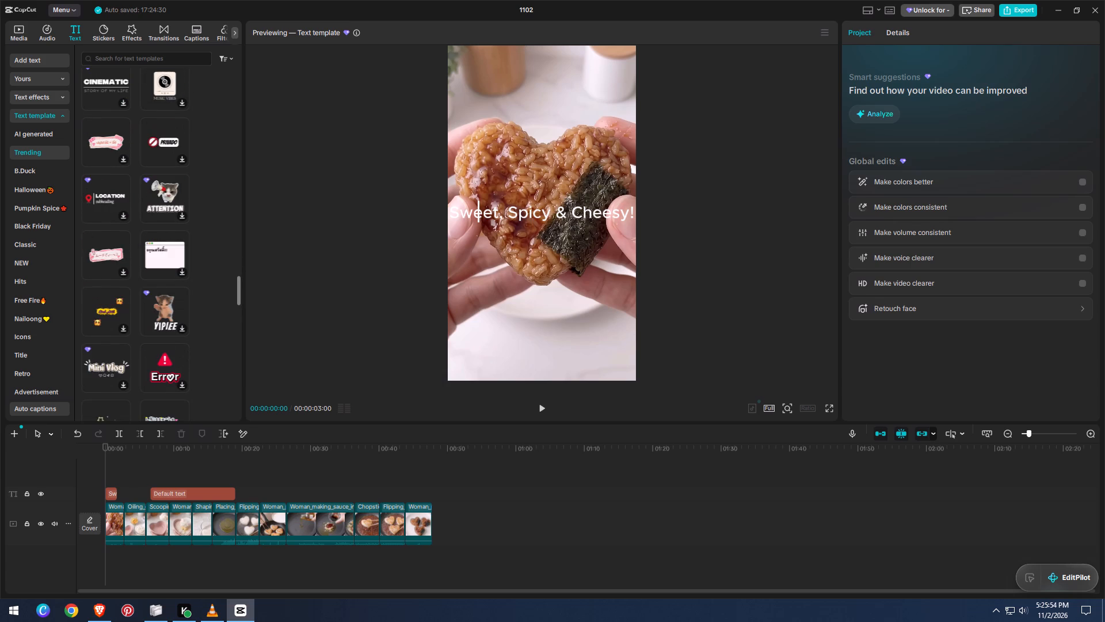
{"action": "scroll", "coordinate": [162, 283], "scroll_direction": "down", "scroll_amount": 6}
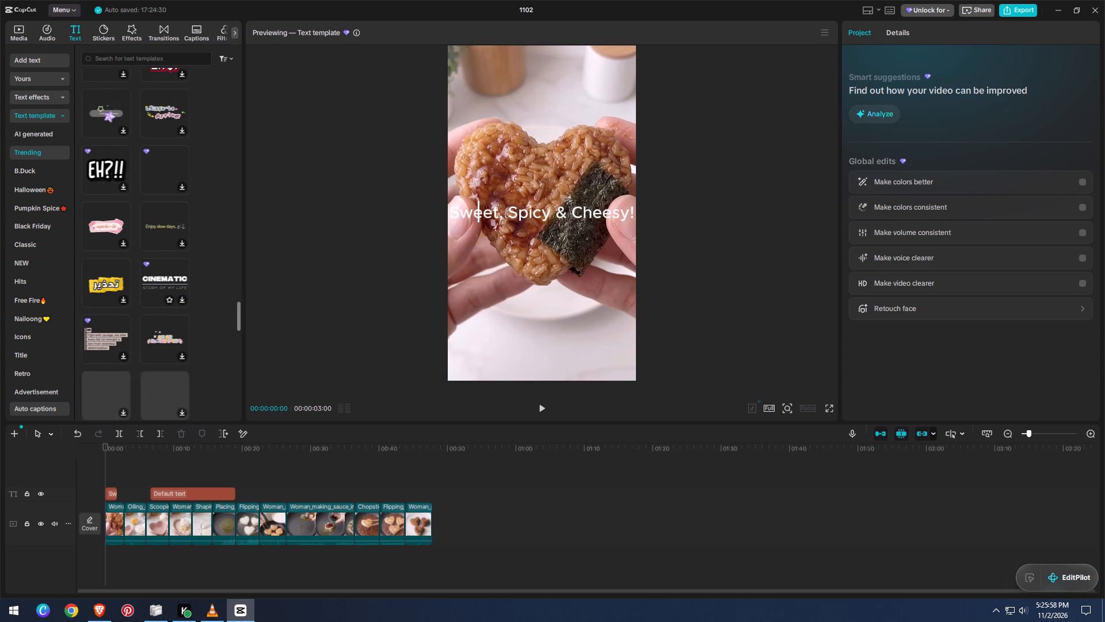
{"action": "scroll", "coordinate": [162, 283], "scroll_direction": "down", "scroll_amount": 4}
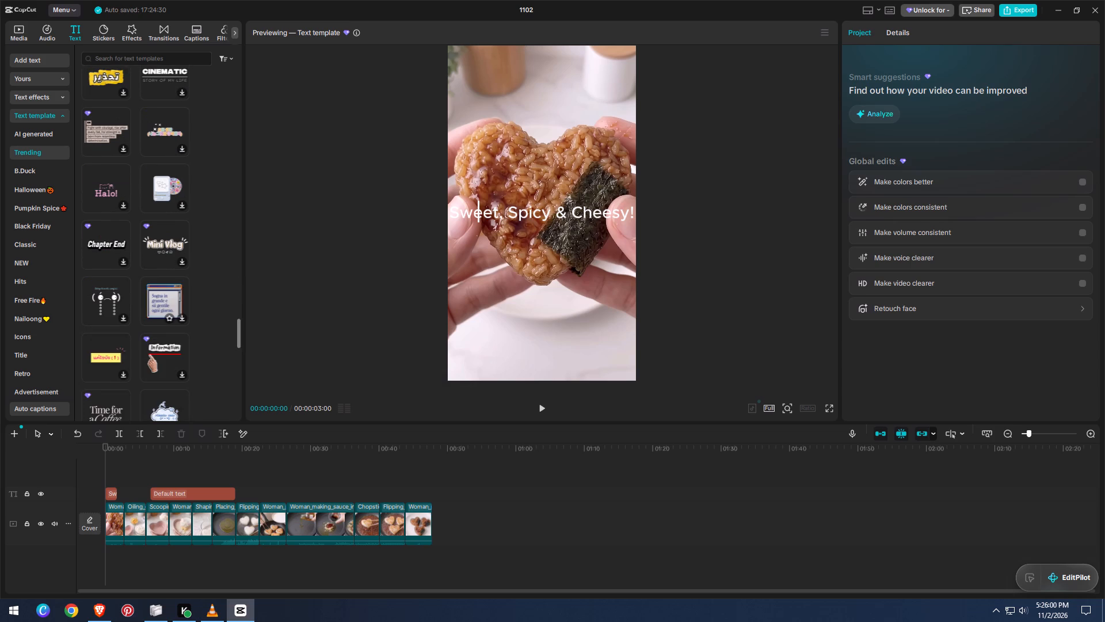
{"action": "scroll", "coordinate": [162, 283], "scroll_direction": "down", "scroll_amount": 2}
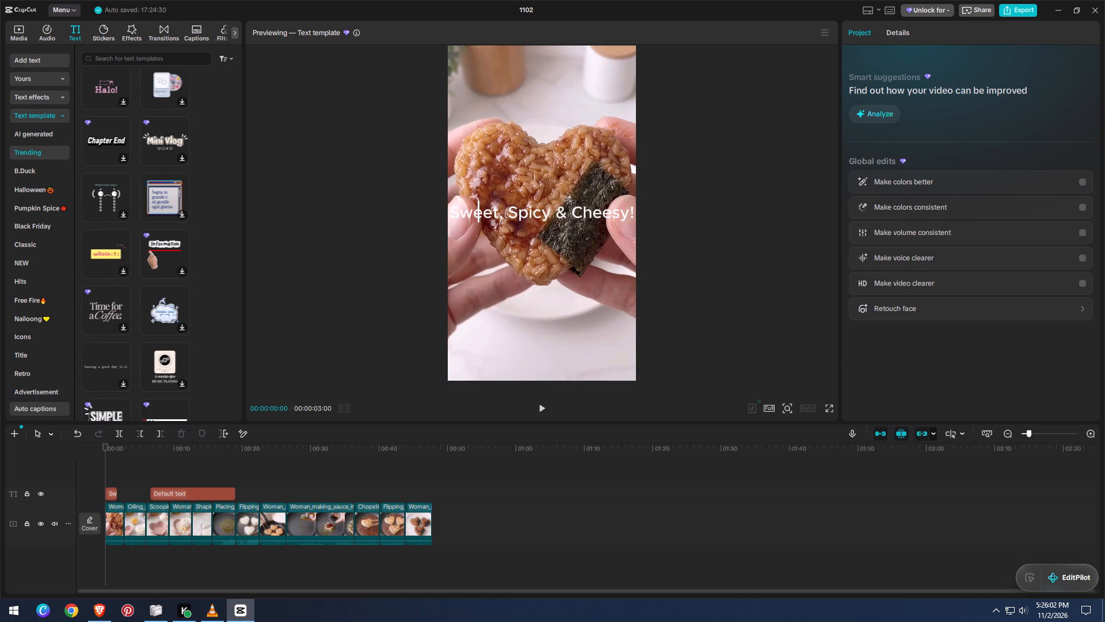
{"action": "scroll", "coordinate": [162, 283], "scroll_direction": "down", "scroll_amount": 2}
{"action": "left_click", "coordinate": [103, 267]}
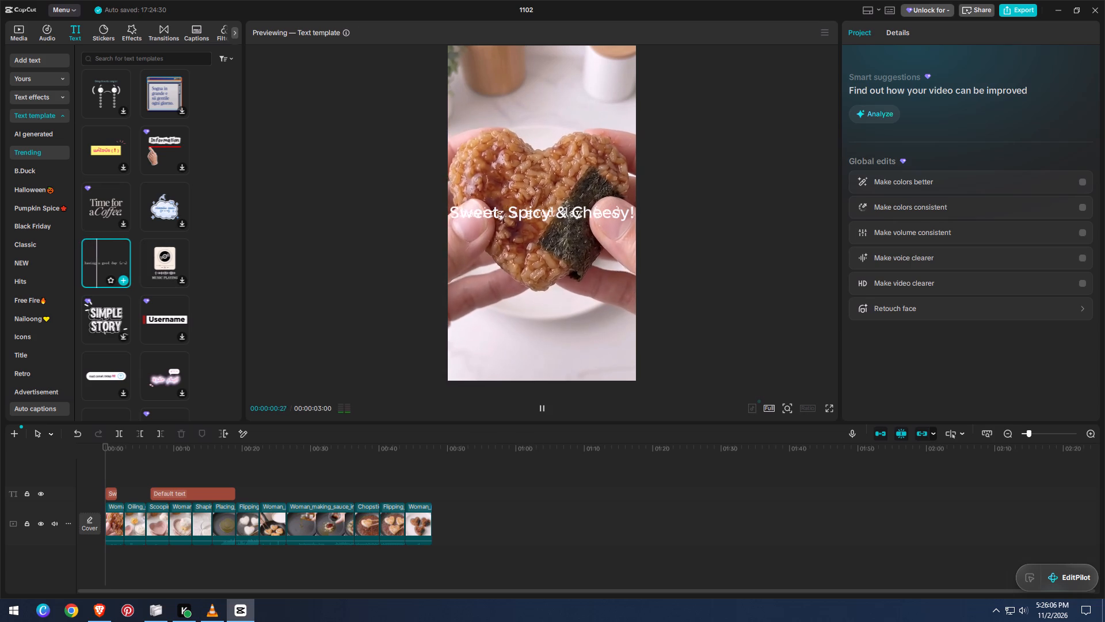
{"action": "left_click", "coordinate": [103, 267]}
Look through the remaining Trending text templates, as far as the start of the B.Duck category, for a style suiting the hook.
{"action": "scroll", "coordinate": [103, 266], "scroll_direction": "down", "scroll_amount": 2}
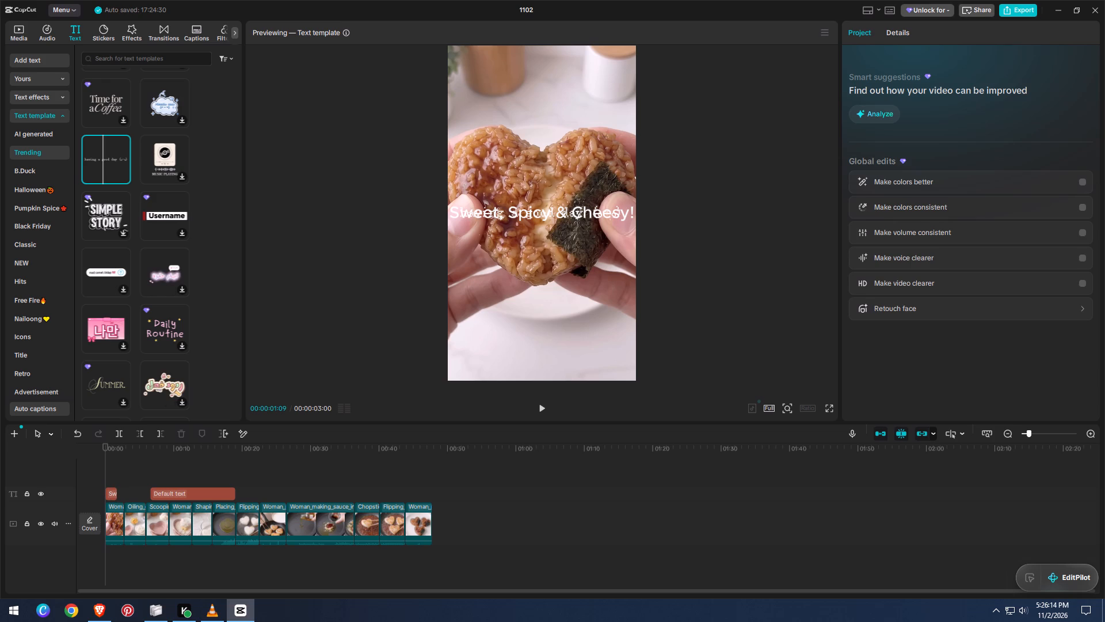
{"action": "scroll", "coordinate": [142, 314], "scroll_direction": "down", "scroll_amount": 2}
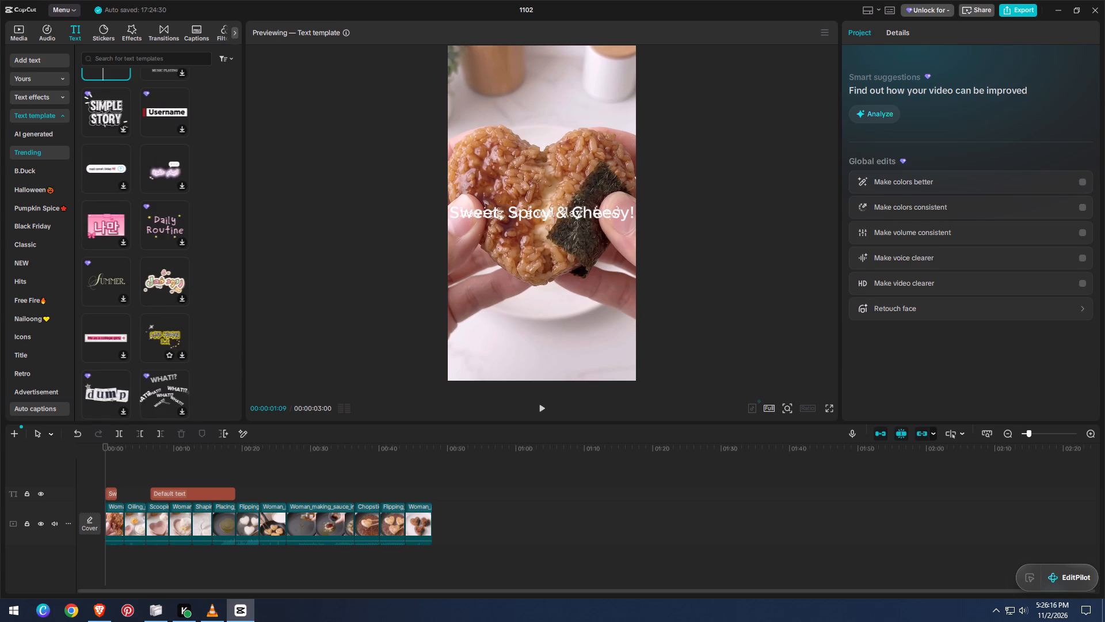
{"action": "scroll", "coordinate": [142, 314], "scroll_direction": "down", "scroll_amount": 9}
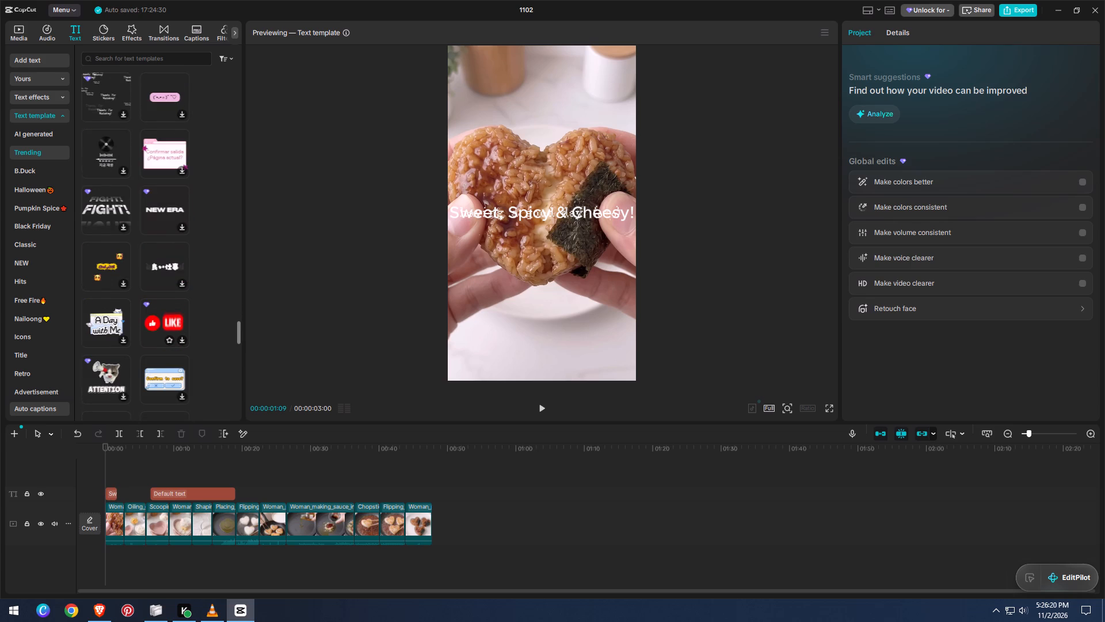
{"action": "scroll", "coordinate": [143, 313], "scroll_direction": "down", "scroll_amount": 5}
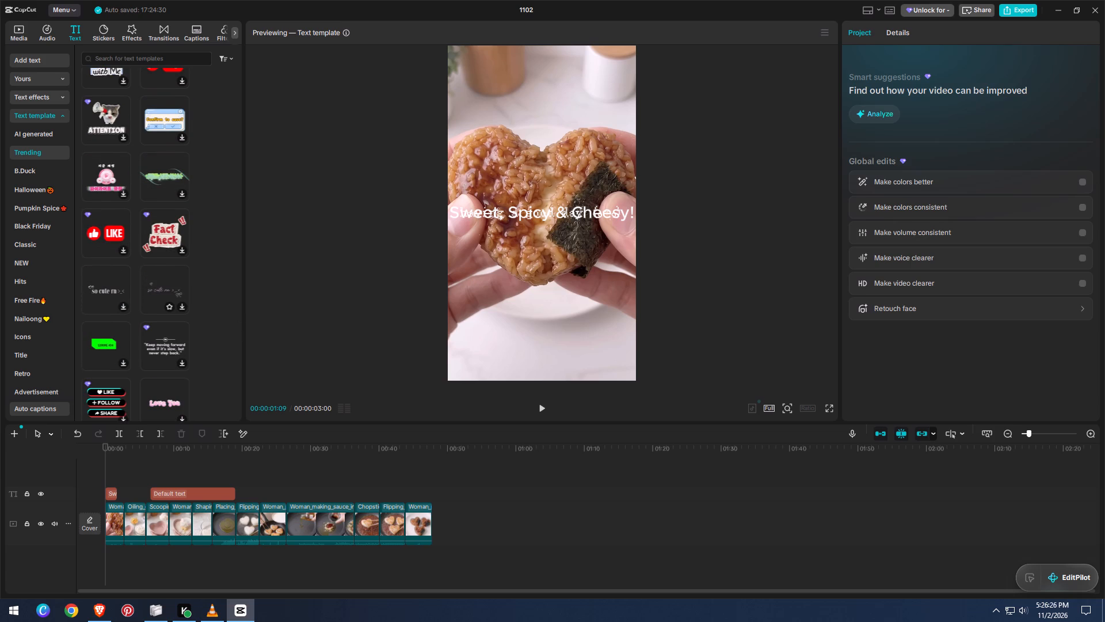
{"action": "scroll", "coordinate": [151, 285], "scroll_direction": "down", "scroll_amount": 2}
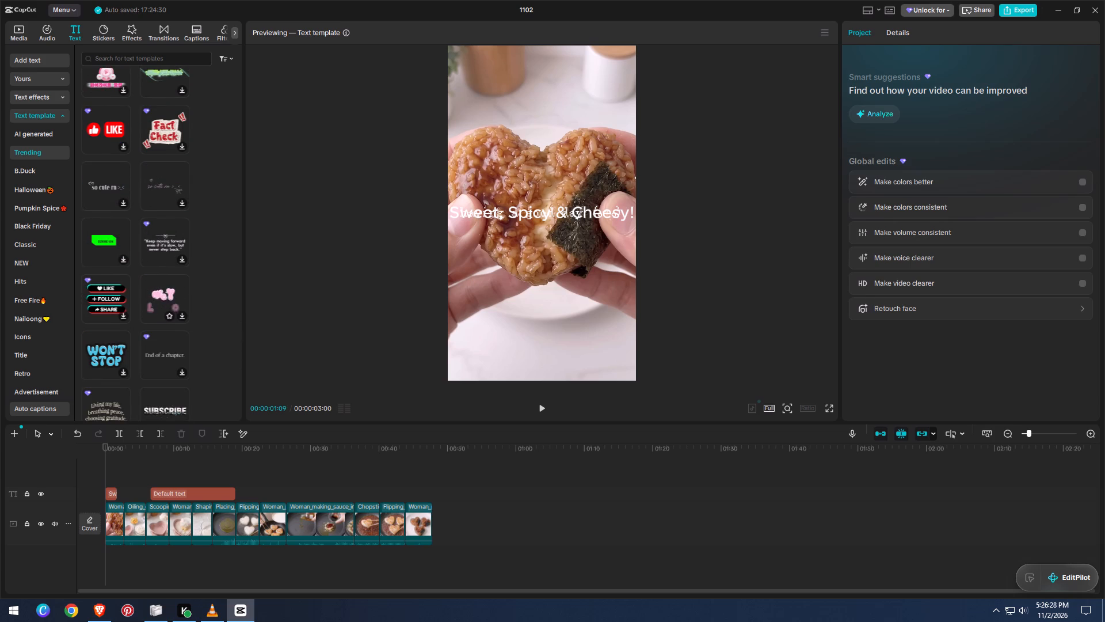
{"action": "scroll", "coordinate": [151, 285], "scroll_direction": "down", "scroll_amount": 3}
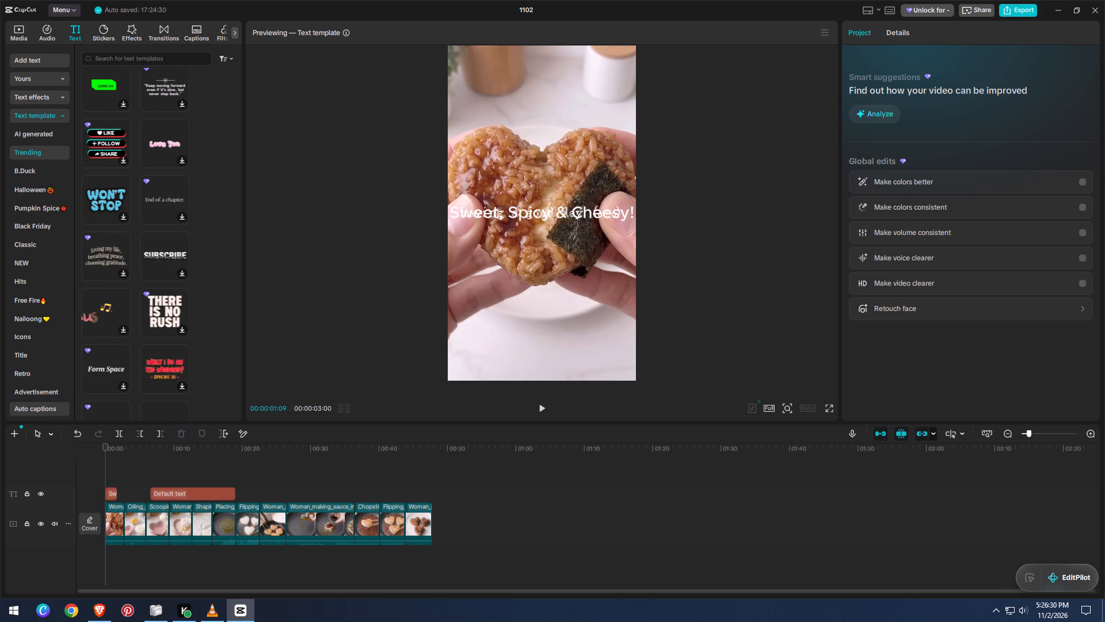
{"action": "scroll", "coordinate": [151, 286], "scroll_direction": "down", "scroll_amount": 2}
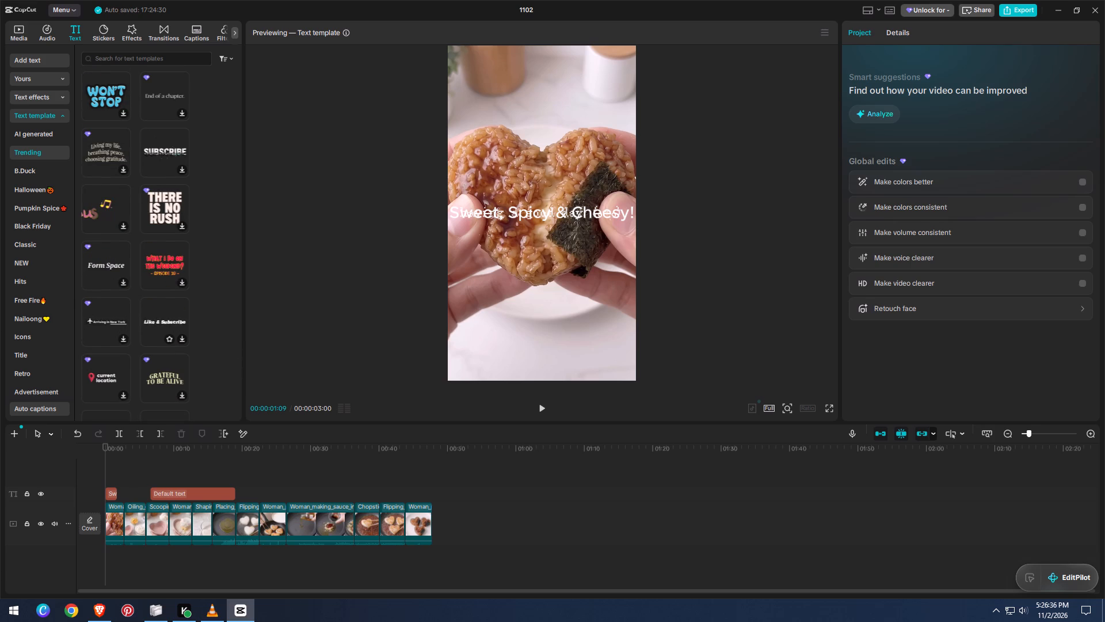
{"action": "scroll", "coordinate": [158, 320], "scroll_direction": "down", "scroll_amount": 5}
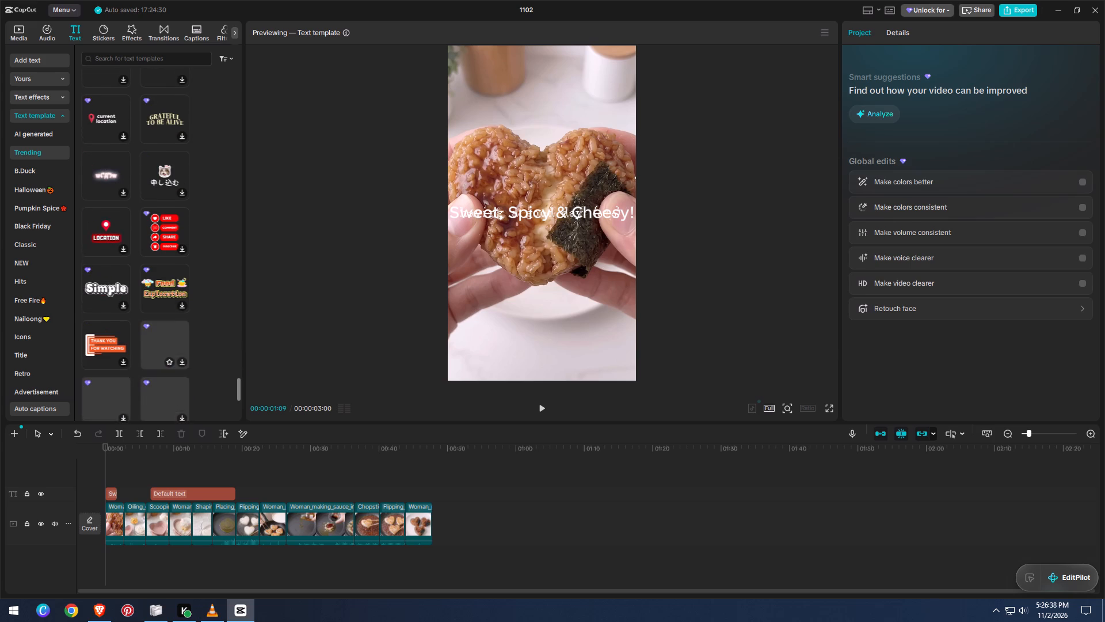
{"action": "scroll", "coordinate": [158, 320], "scroll_direction": "down", "scroll_amount": 2}
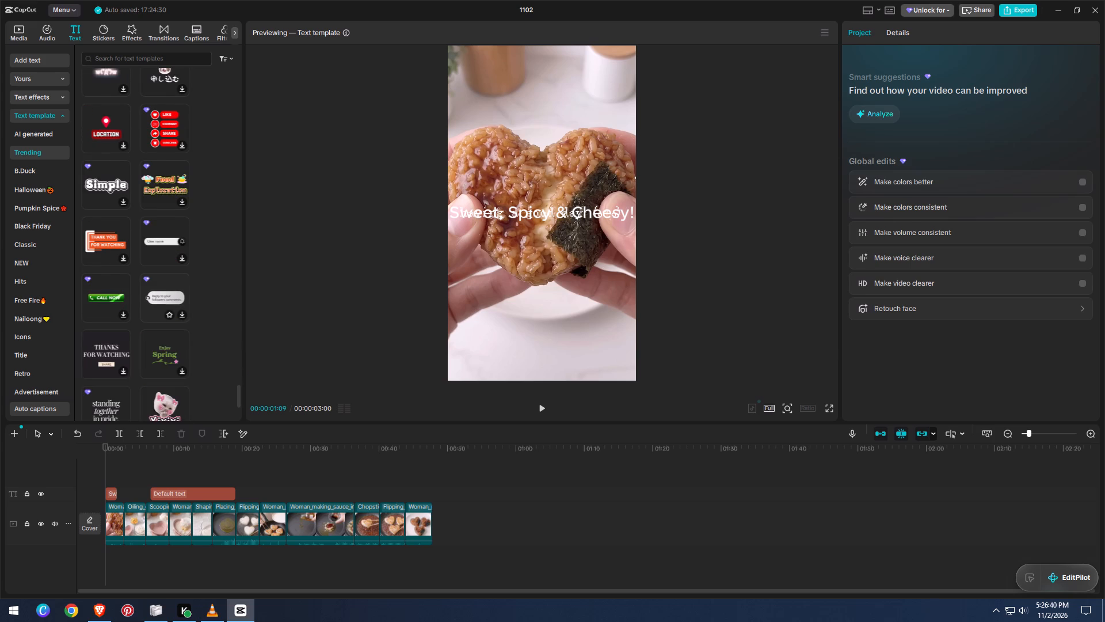
{"action": "scroll", "coordinate": [158, 320], "scroll_direction": "down", "scroll_amount": 3}
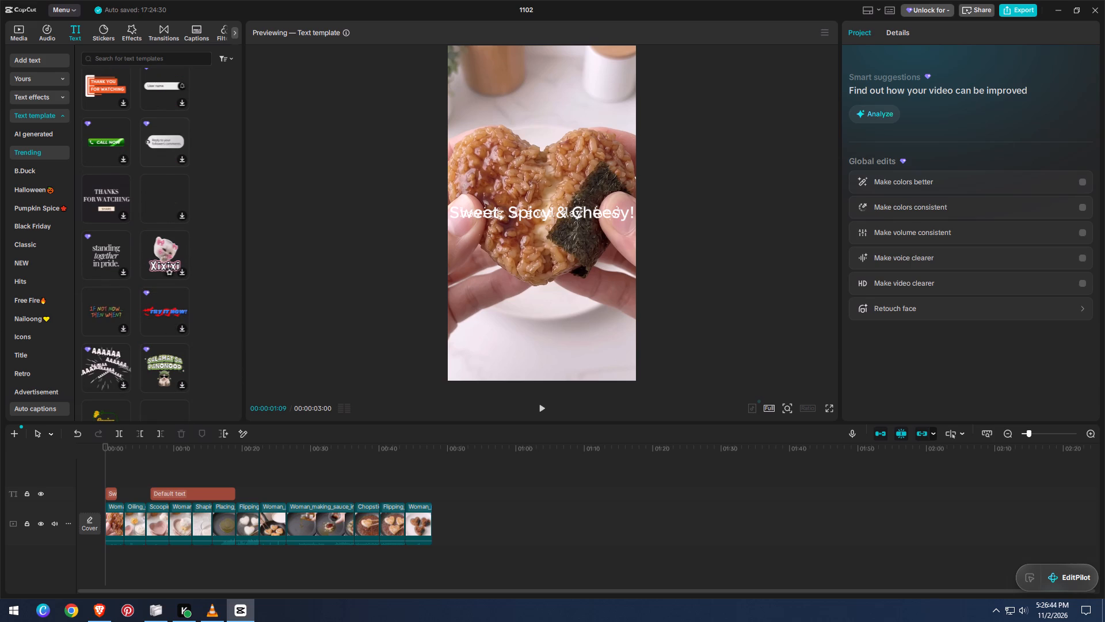
{"action": "scroll", "coordinate": [145, 248], "scroll_direction": "down", "scroll_amount": 3}
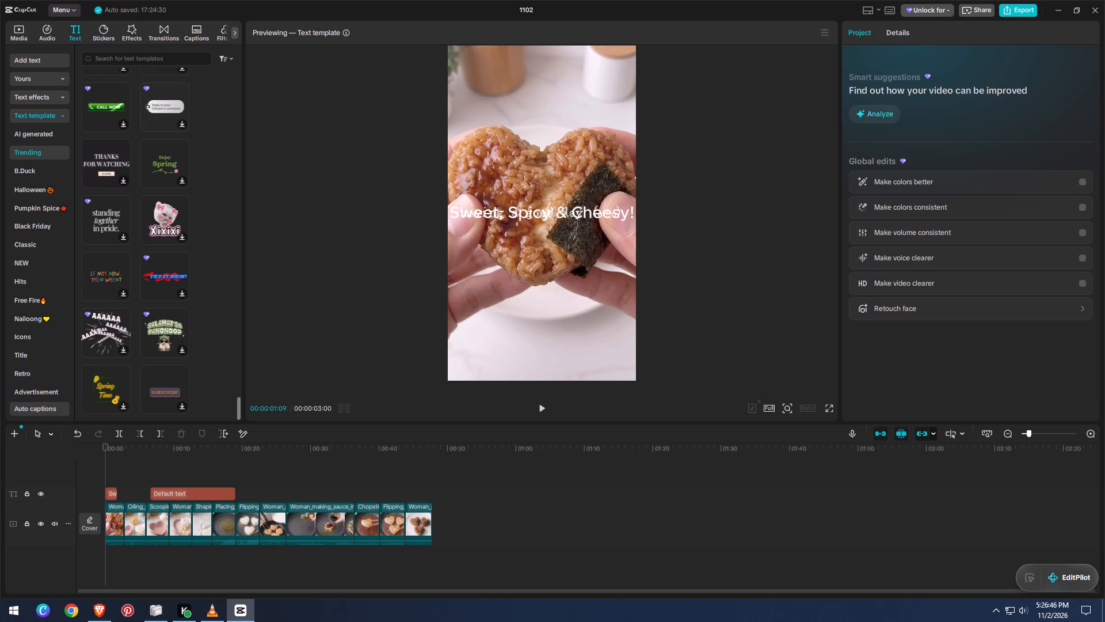
{"action": "scroll", "coordinate": [145, 248], "scroll_direction": "down", "scroll_amount": 3}
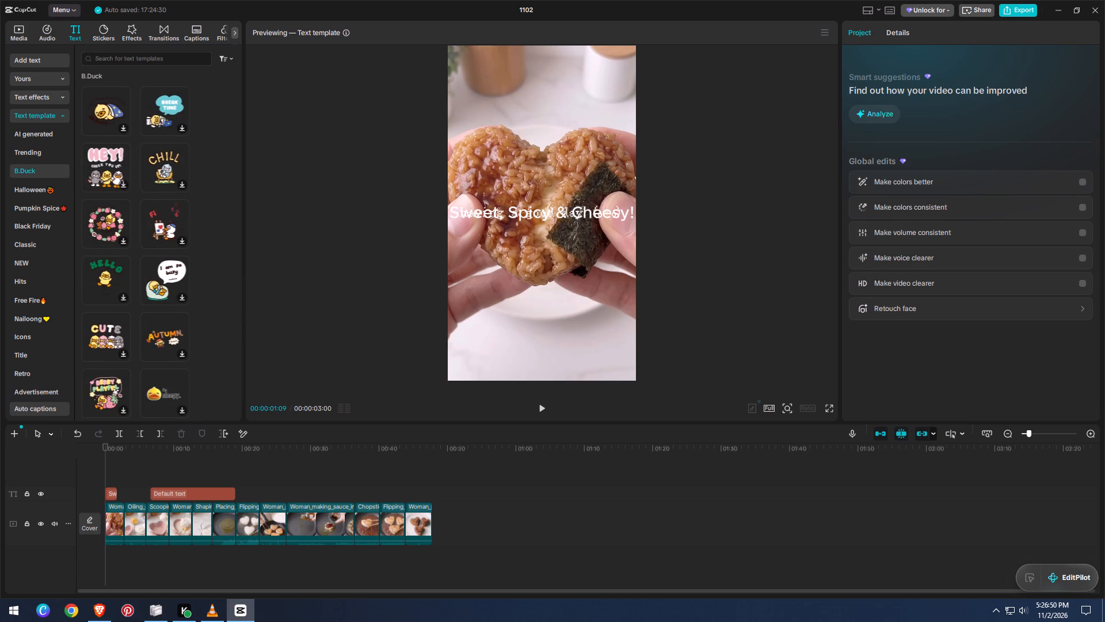
Examine the Classic and NEW categories of text templates for a design suiting the opening hook.
{"action": "left_click", "coordinate": [49, 245]}
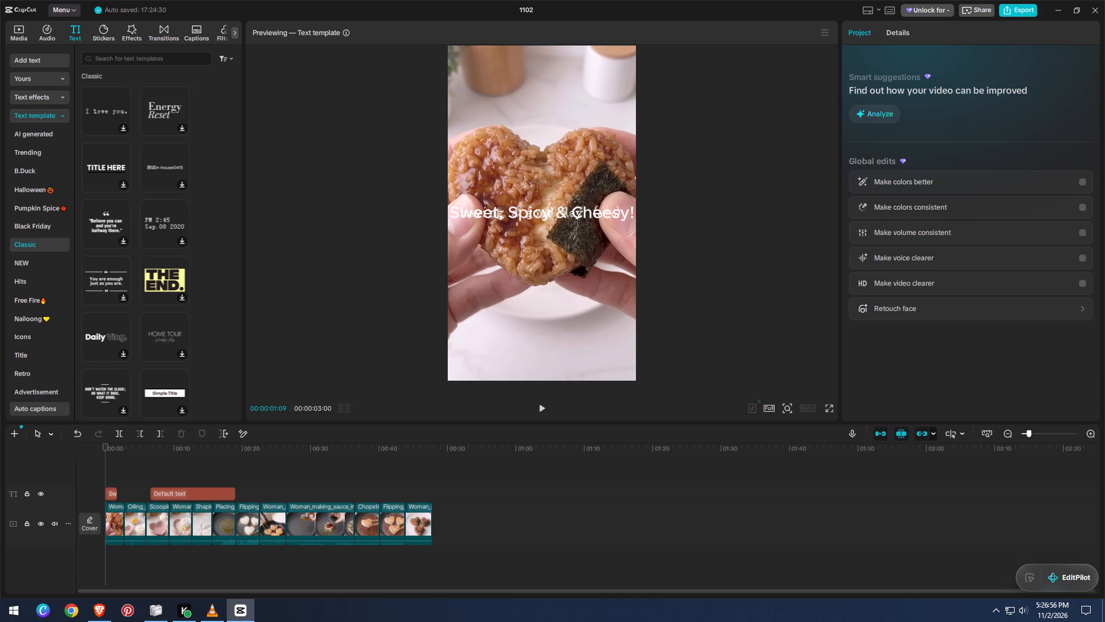
{"action": "scroll", "coordinate": [203, 313], "scroll_direction": "down", "scroll_amount": 1}
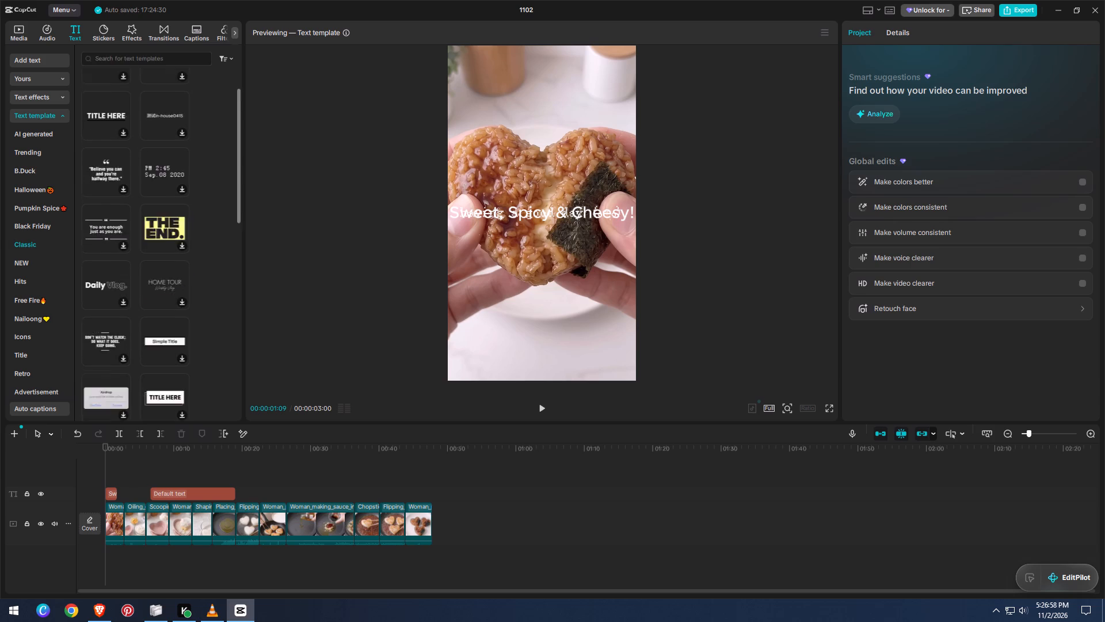
{"action": "scroll", "coordinate": [203, 313], "scroll_direction": "down", "scroll_amount": 6}
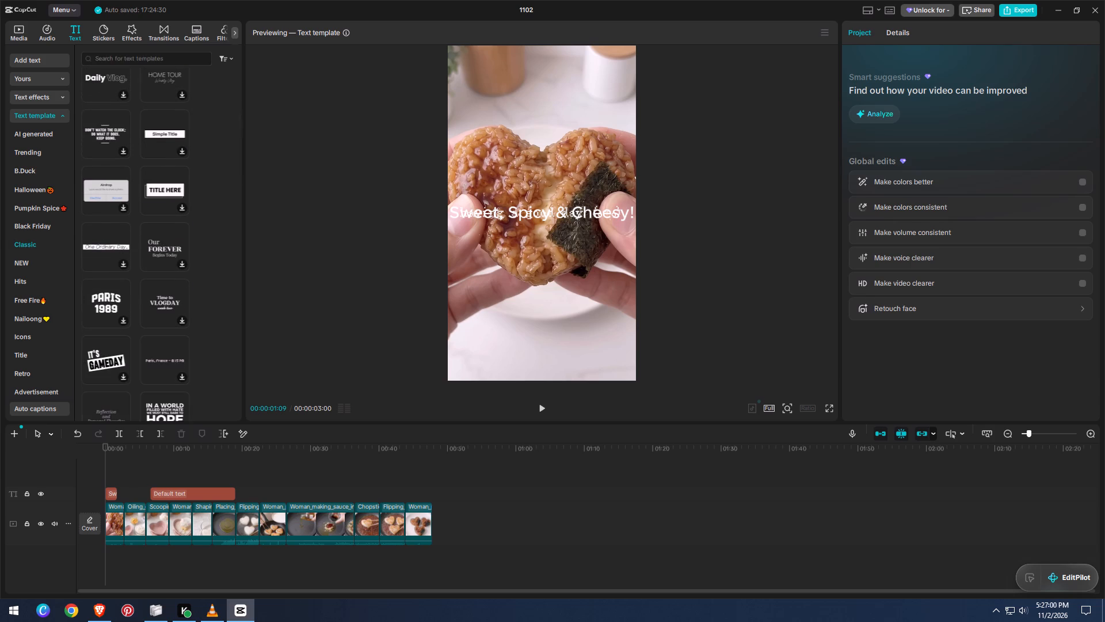
{"action": "scroll", "coordinate": [200, 312], "scroll_direction": "down", "scroll_amount": 2}
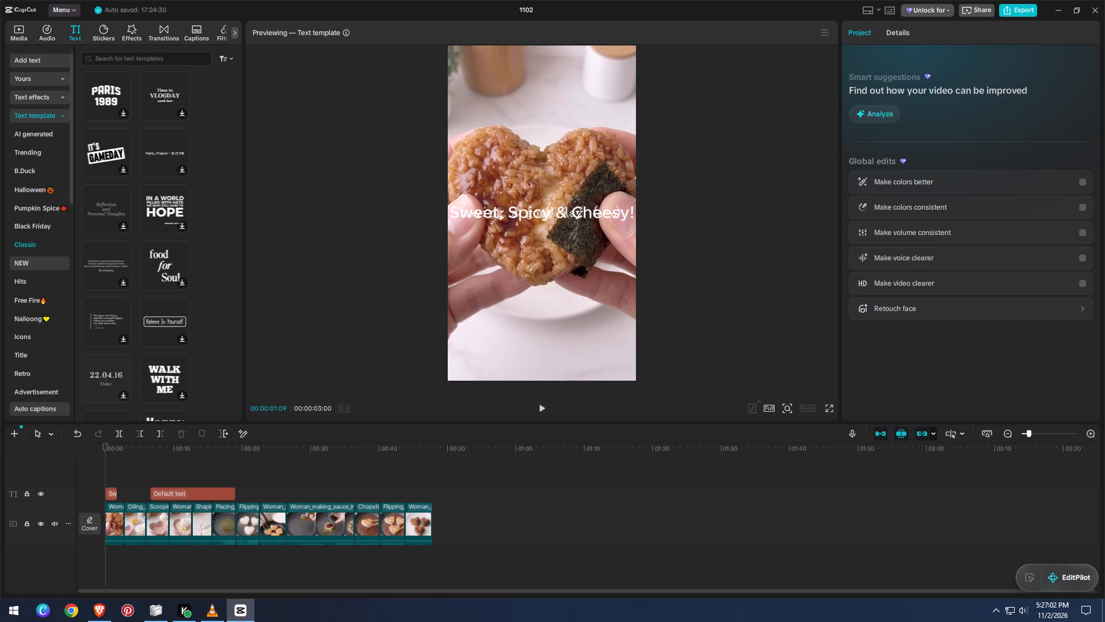
{"action": "left_click", "coordinate": [38, 267]}
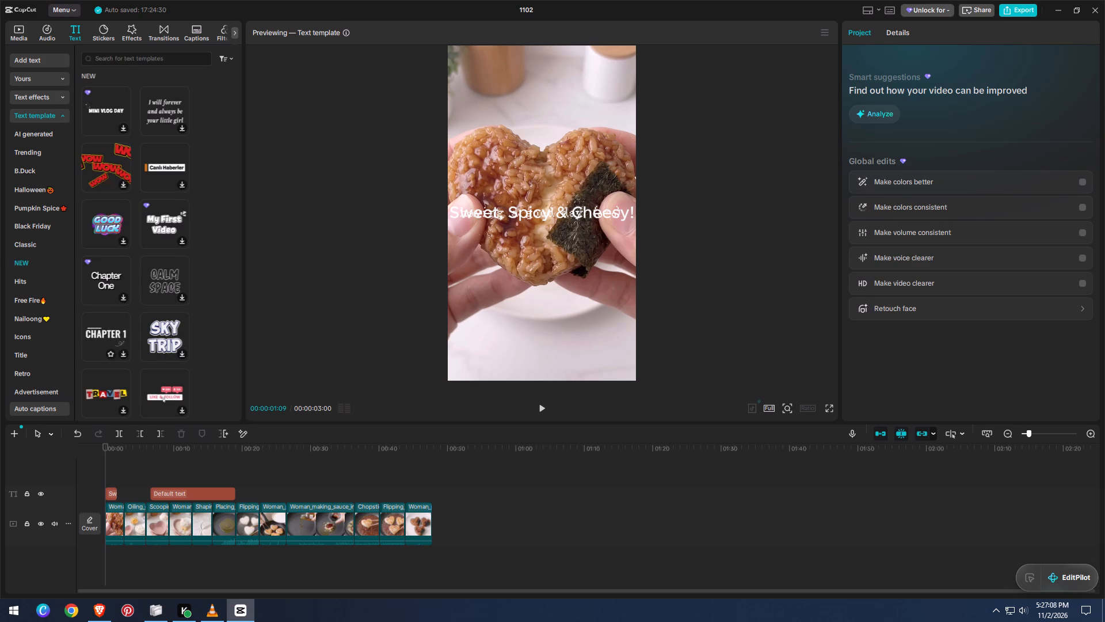
{"action": "scroll", "coordinate": [190, 339], "scroll_direction": "down", "scroll_amount": 4}
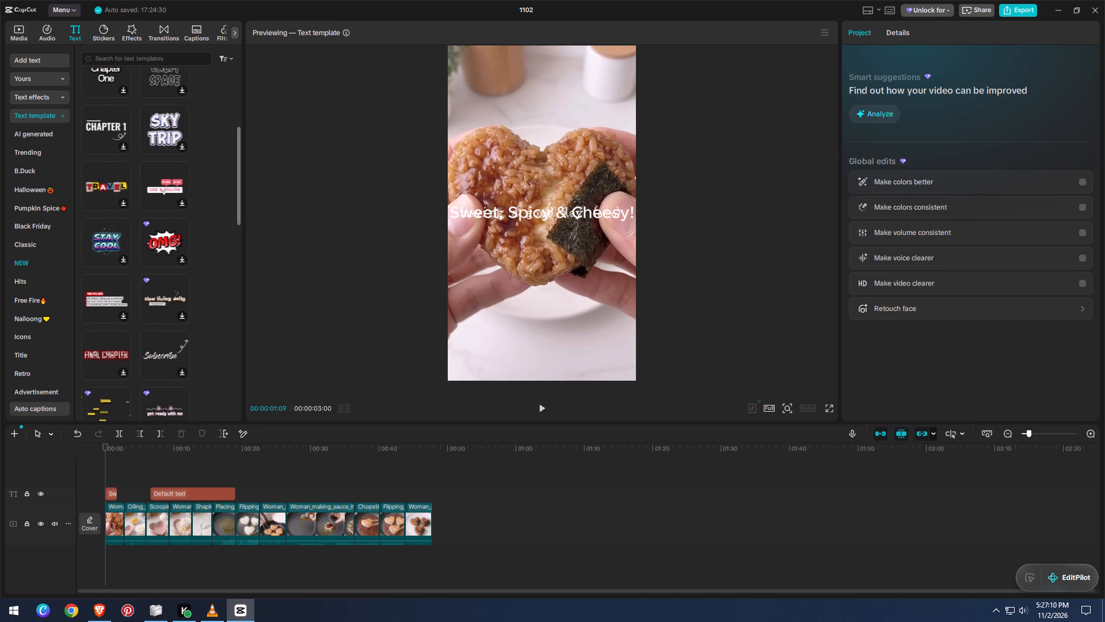
{"action": "scroll", "coordinate": [190, 339], "scroll_direction": "down", "scroll_amount": 4}
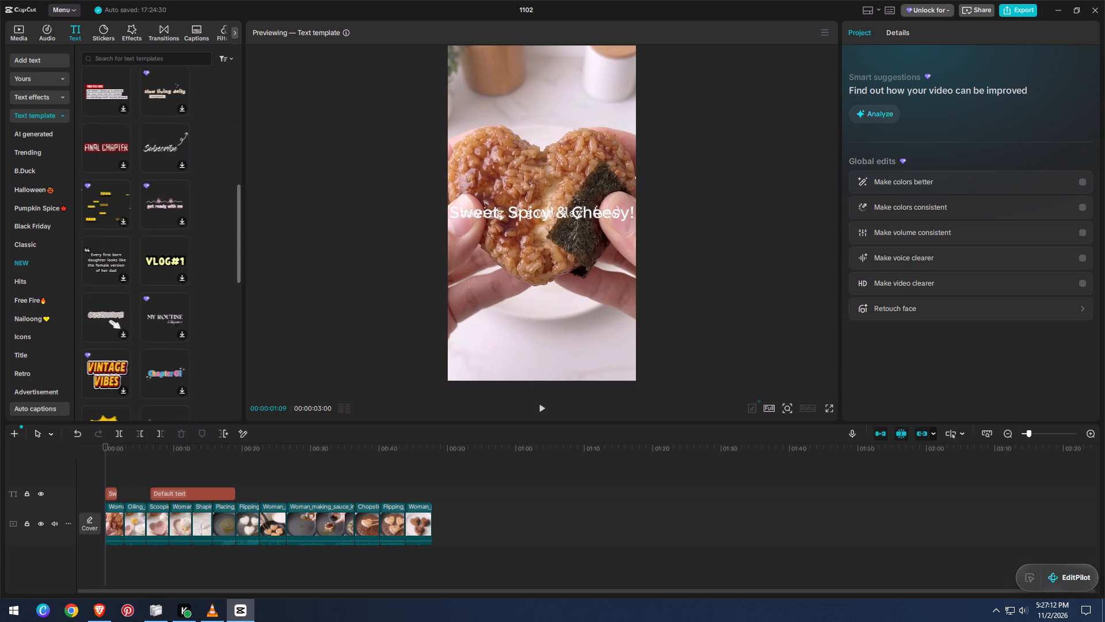
{"action": "scroll", "coordinate": [190, 339], "scroll_direction": "down", "scroll_amount": 4}
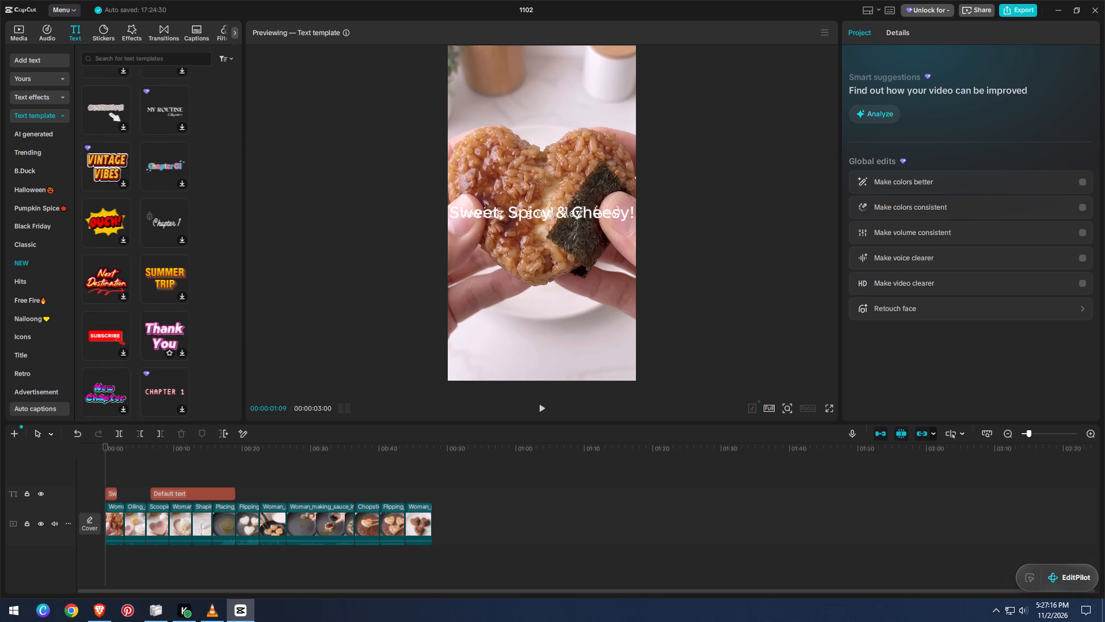
Look through the Hits text templates and preview the "Daily Tracker" design over the opening clip.
{"action": "left_click", "coordinate": [40, 285]}
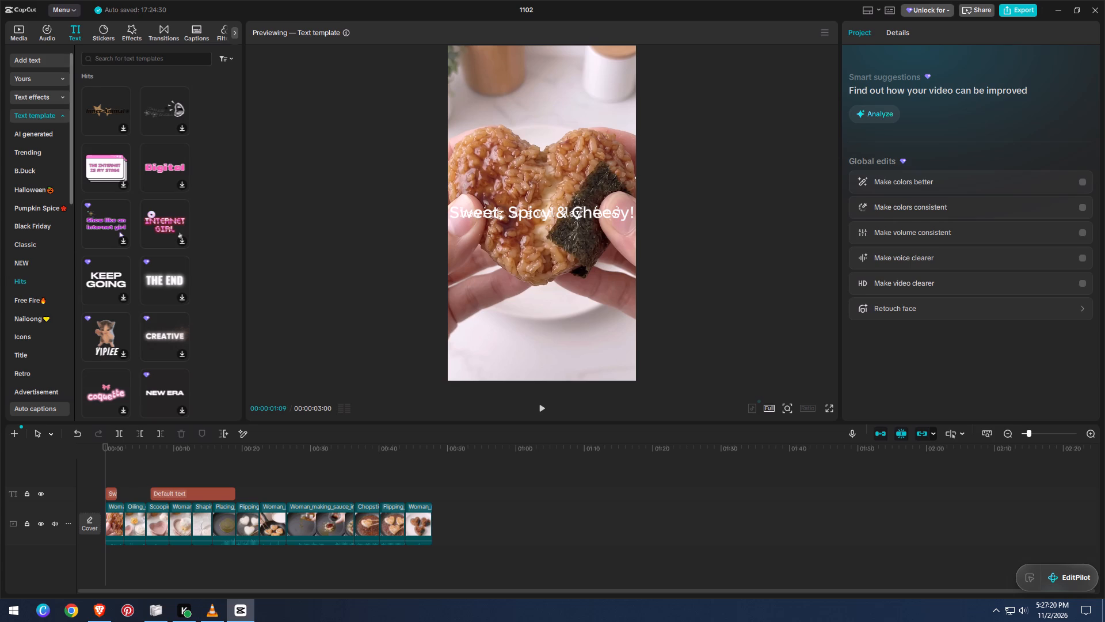
{"action": "scroll", "coordinate": [204, 333], "scroll_direction": "down", "scroll_amount": 6}
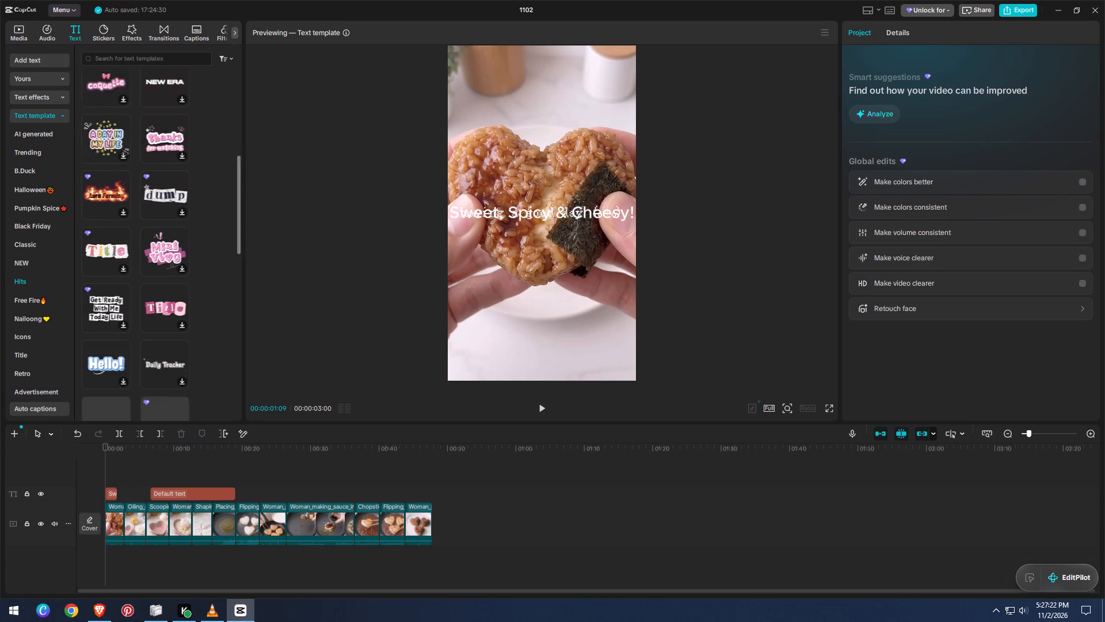
{"action": "scroll", "coordinate": [204, 333], "scroll_direction": "down", "scroll_amount": 2}
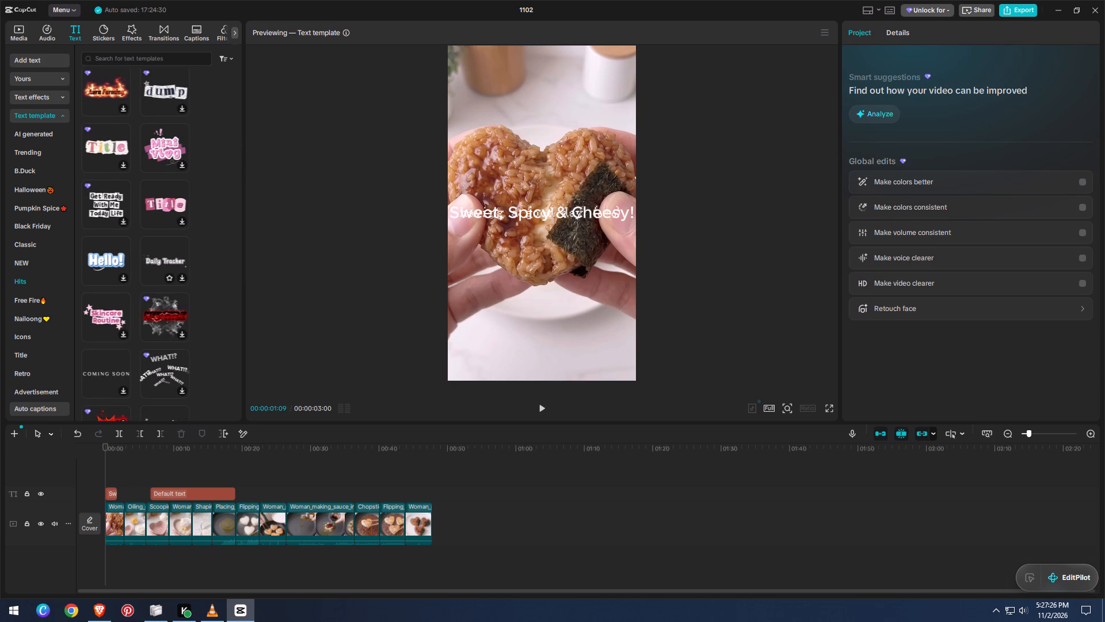
{"action": "left_click", "coordinate": [166, 260]}
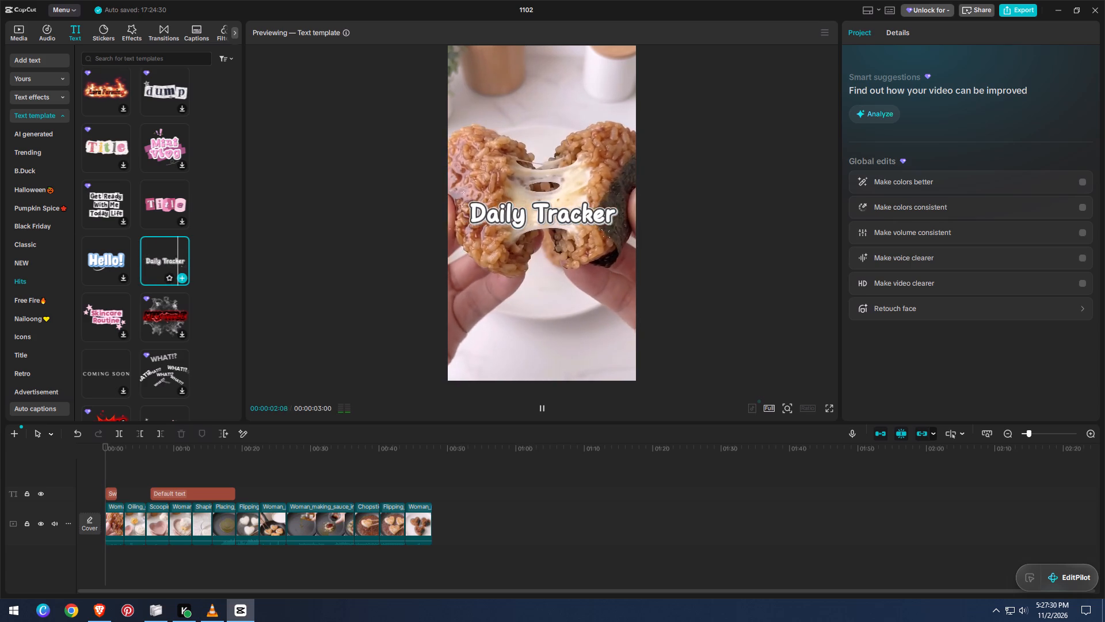
{"action": "scroll", "coordinate": [173, 323], "scroll_direction": "down", "scroll_amount": 3}
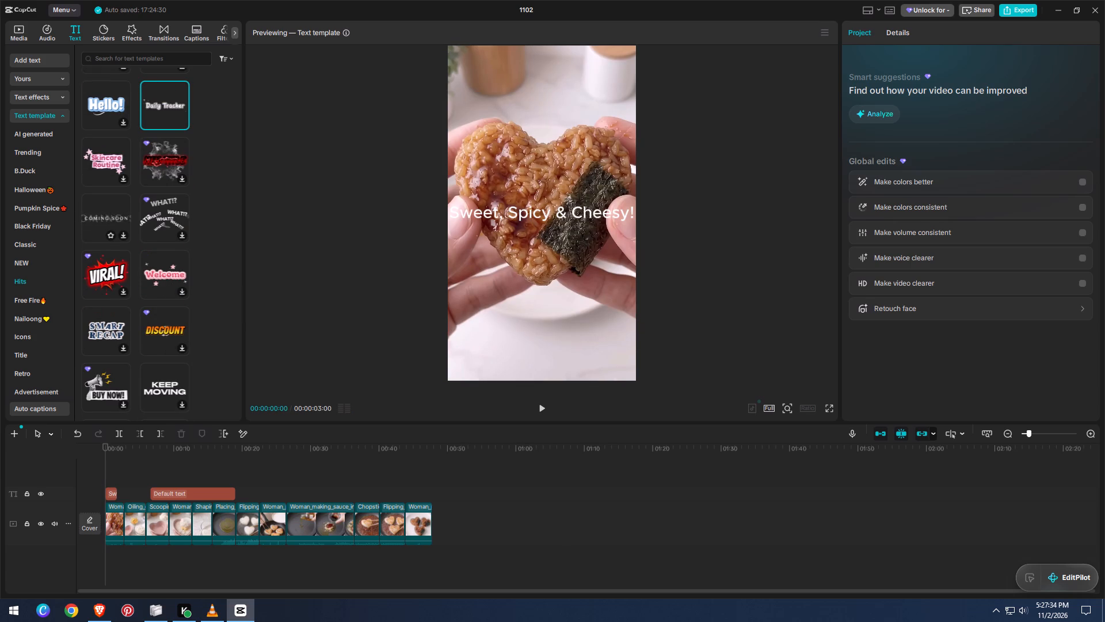
Look through the Free Fire and Title text templates and preview the "Daily Routine" design over the opening clip.
{"action": "left_click", "coordinate": [37, 304]}
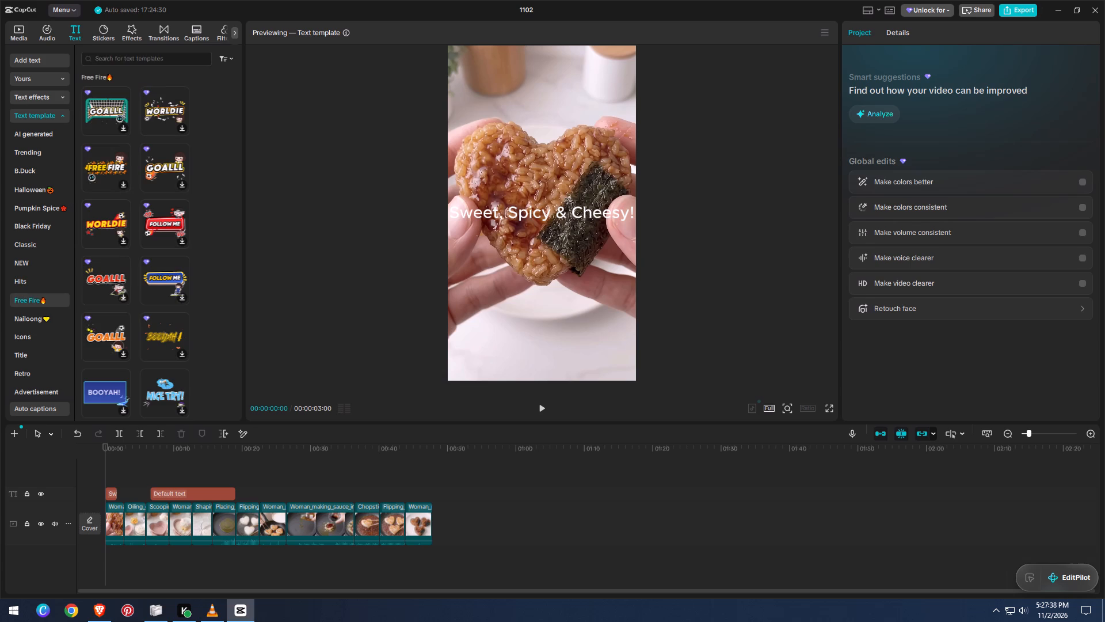
{"action": "left_click", "coordinate": [51, 351]}
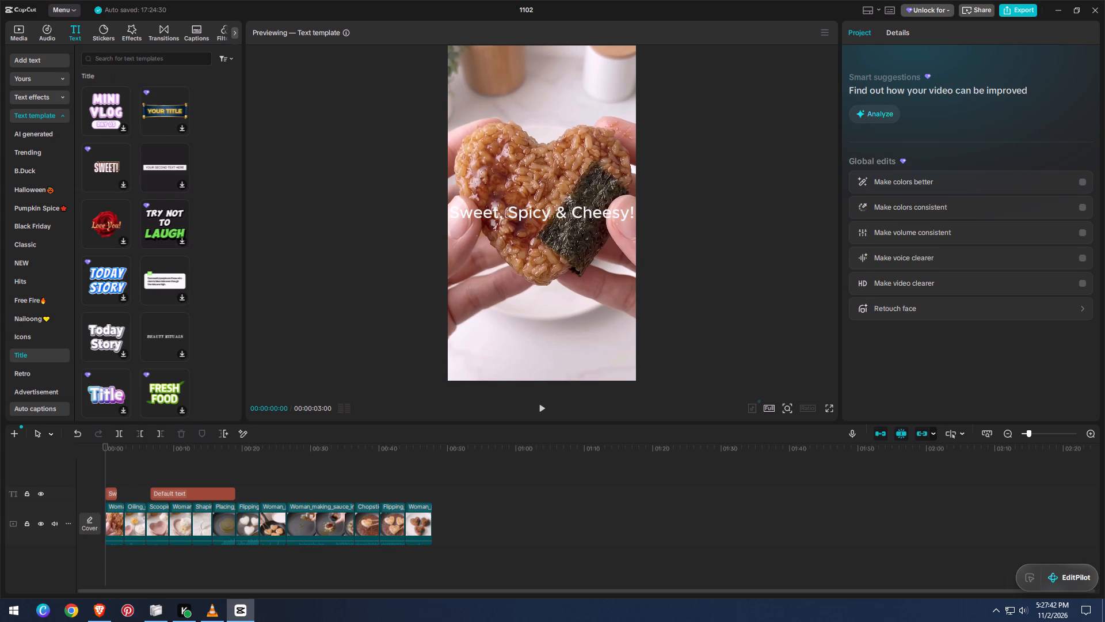
{"action": "scroll", "coordinate": [193, 290], "scroll_direction": "down", "scroll_amount": 1}
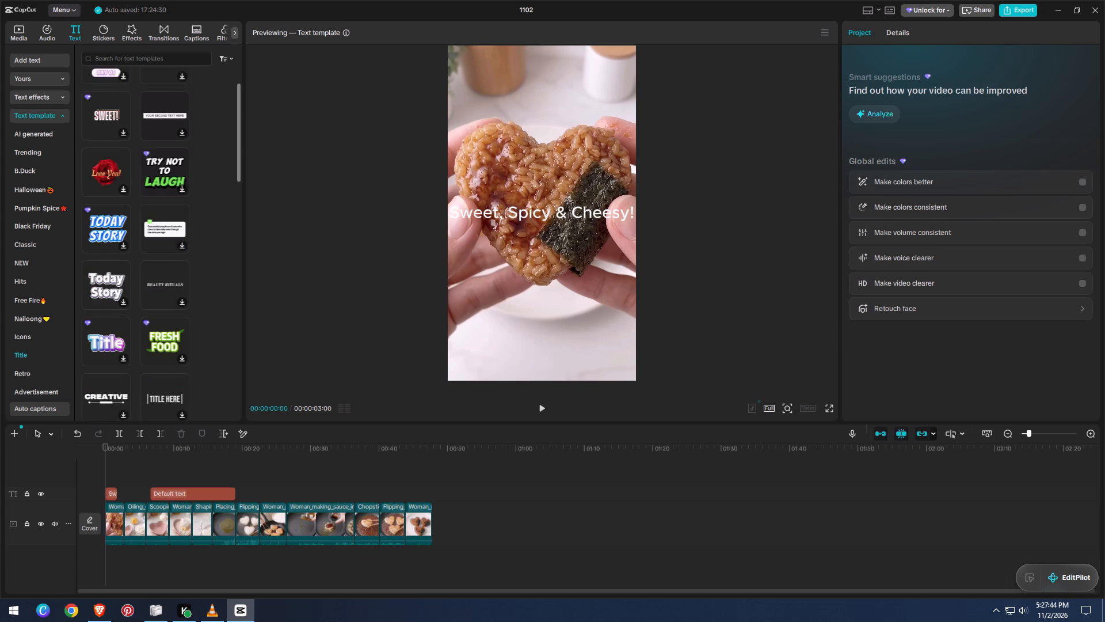
{"action": "scroll", "coordinate": [193, 290], "scroll_direction": "down", "scroll_amount": 3}
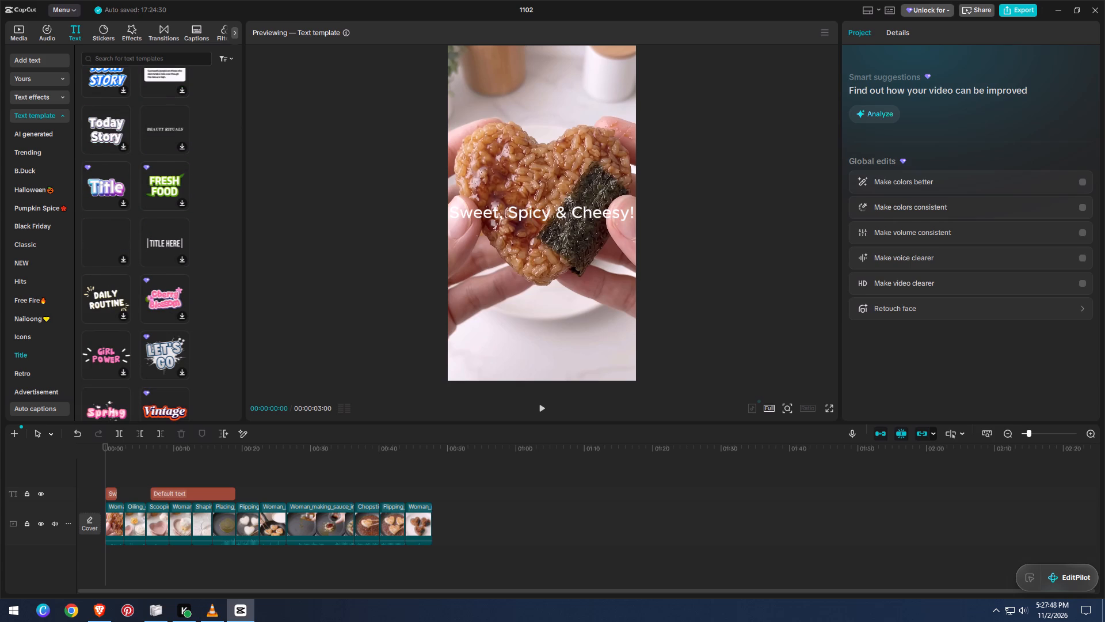
{"action": "scroll", "coordinate": [218, 284], "scroll_direction": "down", "scroll_amount": 1}
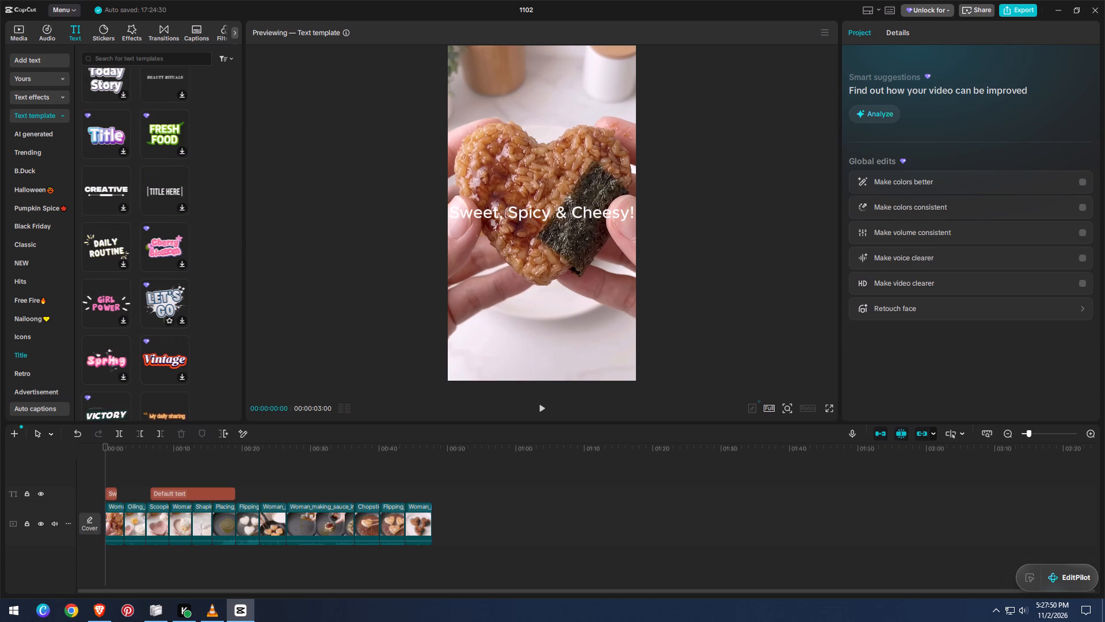
{"action": "left_click", "coordinate": [109, 247]}
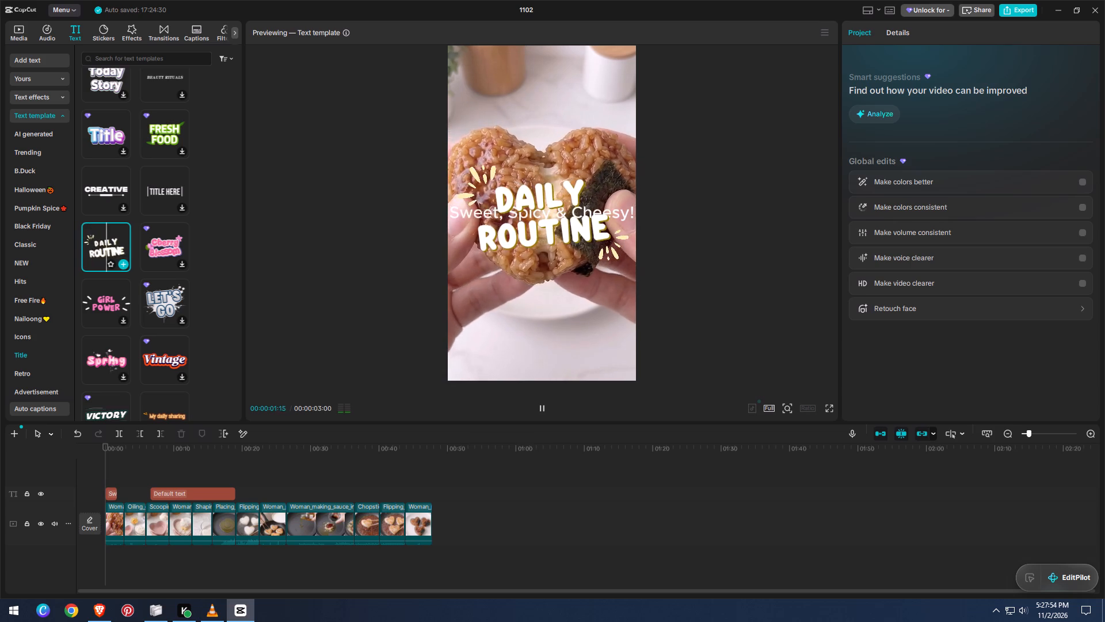
Examine the Retro and Advertisement categories of text templates for a design suiting the opening hook.
{"action": "left_click", "coordinate": [40, 372]}
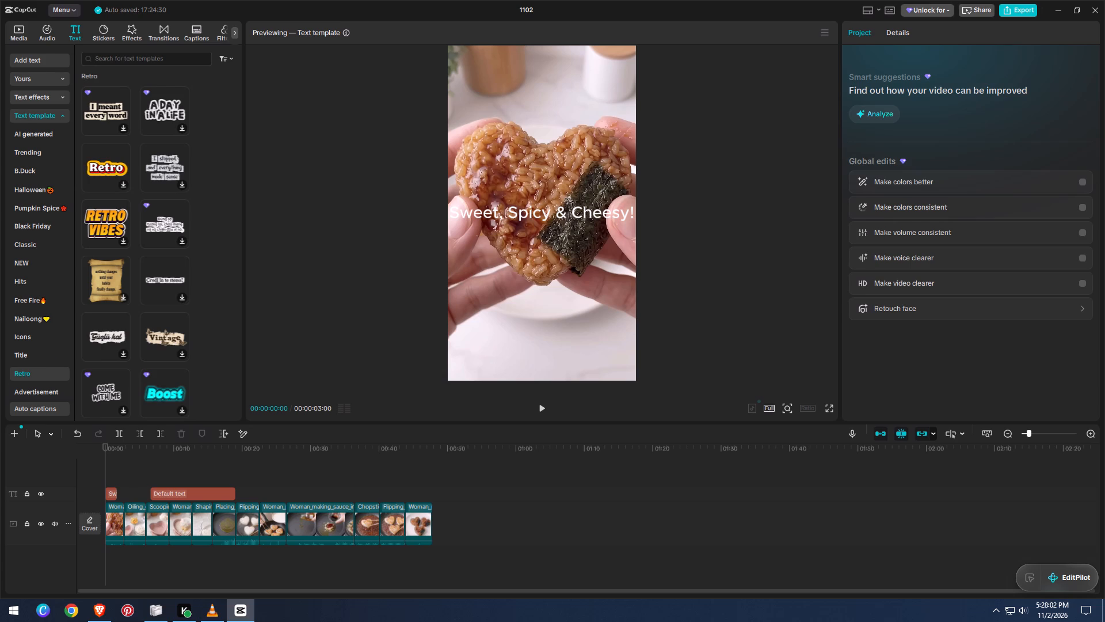
{"action": "scroll", "coordinate": [40, 372], "scroll_direction": "down", "scroll_amount": 1}
{"action": "left_click", "coordinate": [54, 344]}
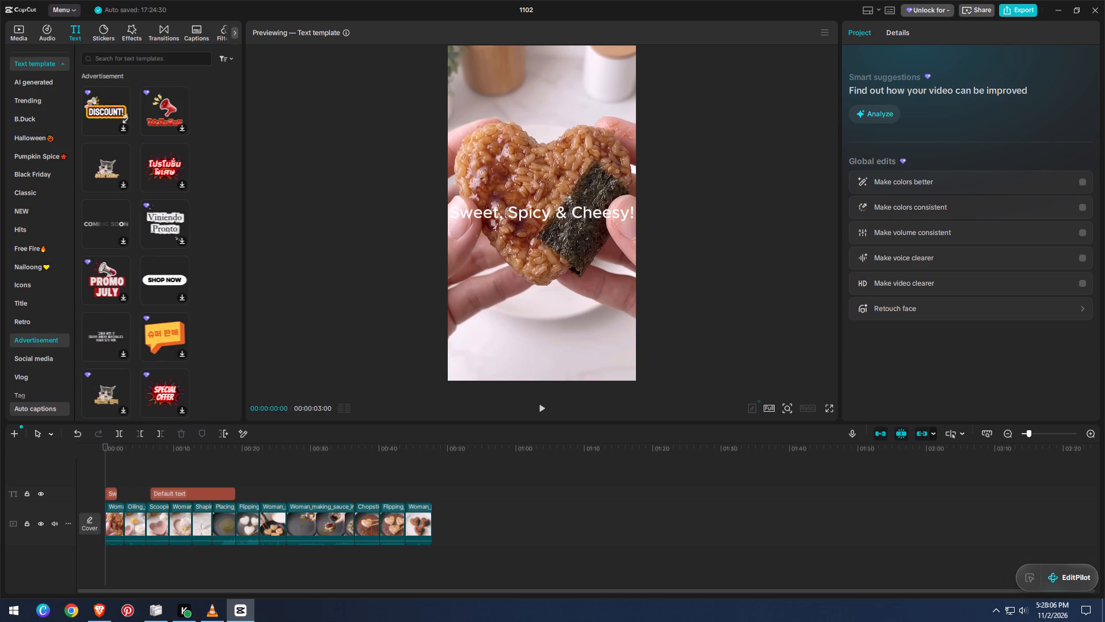
{"action": "scroll", "coordinate": [209, 333], "scroll_direction": "down", "scroll_amount": 3}
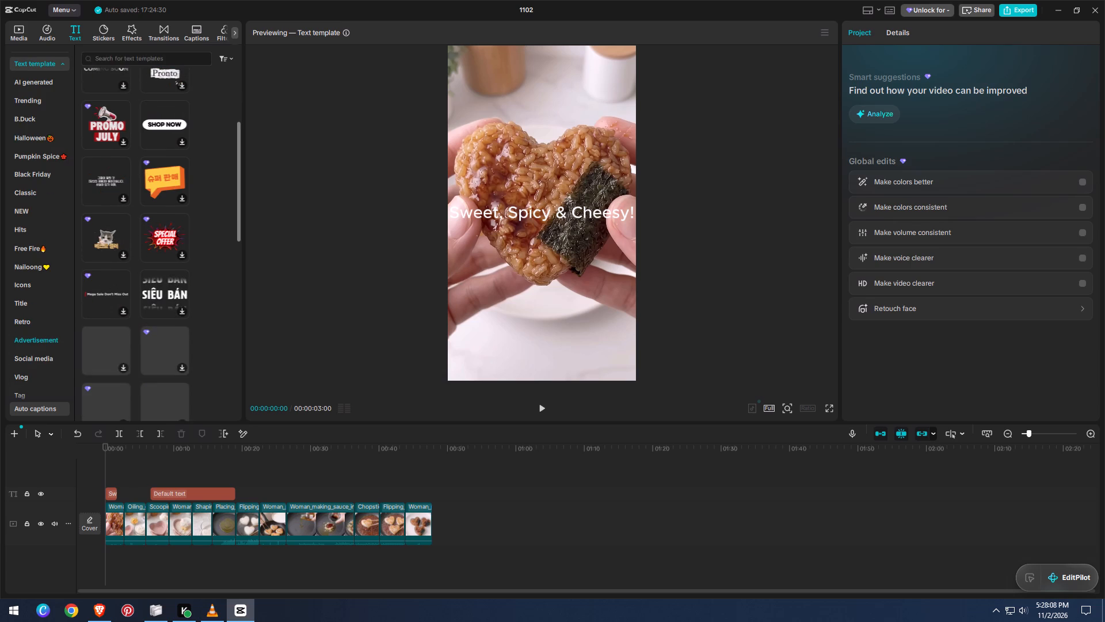
{"action": "scroll", "coordinate": [209, 333], "scroll_direction": "down", "scroll_amount": 2}
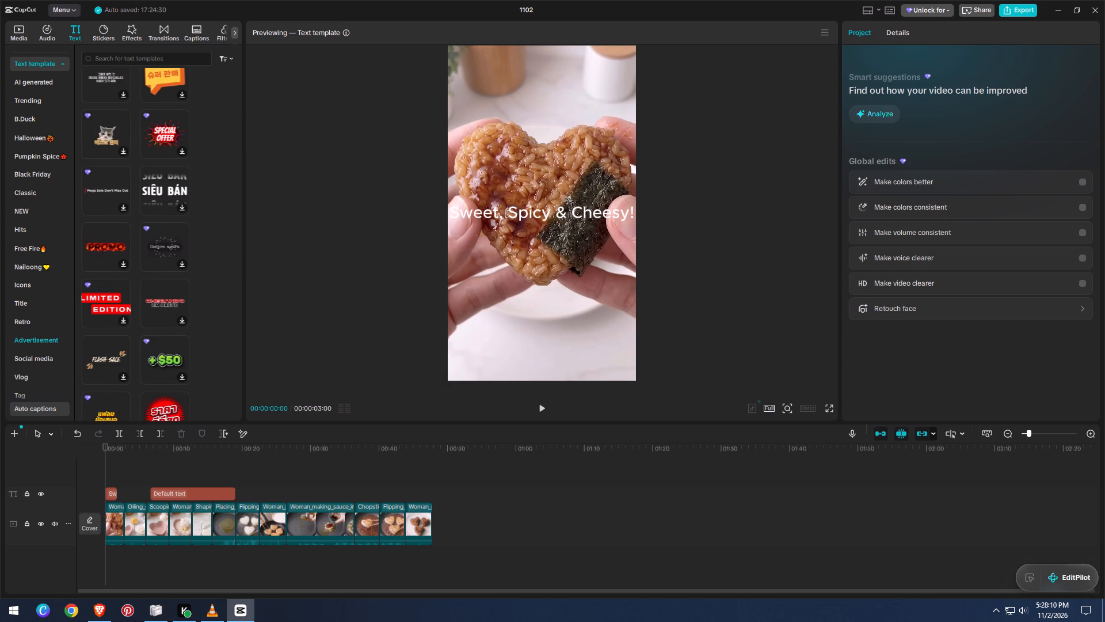
{"action": "scroll", "coordinate": [209, 333], "scroll_direction": "down", "scroll_amount": 3}
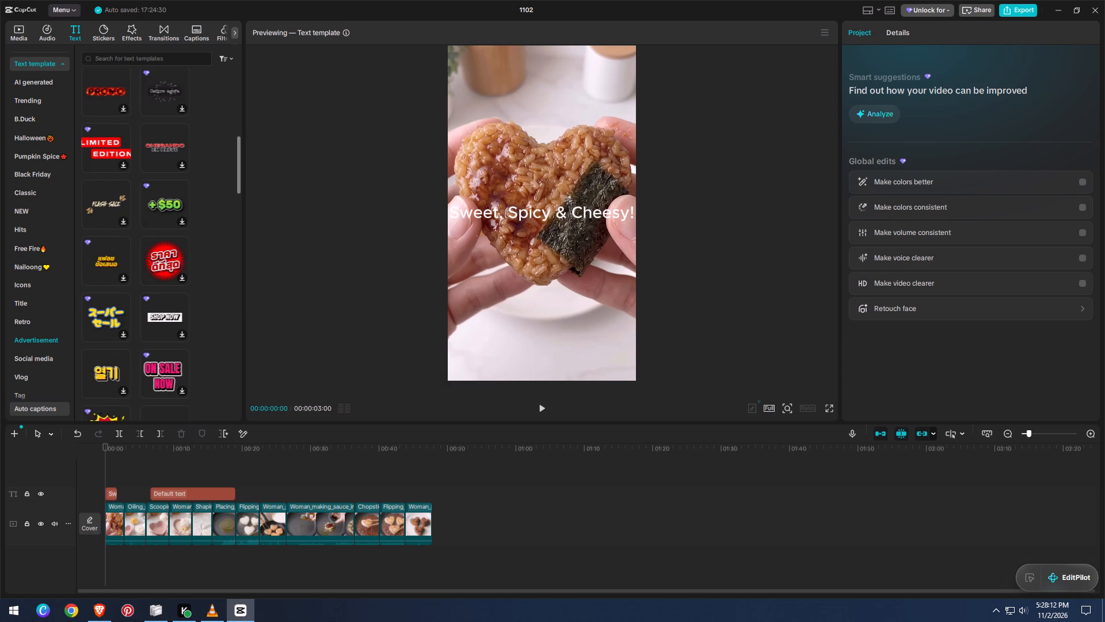
{"action": "scroll", "coordinate": [209, 333], "scroll_direction": "down", "scroll_amount": 1}
{"action": "scroll", "coordinate": [58, 351], "scroll_direction": "down", "scroll_amount": 1}
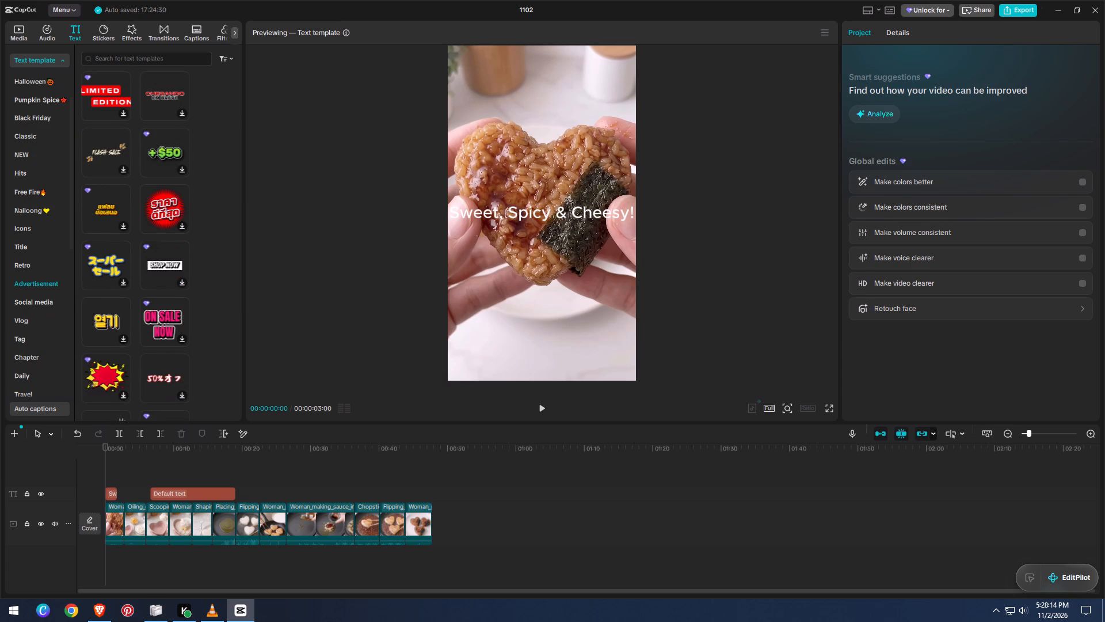
Examine the Social media and Vlog categories of text templates for a style suiting the hook.
{"action": "left_click", "coordinate": [44, 303]}
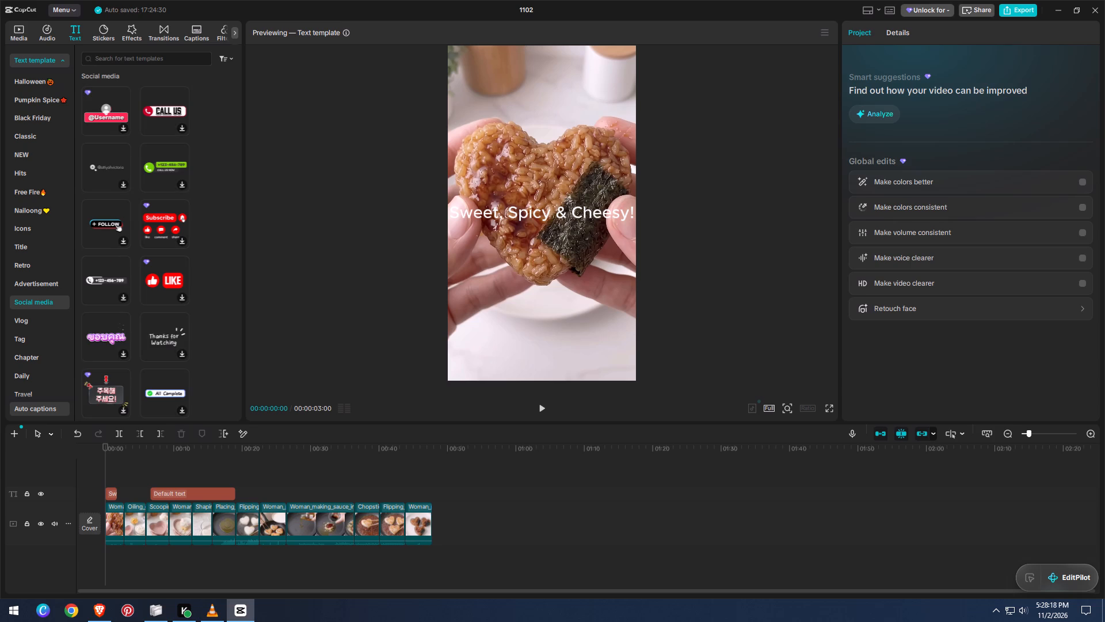
{"action": "scroll", "coordinate": [207, 319], "scroll_direction": "down", "scroll_amount": 1}
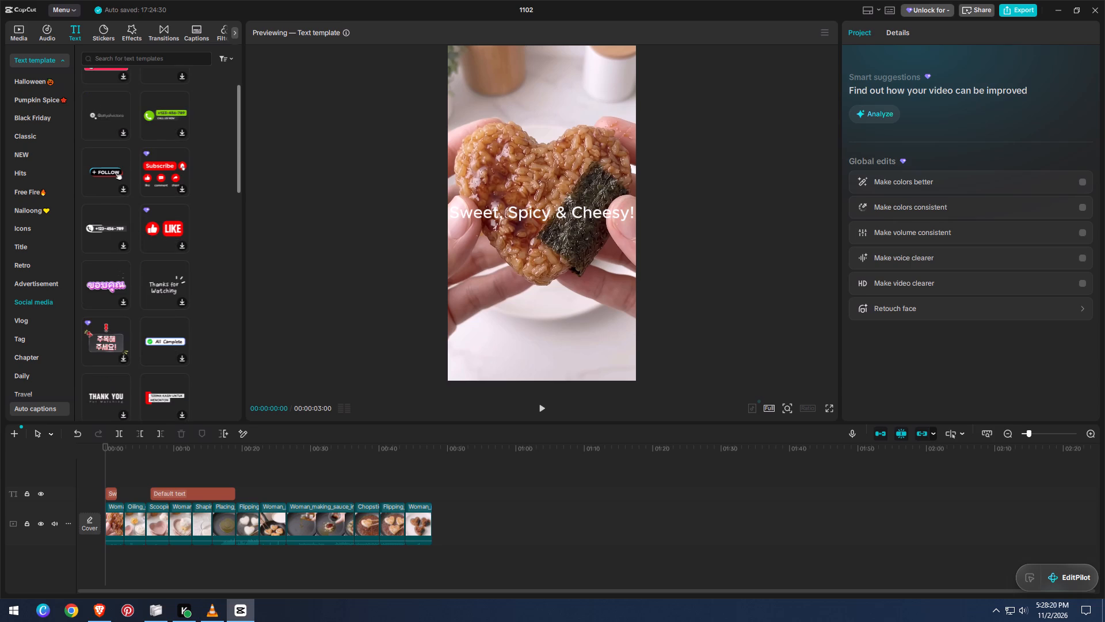
{"action": "scroll", "coordinate": [207, 319], "scroll_direction": "down", "scroll_amount": 2}
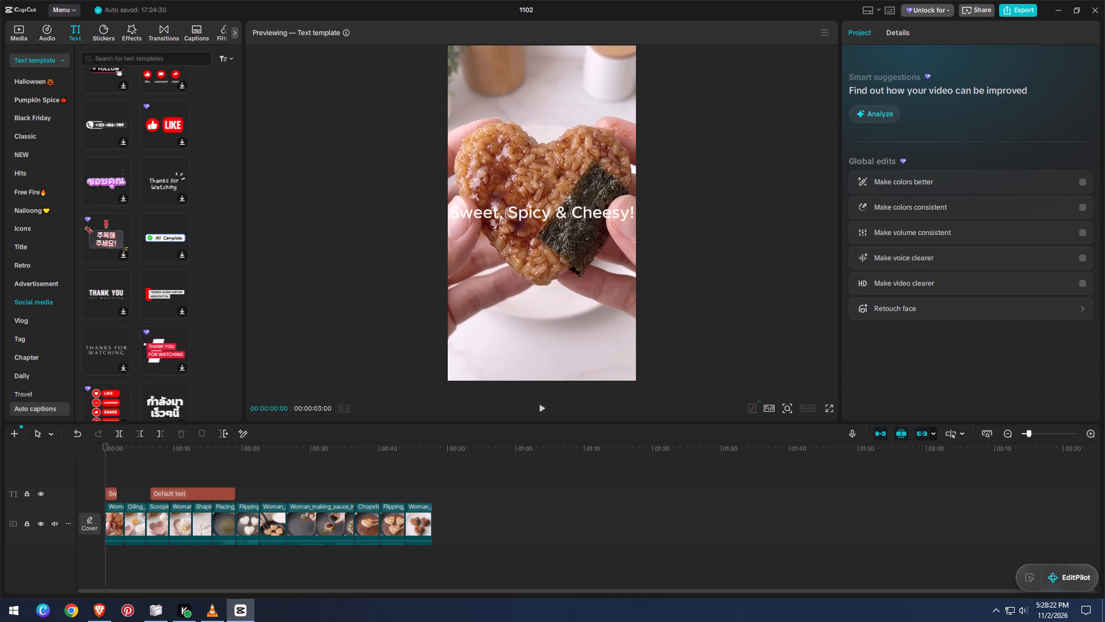
{"action": "scroll", "coordinate": [207, 319], "scroll_direction": "down", "scroll_amount": 2}
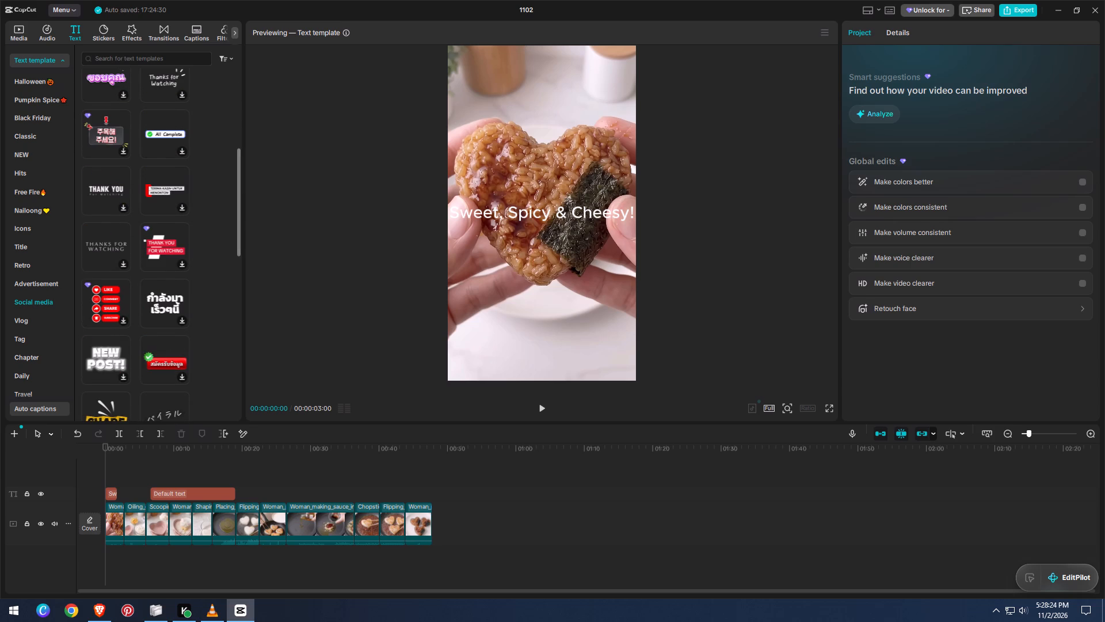
{"action": "scroll", "coordinate": [203, 333], "scroll_direction": "down", "scroll_amount": 4}
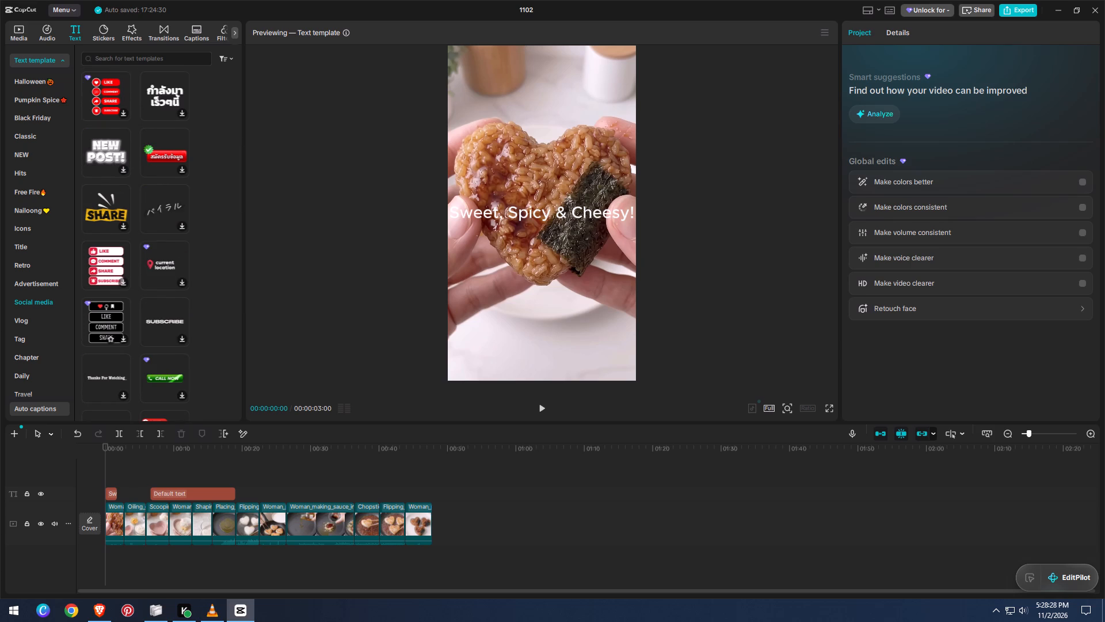
{"action": "left_click", "coordinate": [50, 323]}
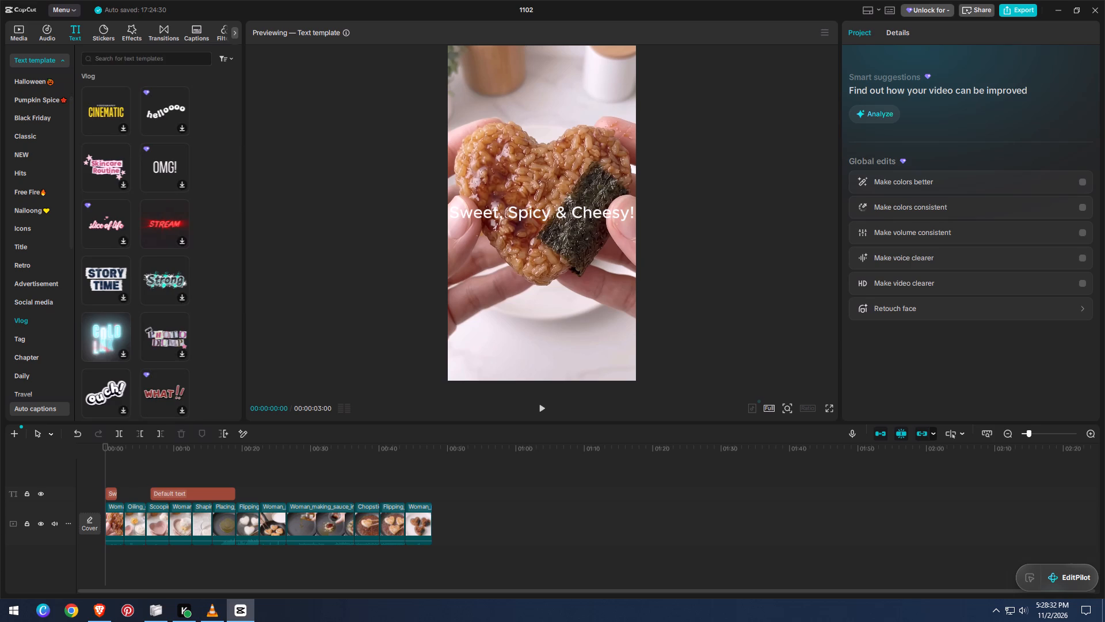
{"action": "scroll", "coordinate": [212, 339], "scroll_direction": "down", "scroll_amount": 3}
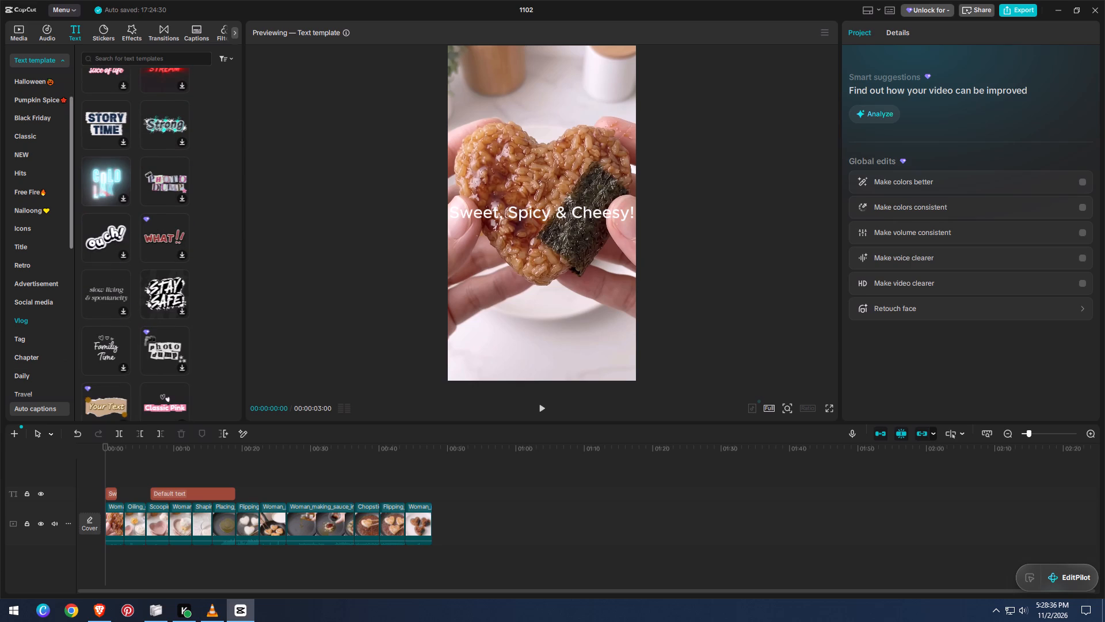
Look through the Caption category of text templates for a simple design that suits the hook.
{"action": "scroll", "coordinate": [45, 365], "scroll_direction": "down", "scroll_amount": 2}
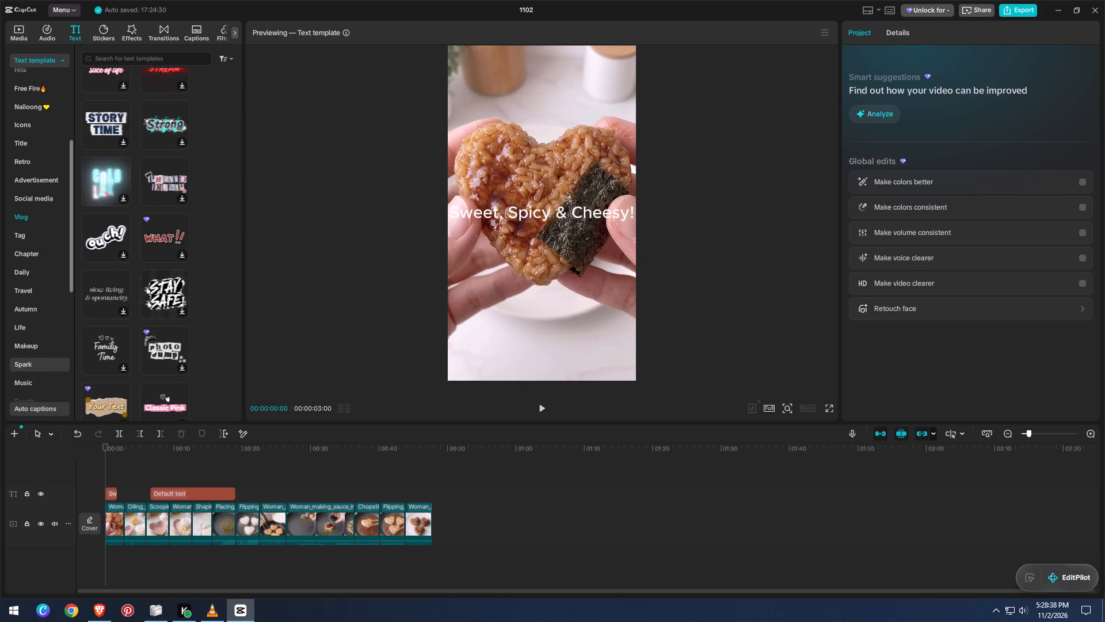
{"action": "scroll", "coordinate": [48, 365], "scroll_direction": "down", "scroll_amount": 2}
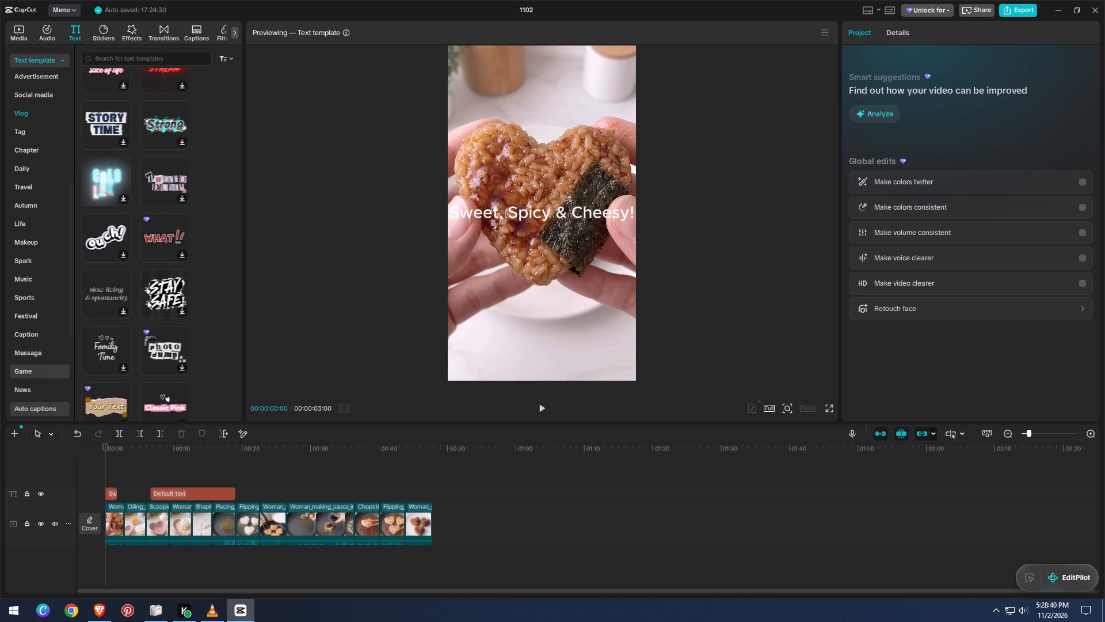
{"action": "left_click", "coordinate": [46, 334]}
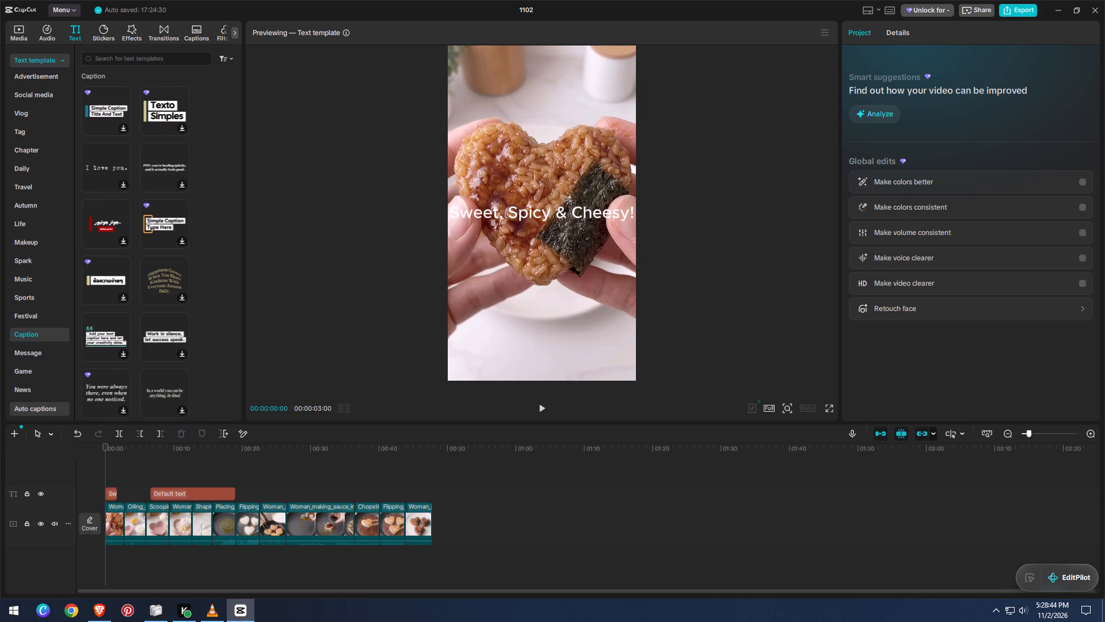
{"action": "scroll", "coordinate": [197, 326], "scroll_direction": "down", "scroll_amount": 1}
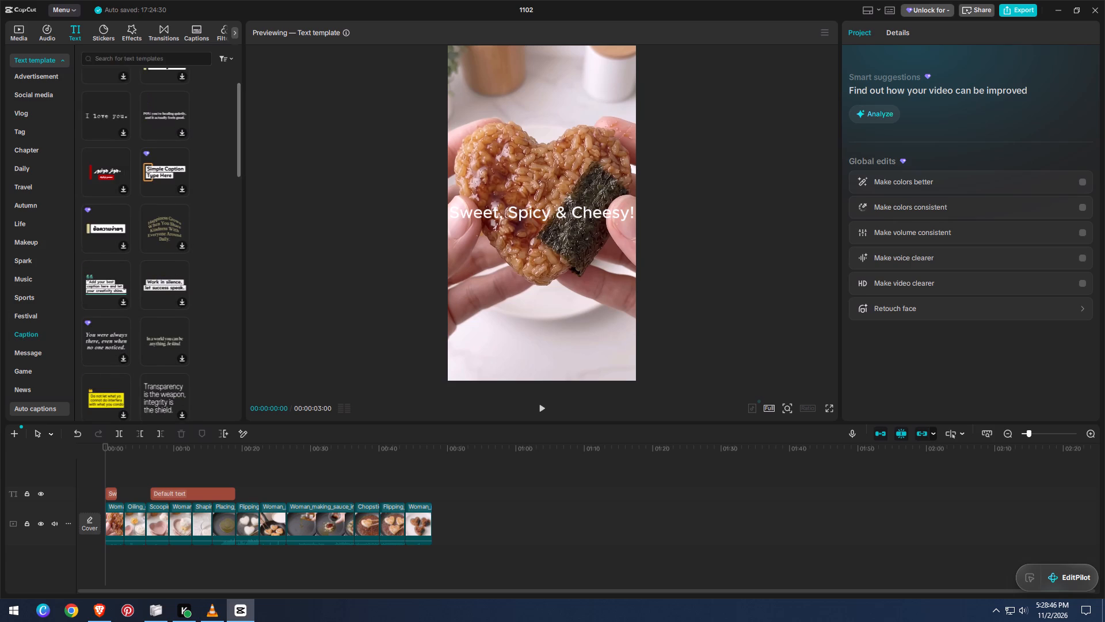
{"action": "scroll", "coordinate": [201, 326], "scroll_direction": "down", "scroll_amount": 5}
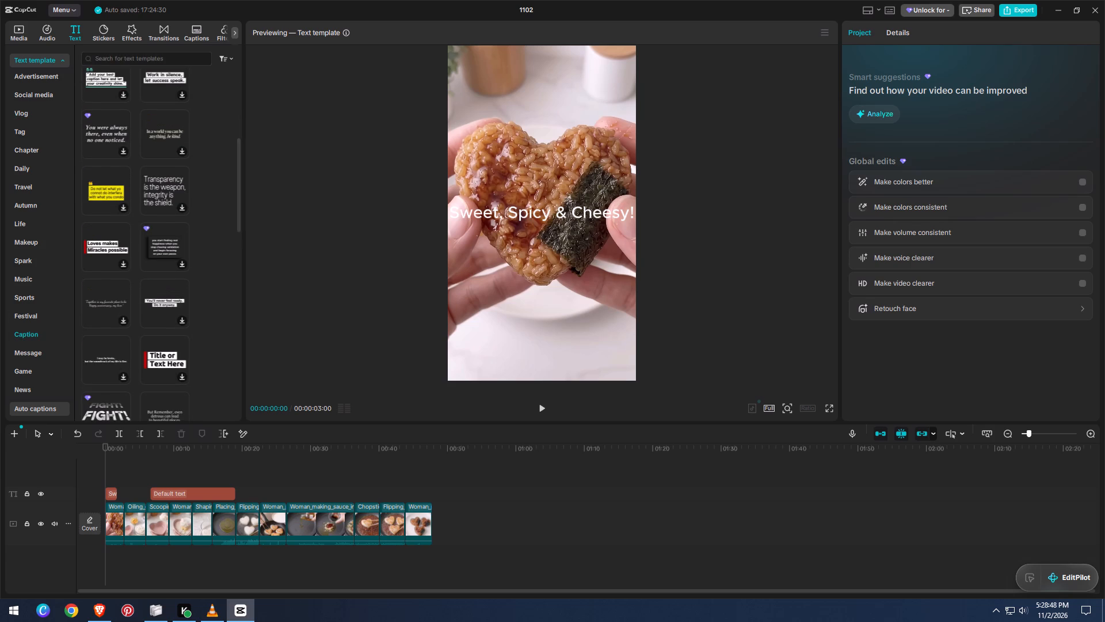
{"action": "scroll", "coordinate": [201, 326], "scroll_direction": "down", "scroll_amount": 3}
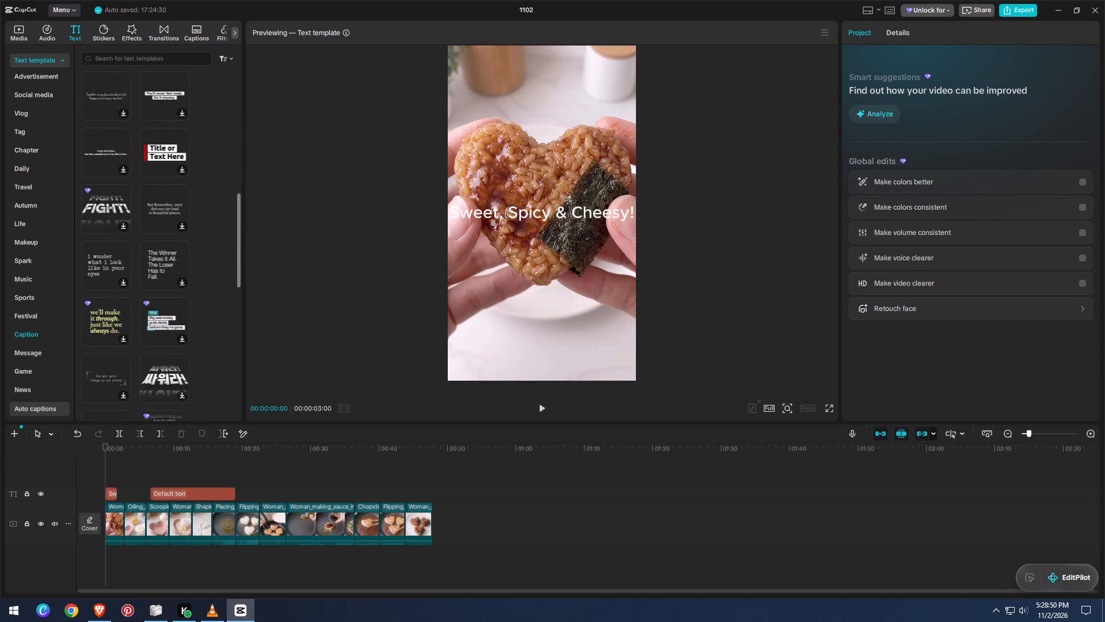
{"action": "scroll", "coordinate": [203, 324], "scroll_direction": "down", "scroll_amount": 2}
Look through the Food category of text templates for a cooking-themed design suiting the hook.
{"action": "scroll", "coordinate": [36, 356], "scroll_direction": "down", "scroll_amount": 1}
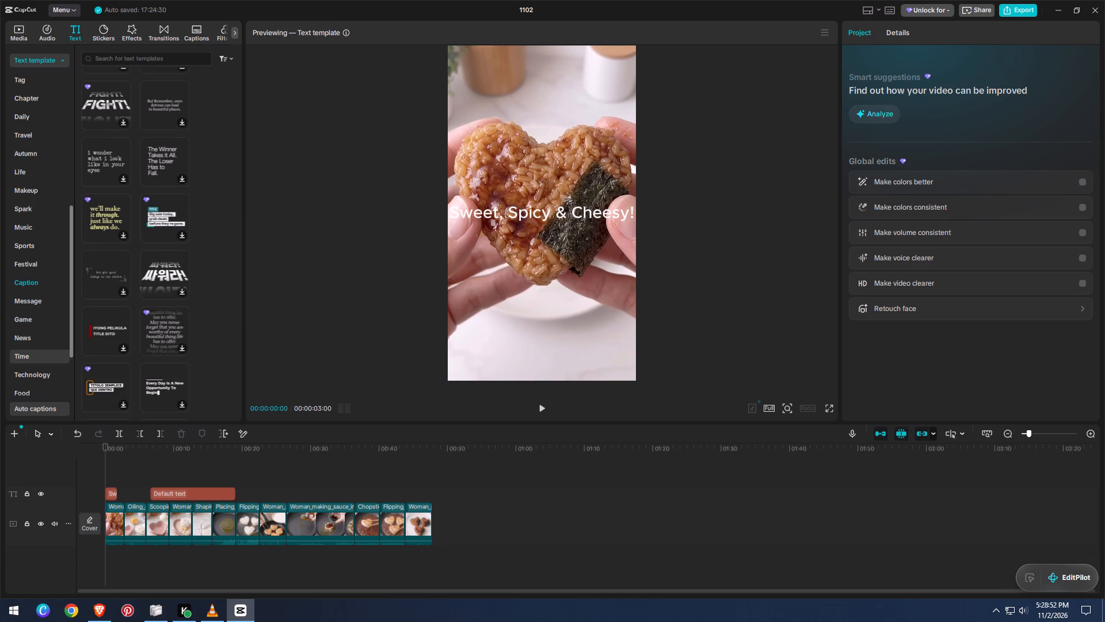
{"action": "scroll", "coordinate": [37, 356], "scroll_direction": "down", "scroll_amount": 1}
{"action": "left_click", "coordinate": [36, 339]}
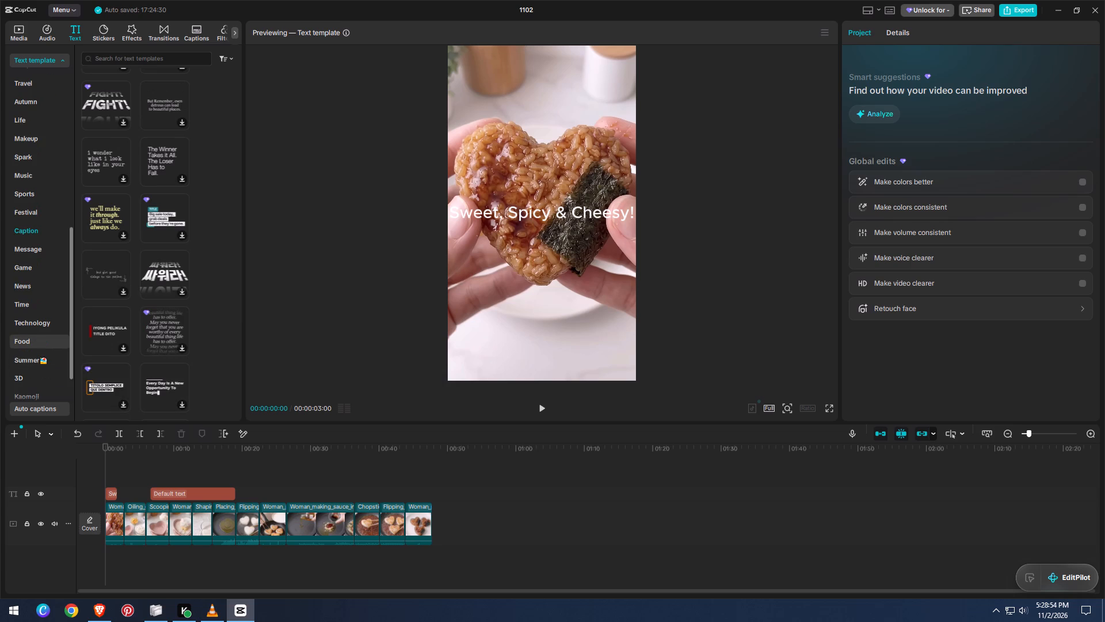
{"action": "left_click", "coordinate": [36, 342]}
{"action": "left_click", "coordinate": [21, 339]}
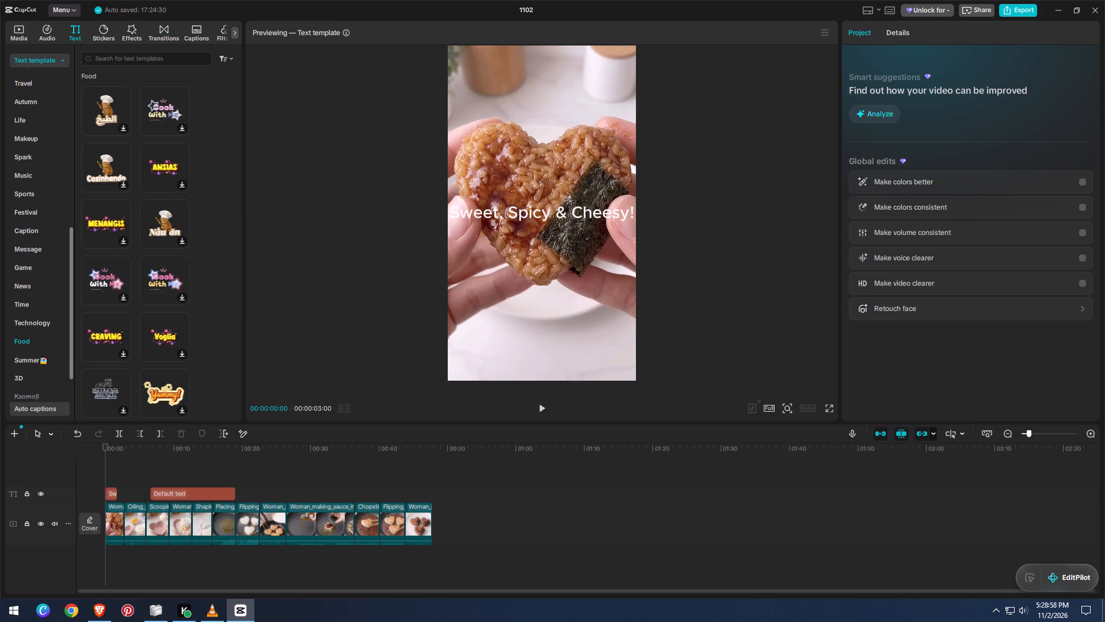
{"action": "scroll", "coordinate": [216, 335], "scroll_direction": "down", "scroll_amount": 2}
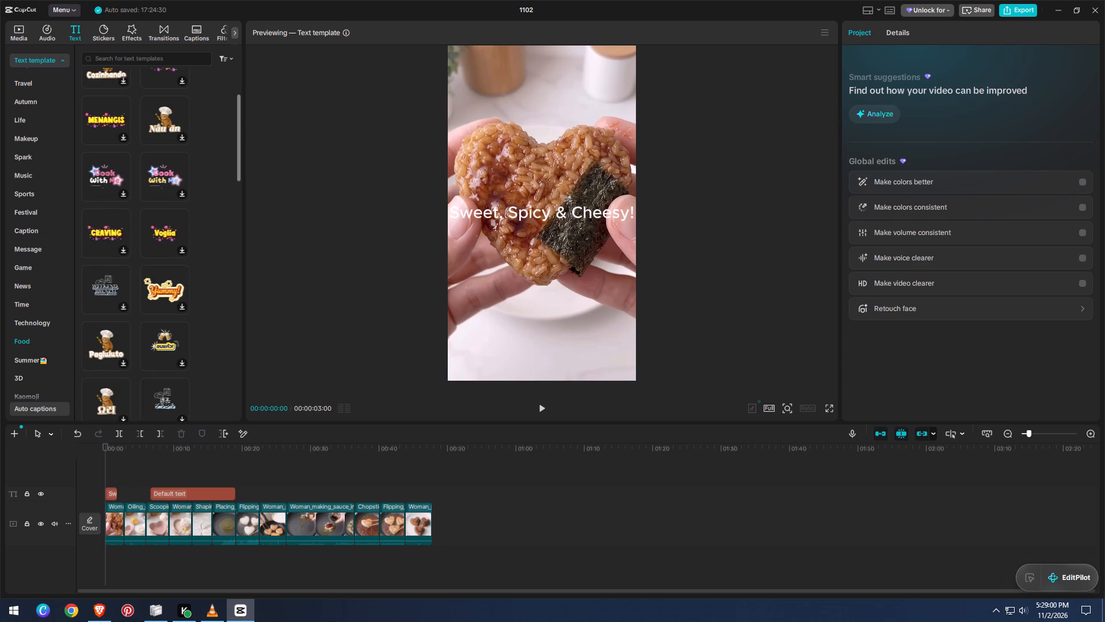
{"action": "scroll", "coordinate": [218, 337], "scroll_direction": "down", "scroll_amount": 6}
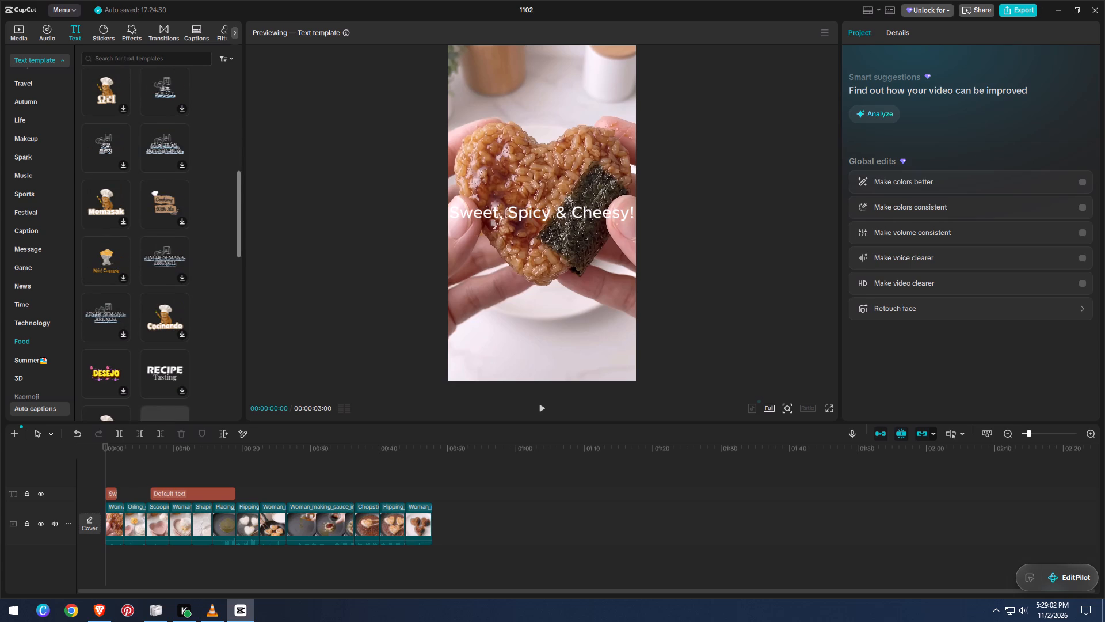
{"action": "scroll", "coordinate": [218, 336], "scroll_direction": "down", "scroll_amount": 4}
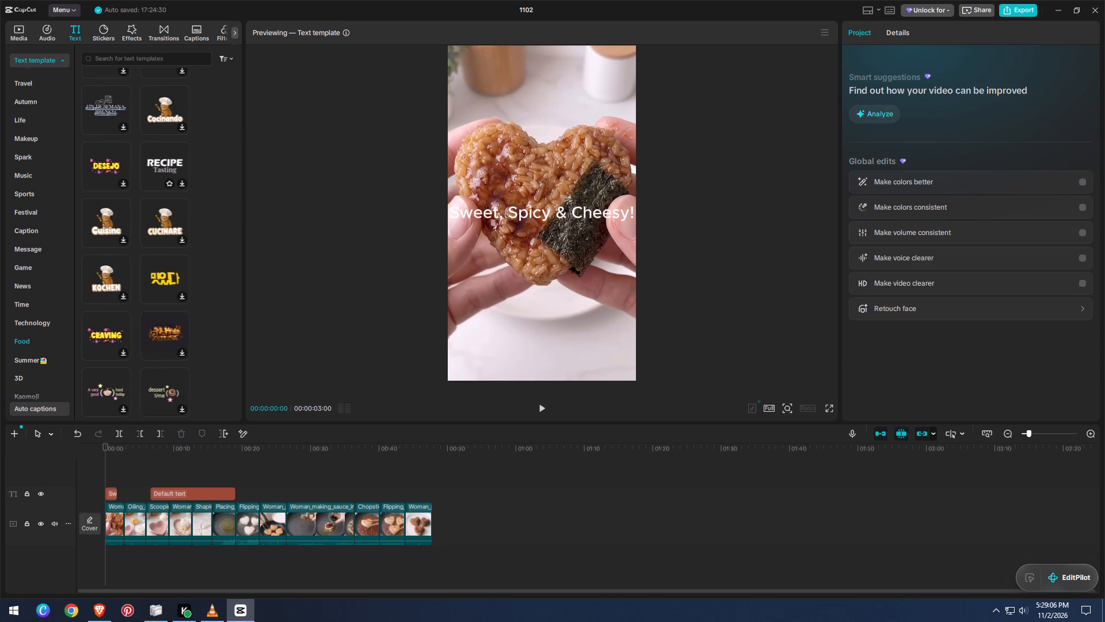
Examine the Outro, Spark and Life categories of text templates for a design suiting the hook.
{"action": "scroll", "coordinate": [51, 286], "scroll_direction": "down", "scroll_amount": 1}
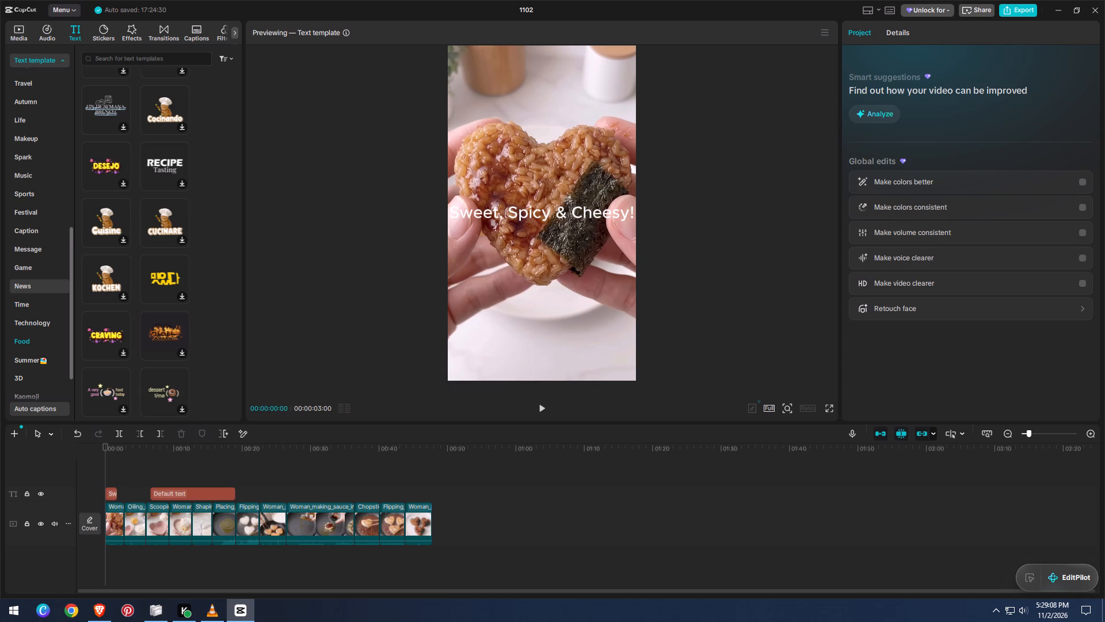
{"action": "scroll", "coordinate": [52, 286], "scroll_direction": "down", "scroll_amount": 2}
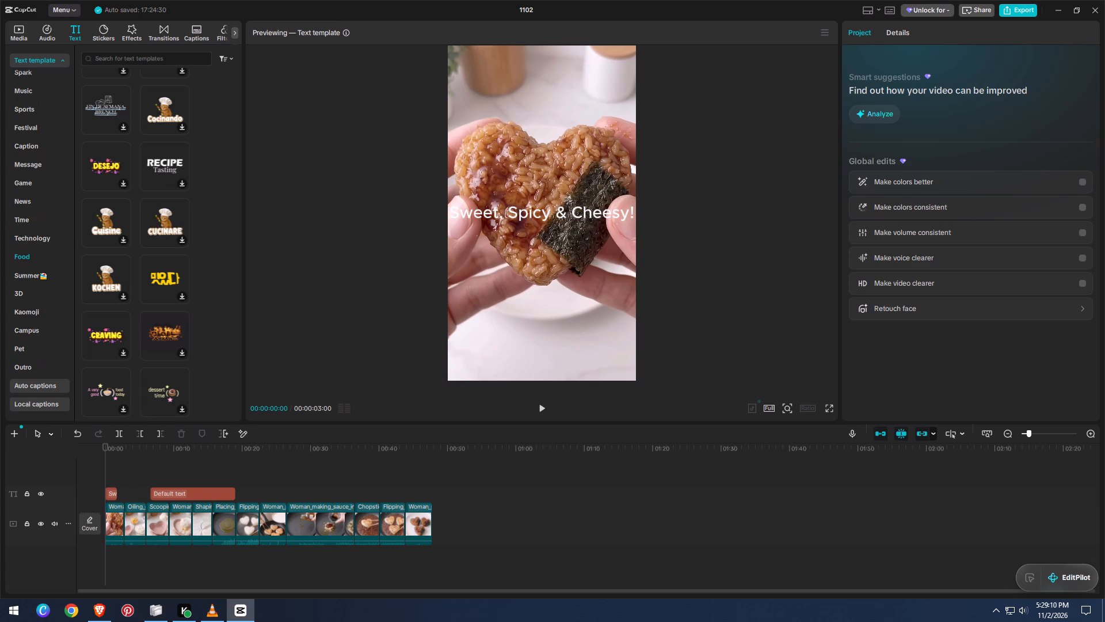
{"action": "left_click", "coordinate": [47, 366]}
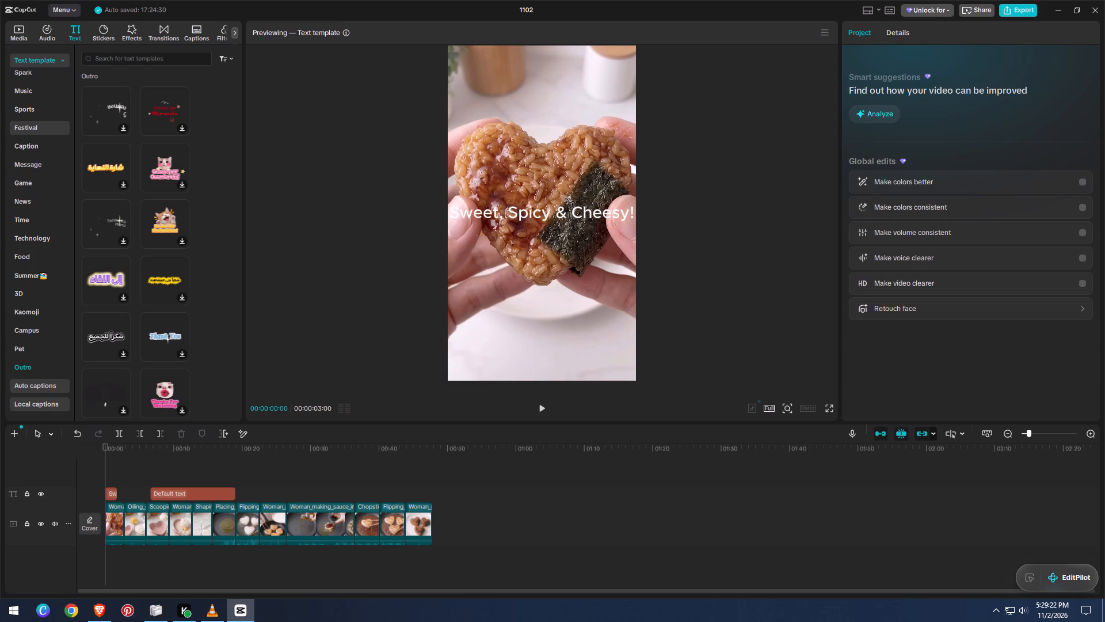
{"action": "scroll", "coordinate": [74, 173], "scroll_direction": "up", "scroll_amount": 1}
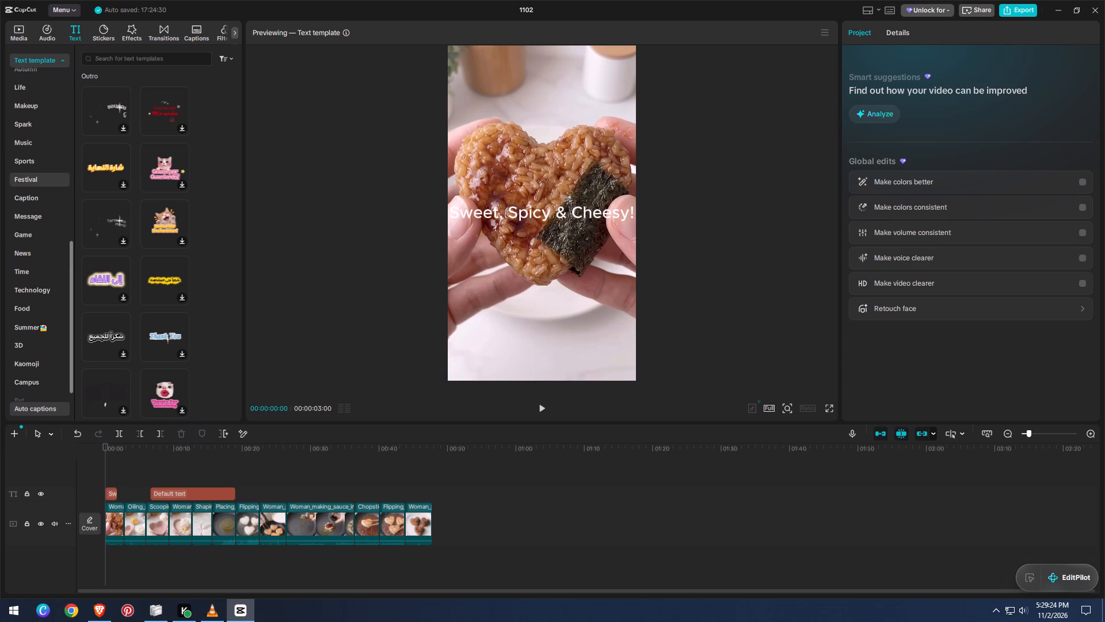
{"action": "left_click", "coordinate": [37, 122]}
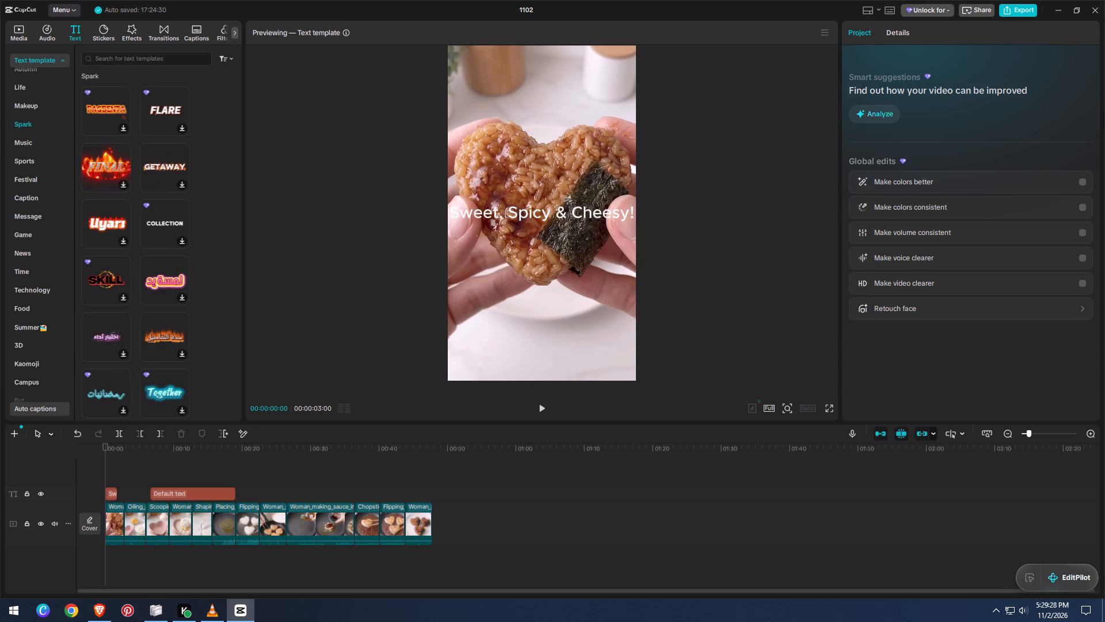
{"action": "left_click", "coordinate": [45, 89]}
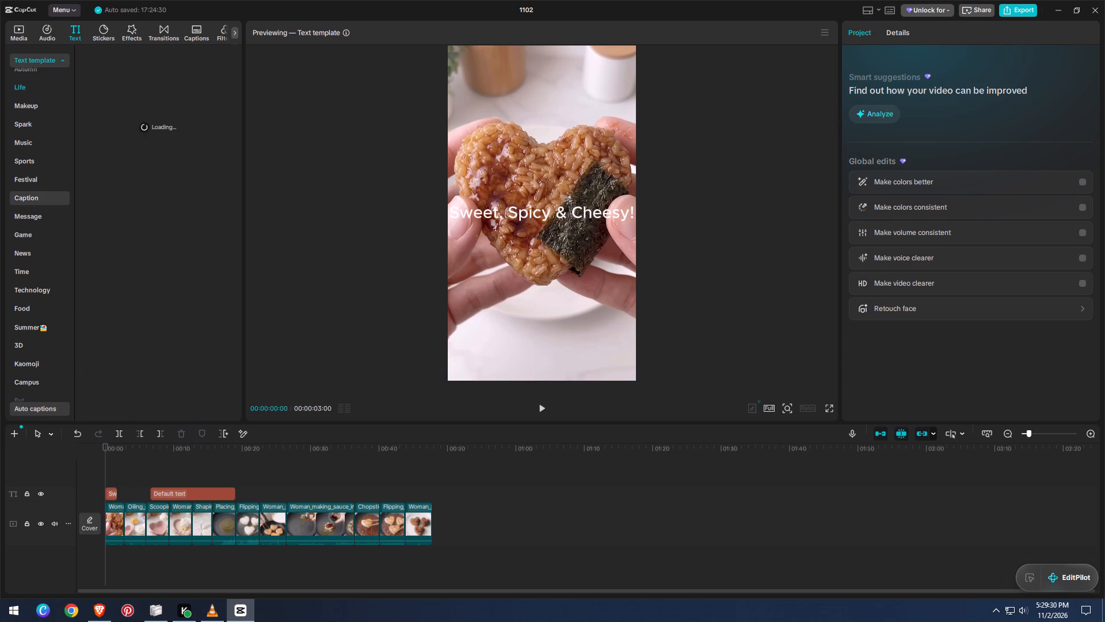
Recheck the Social media, Advertisement and Vlog categories of text templates for a style suiting the hook.
{"action": "scroll", "coordinate": [45, 194], "scroll_direction": "up", "scroll_amount": 1}
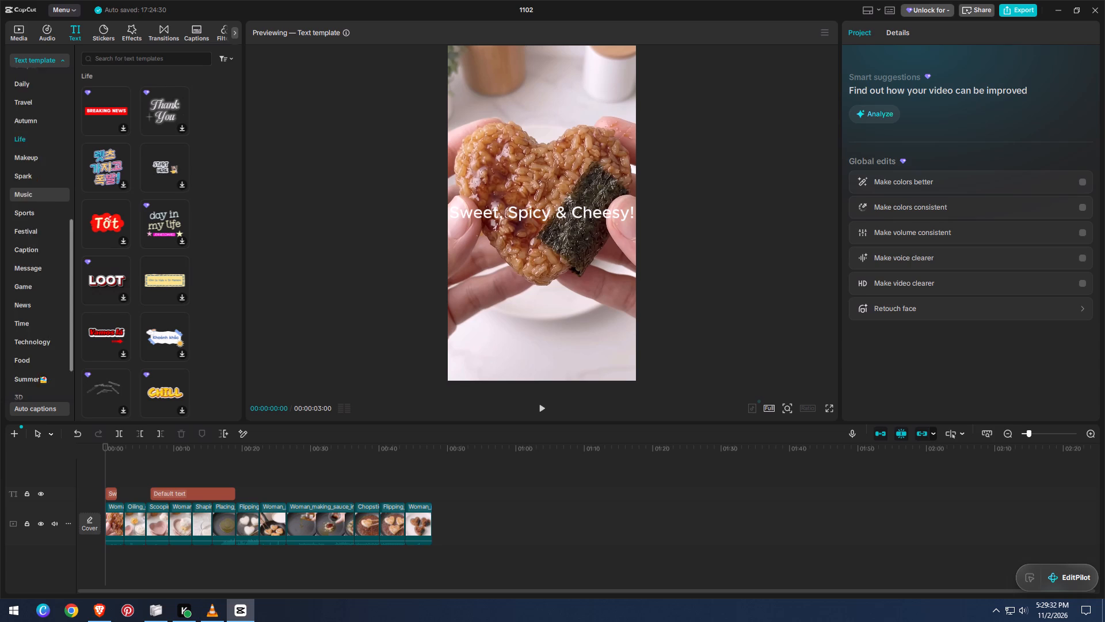
{"action": "scroll", "coordinate": [45, 194], "scroll_direction": "up", "scroll_amount": 2}
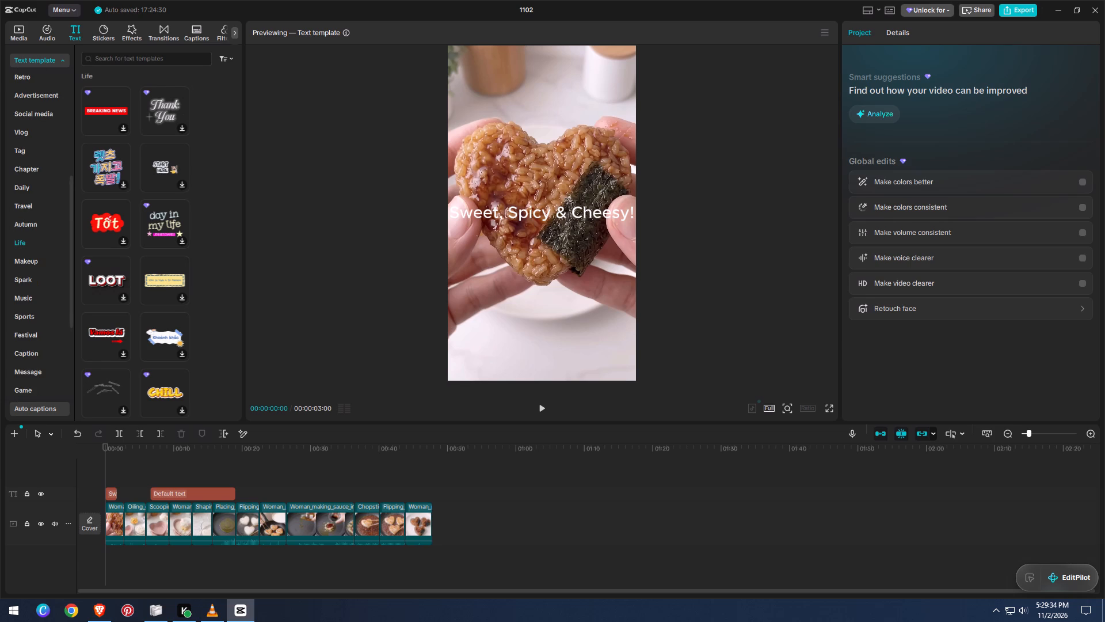
{"action": "left_click", "coordinate": [53, 106]}
{"action": "left_click", "coordinate": [49, 108]}
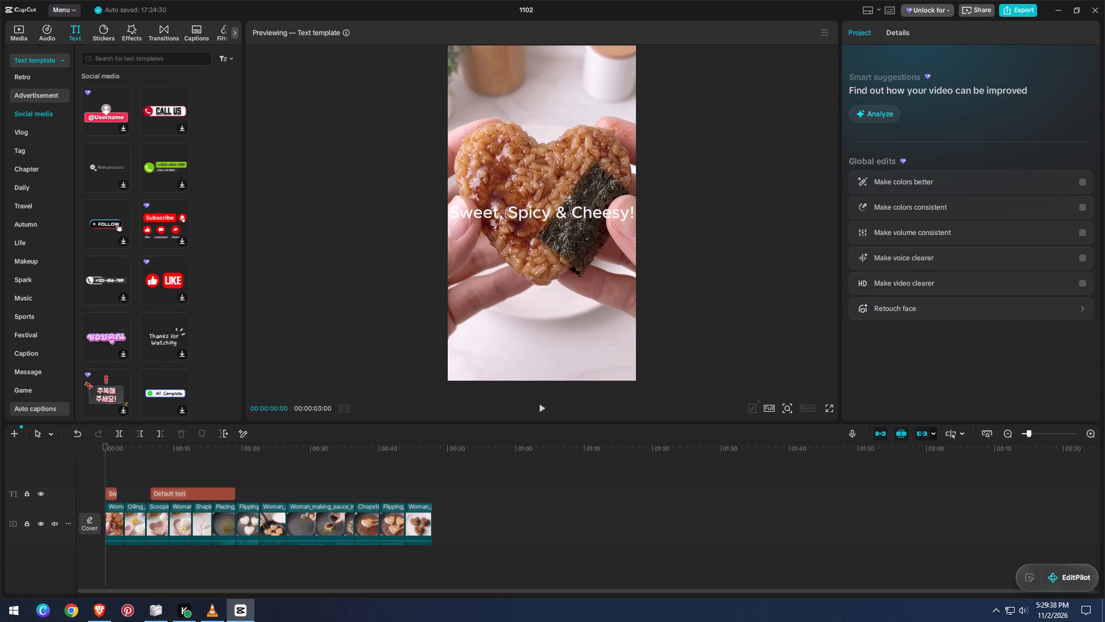
{"action": "left_click", "coordinate": [52, 98]}
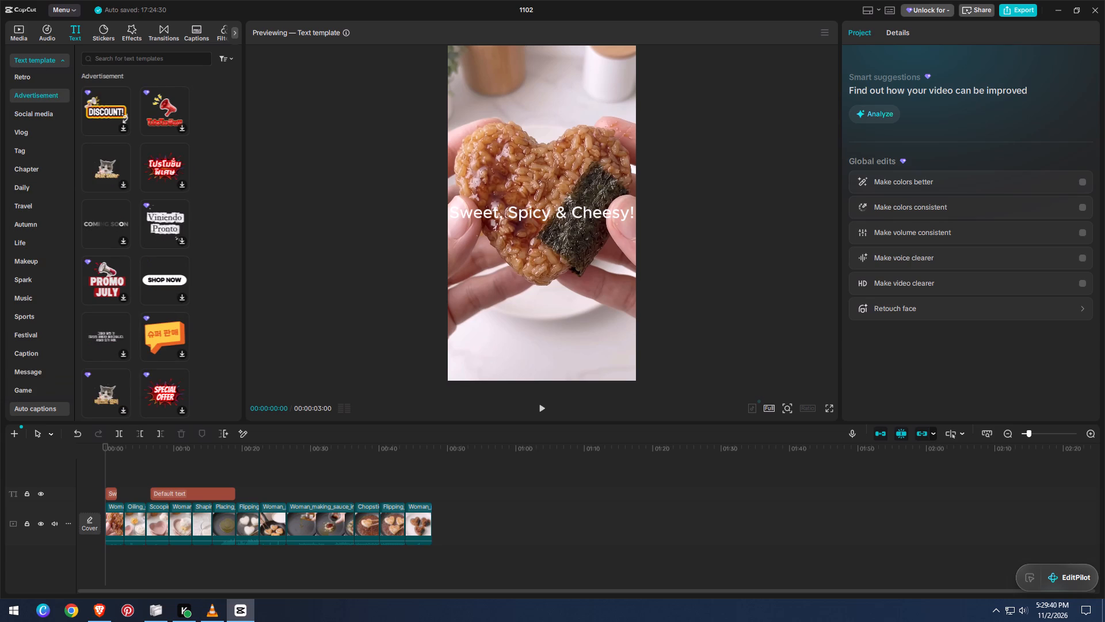
{"action": "scroll", "coordinate": [42, 162], "scroll_direction": "up", "scroll_amount": 2}
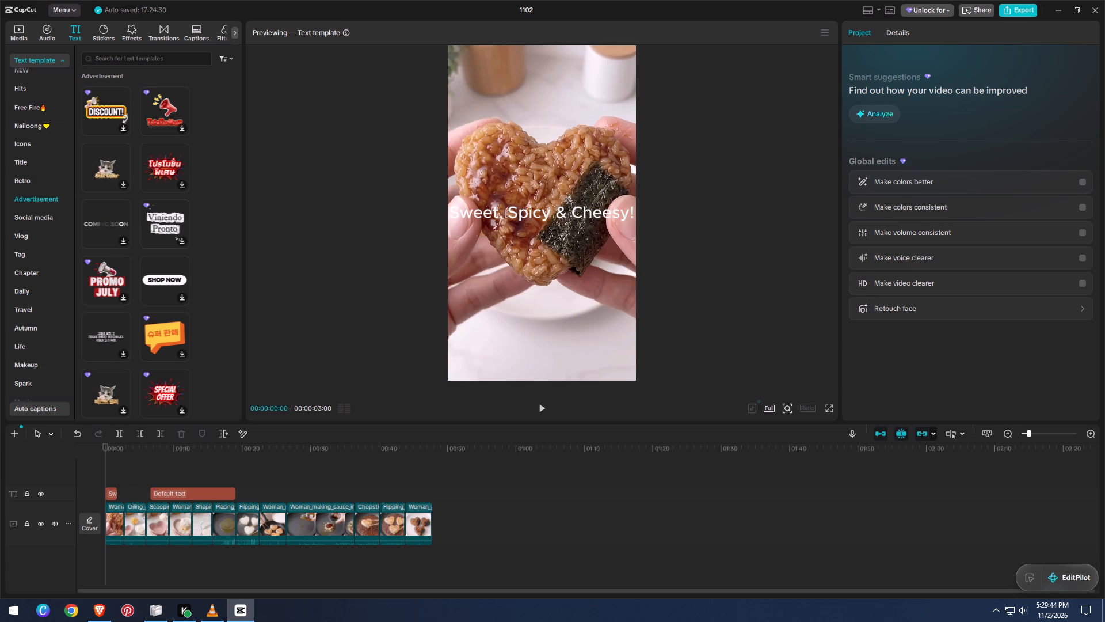
{"action": "left_click", "coordinate": [63, 237]}
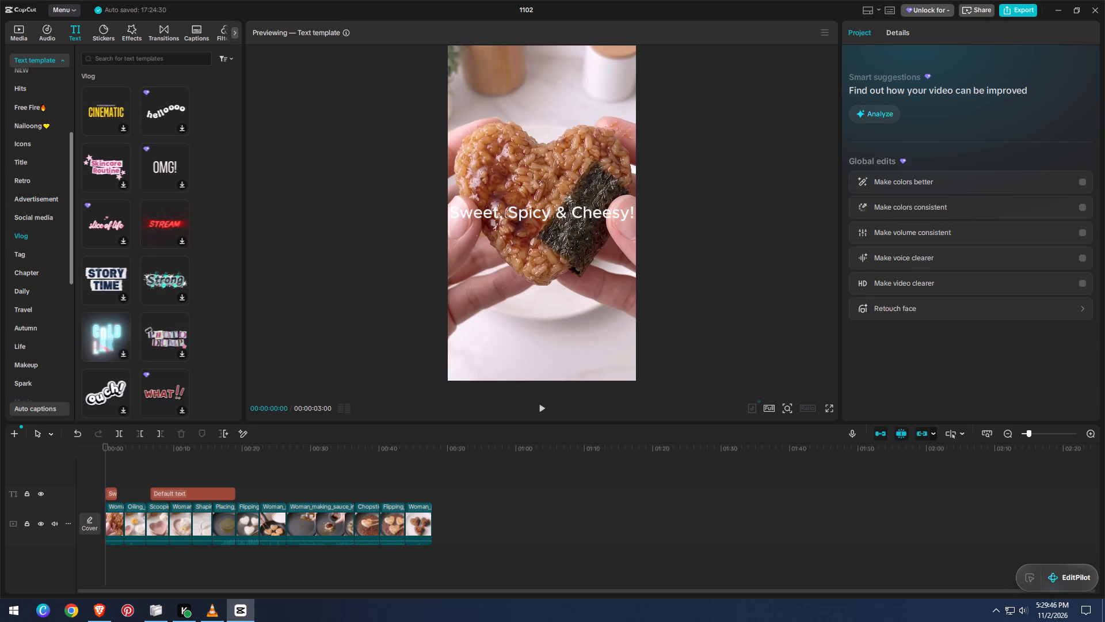
{"action": "scroll", "coordinate": [230, 268], "scroll_direction": "down", "scroll_amount": 2}
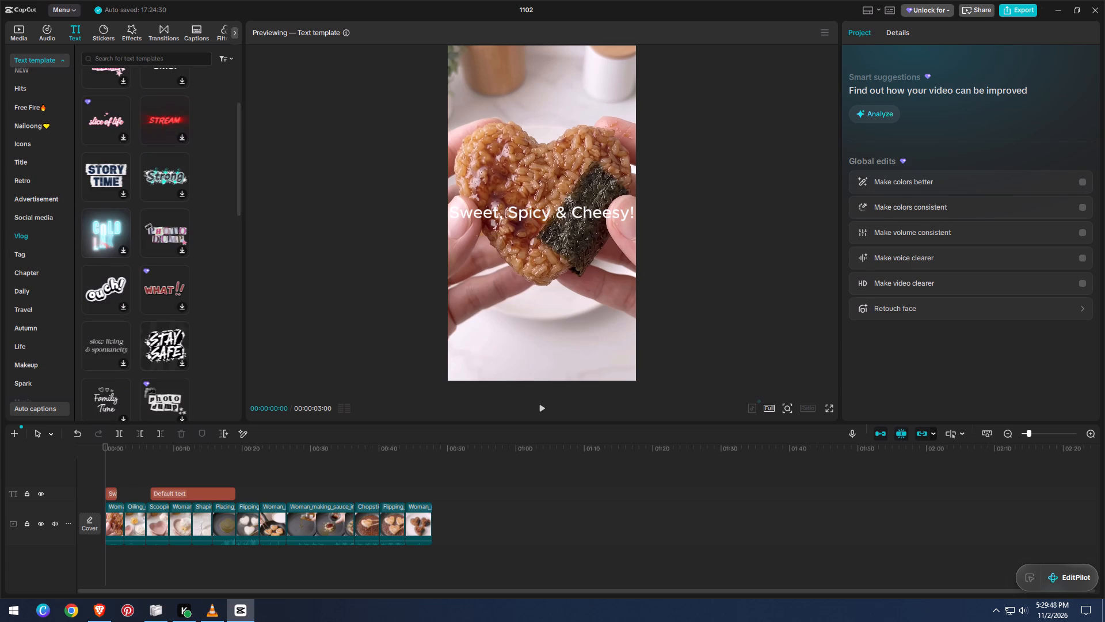
Look through the Daily, Travel and Life categories of text templates for a design suiting the hook.
{"action": "left_click", "coordinate": [37, 293]}
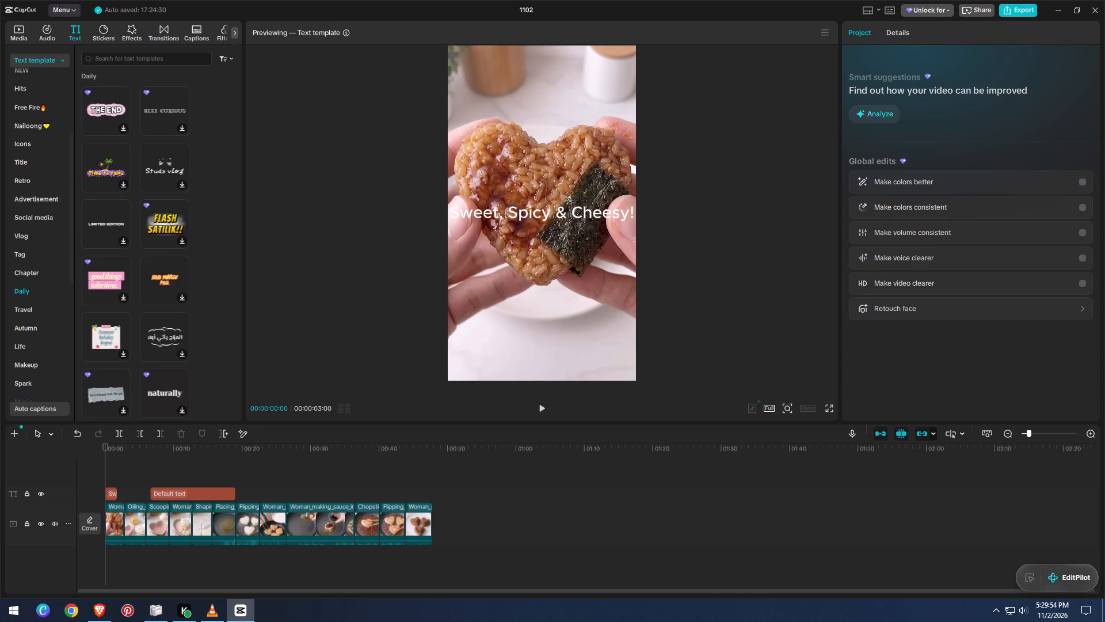
{"action": "scroll", "coordinate": [219, 324], "scroll_direction": "down", "scroll_amount": 4}
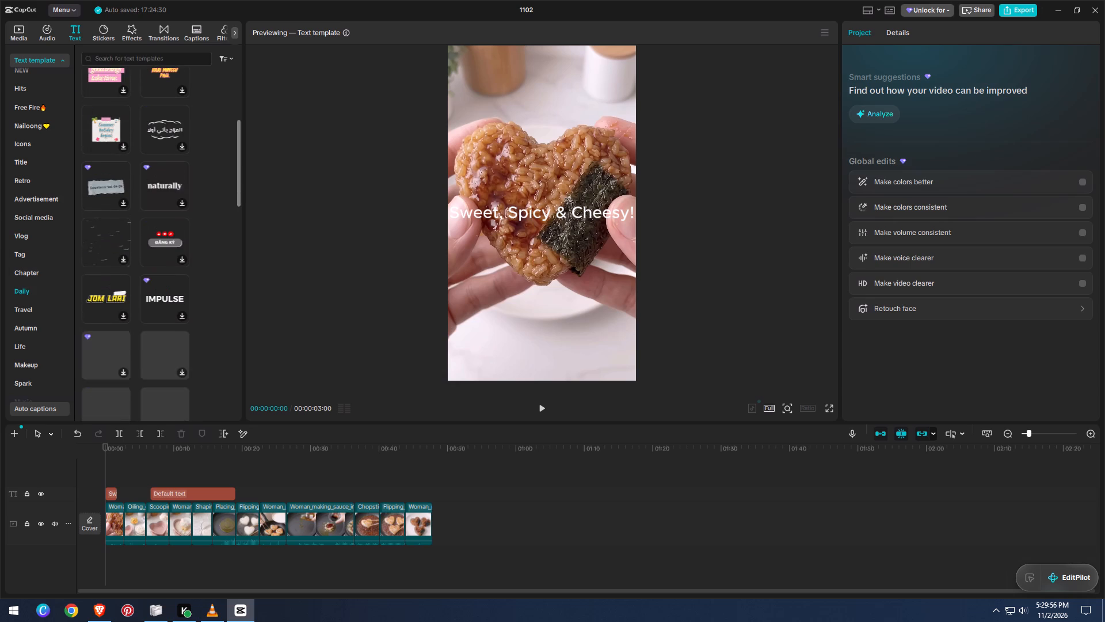
{"action": "scroll", "coordinate": [211, 302], "scroll_direction": "down", "scroll_amount": 3}
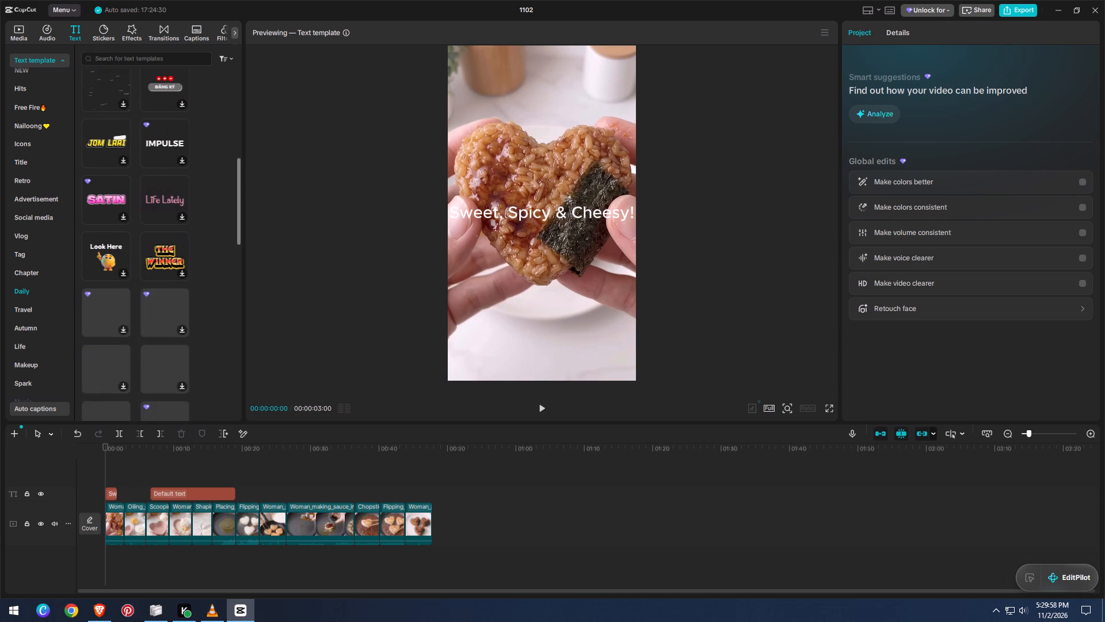
{"action": "left_click", "coordinate": [24, 312]}
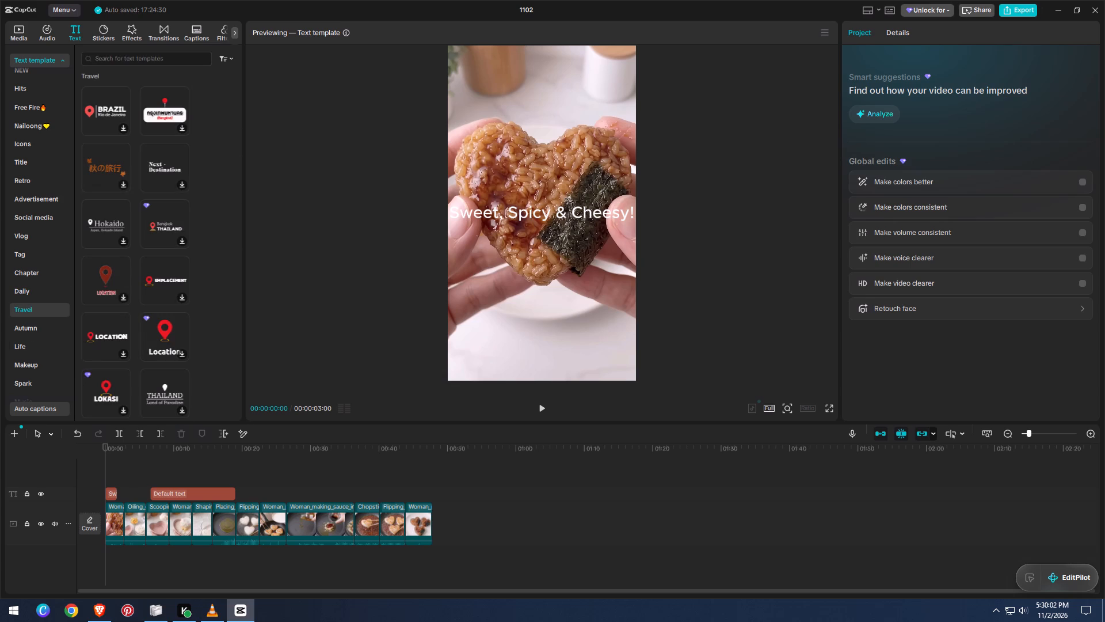
{"action": "left_click", "coordinate": [39, 347]}
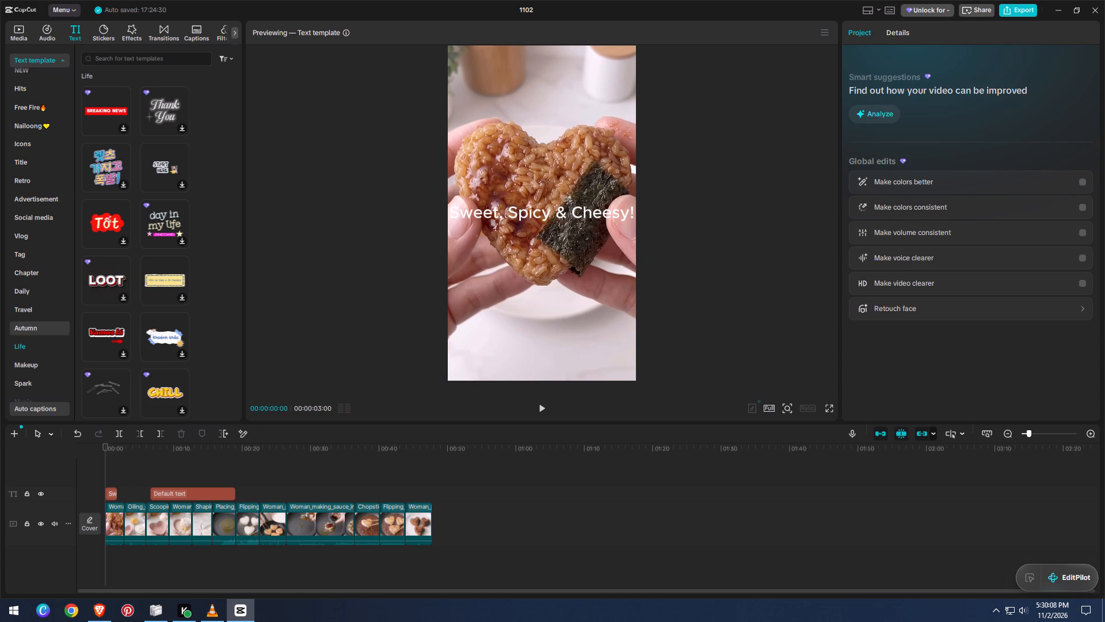
Look through the Classic category of text templates for a clean, simple design that suits the hook.
{"action": "scroll", "coordinate": [41, 320], "scroll_direction": "up", "scroll_amount": 1}
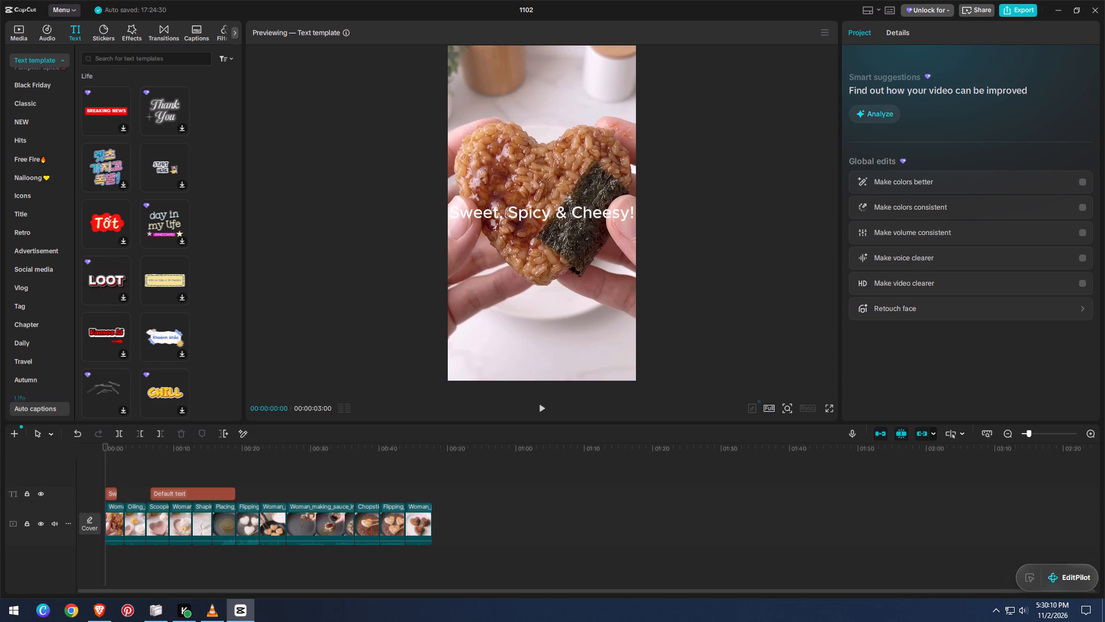
{"action": "left_click", "coordinate": [51, 103]}
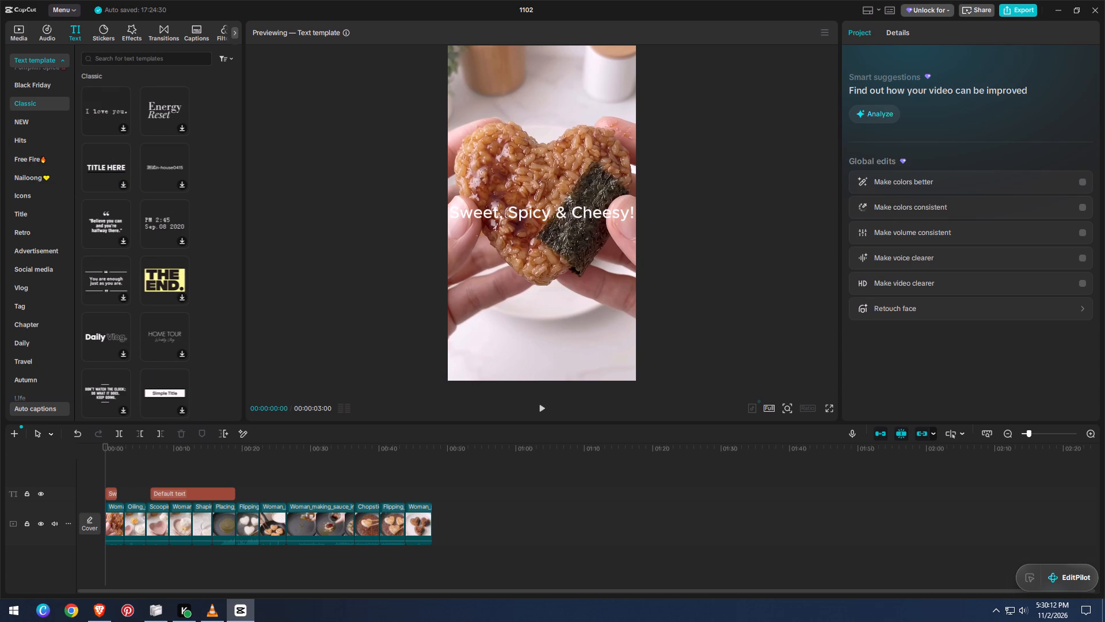
{"action": "scroll", "coordinate": [220, 324], "scroll_direction": "down", "scroll_amount": 1}
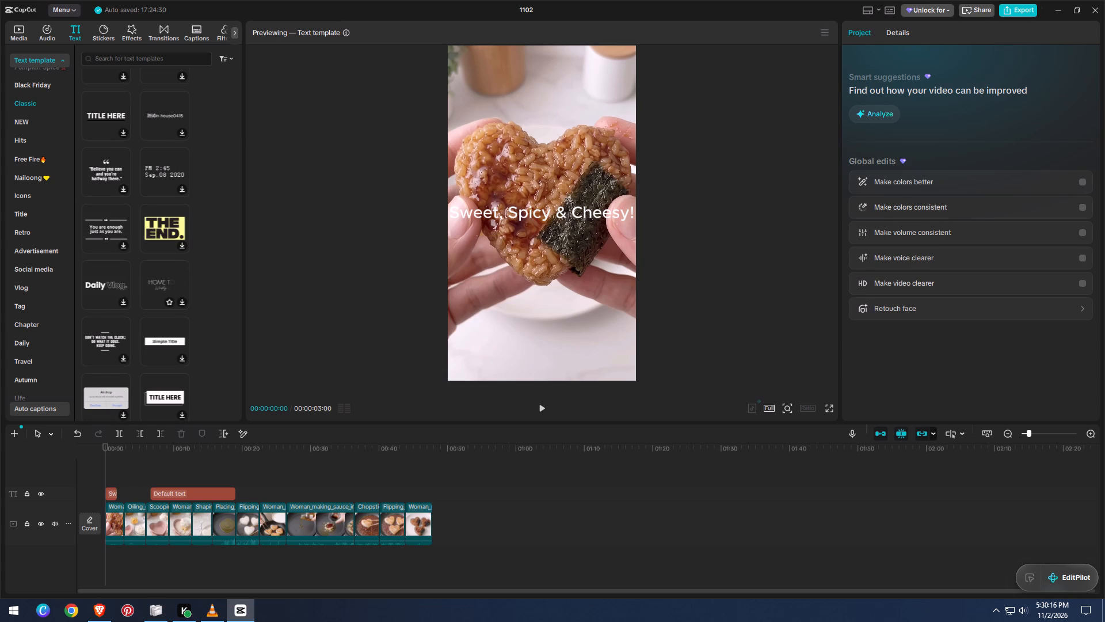
{"action": "scroll", "coordinate": [163, 283], "scroll_direction": "down", "scroll_amount": 3}
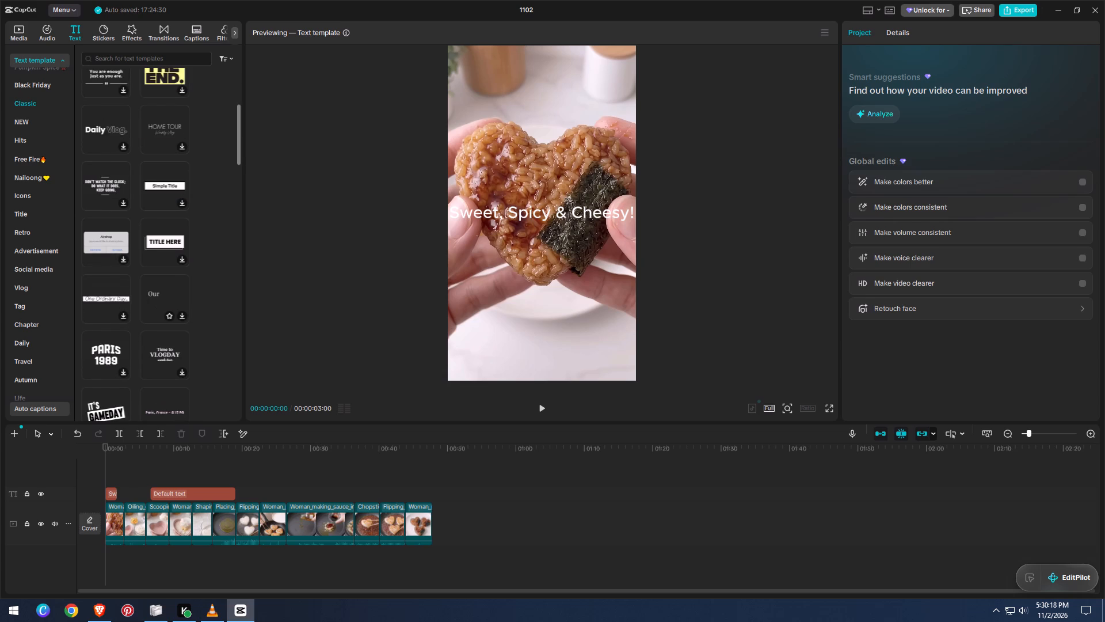
{"action": "scroll", "coordinate": [163, 283], "scroll_direction": "down", "scroll_amount": 1}
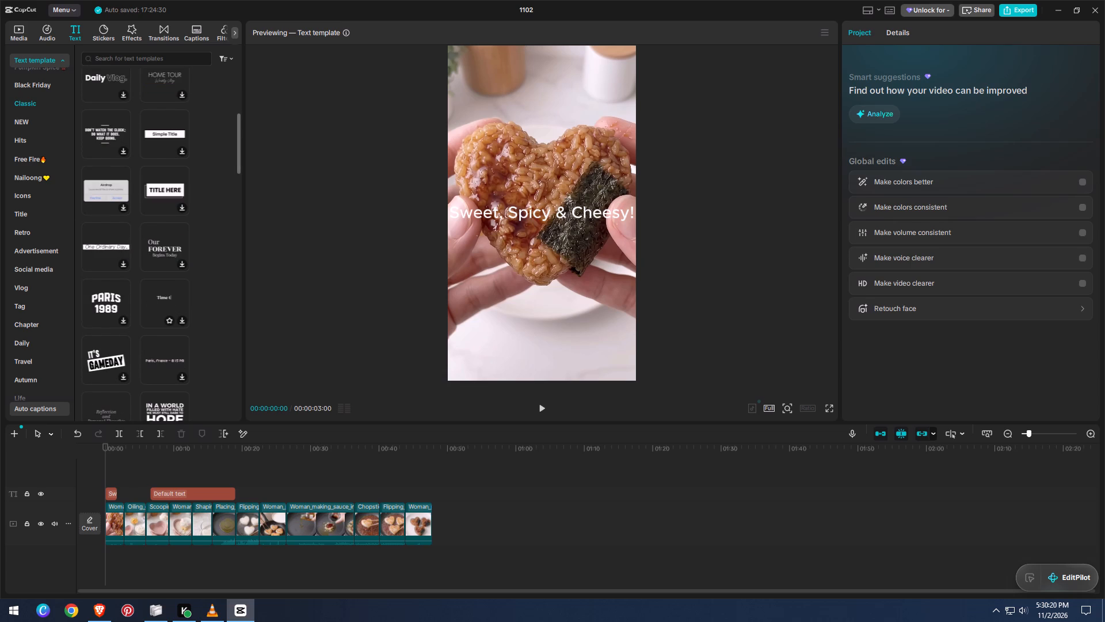
{"action": "scroll", "coordinate": [163, 283], "scroll_direction": "down", "scroll_amount": 4}
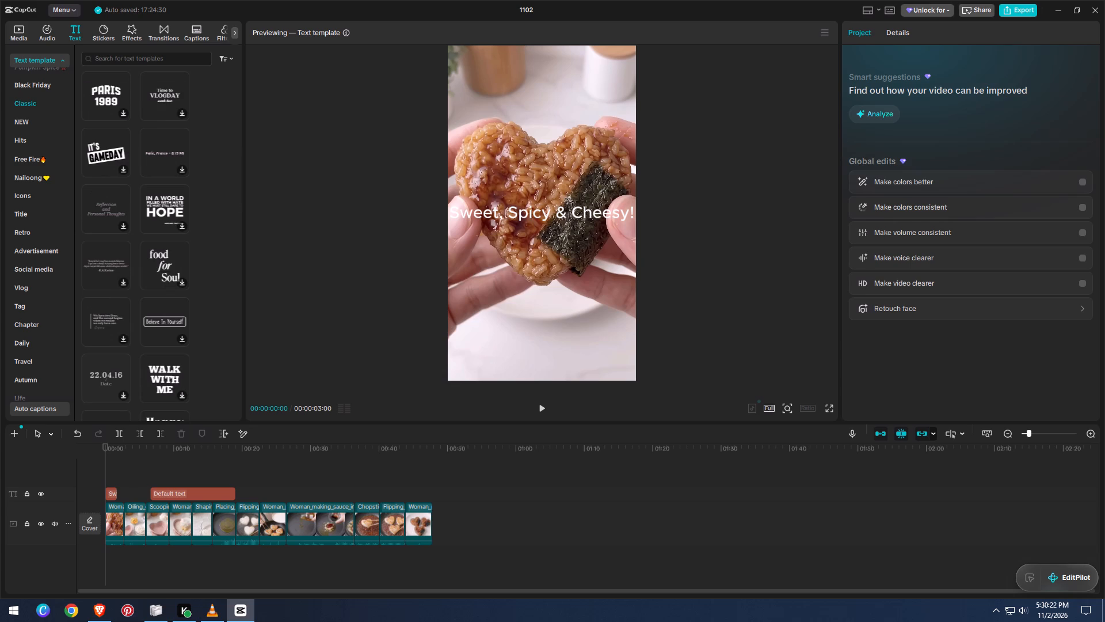
Examine the NEW and Hits categories of text templates for an eye-catching design suiting the hook.
{"action": "left_click", "coordinate": [47, 124]}
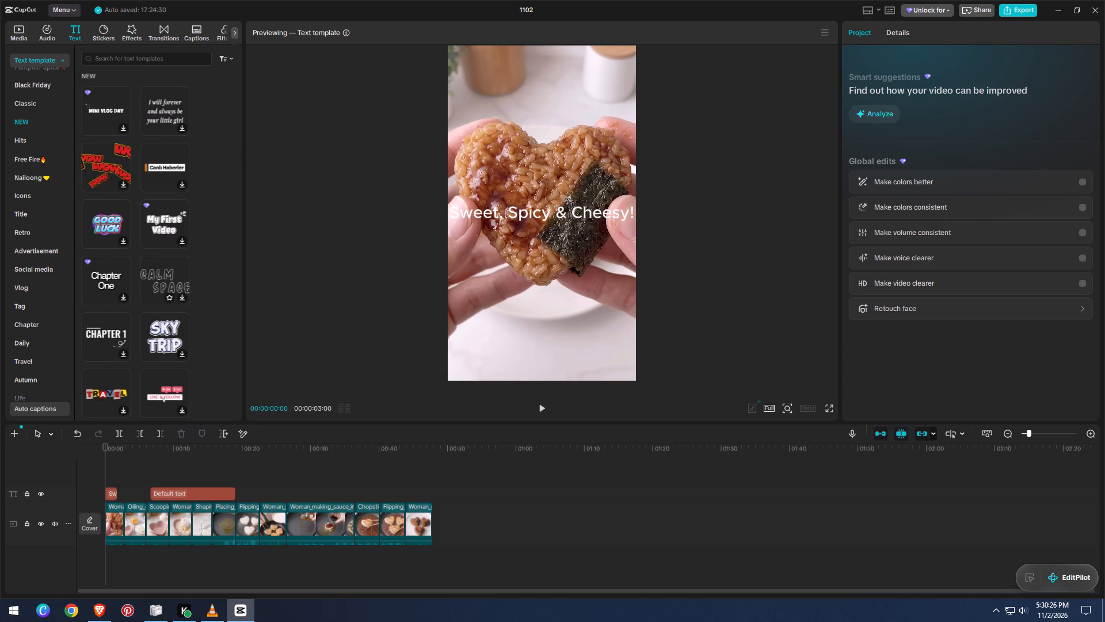
{"action": "scroll", "coordinate": [209, 333], "scroll_direction": "down", "scroll_amount": 1}
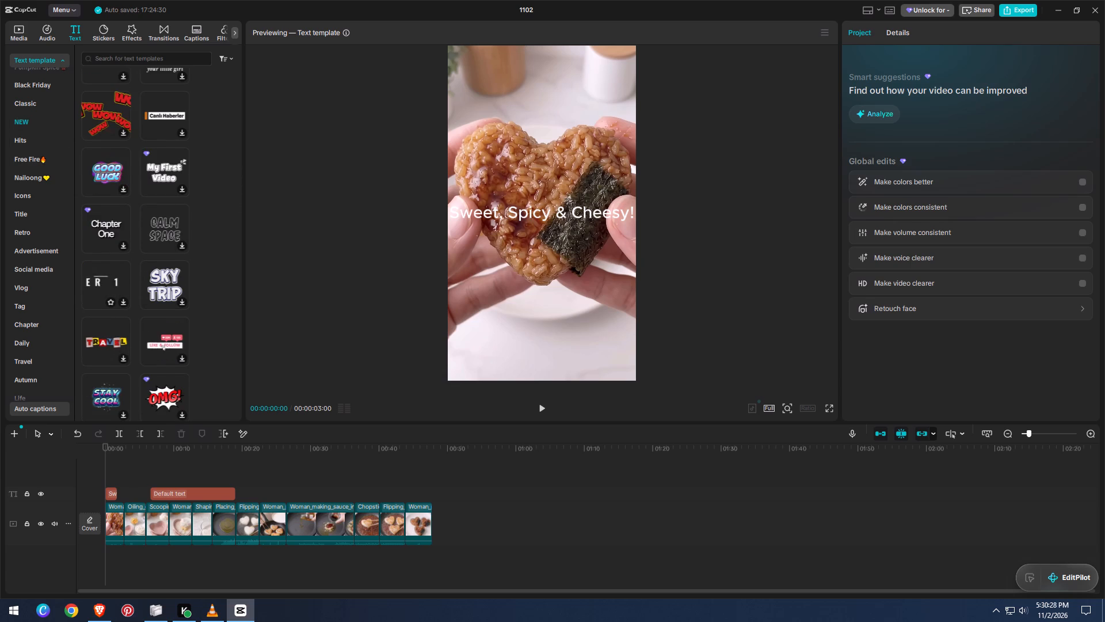
{"action": "scroll", "coordinate": [204, 301], "scroll_direction": "down", "scroll_amount": 3}
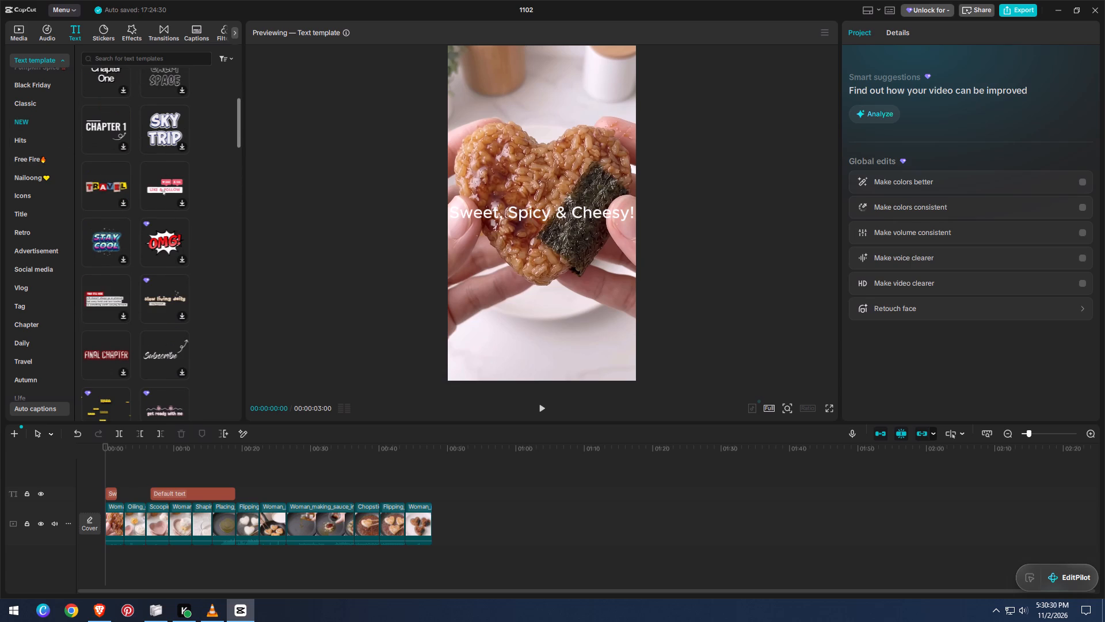
{"action": "scroll", "coordinate": [205, 301], "scroll_direction": "down", "scroll_amount": 4}
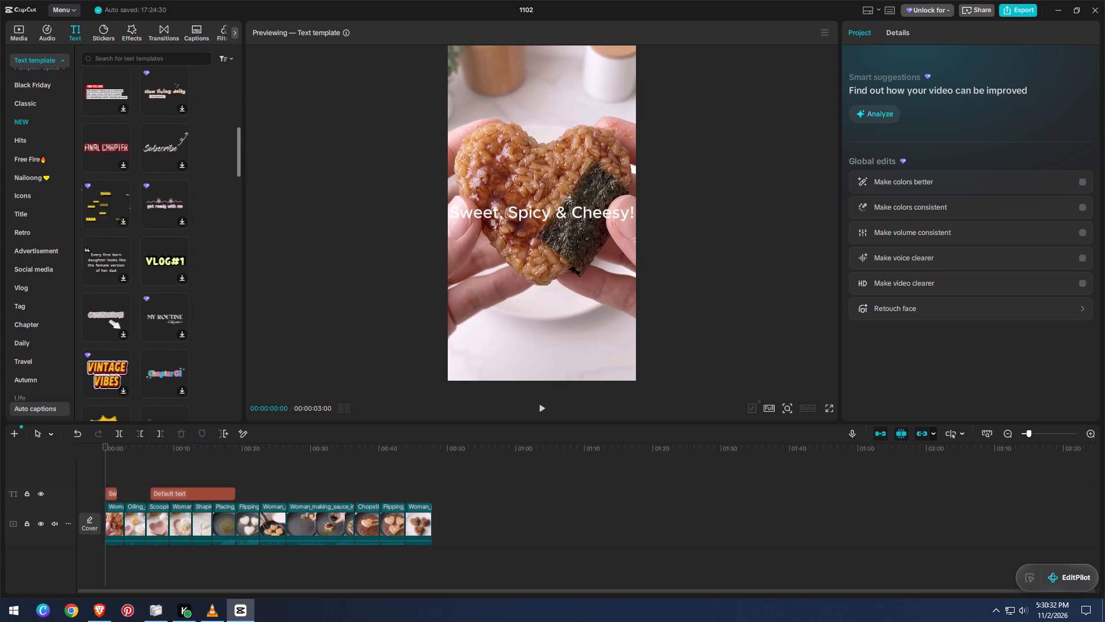
{"action": "left_click", "coordinate": [37, 135]}
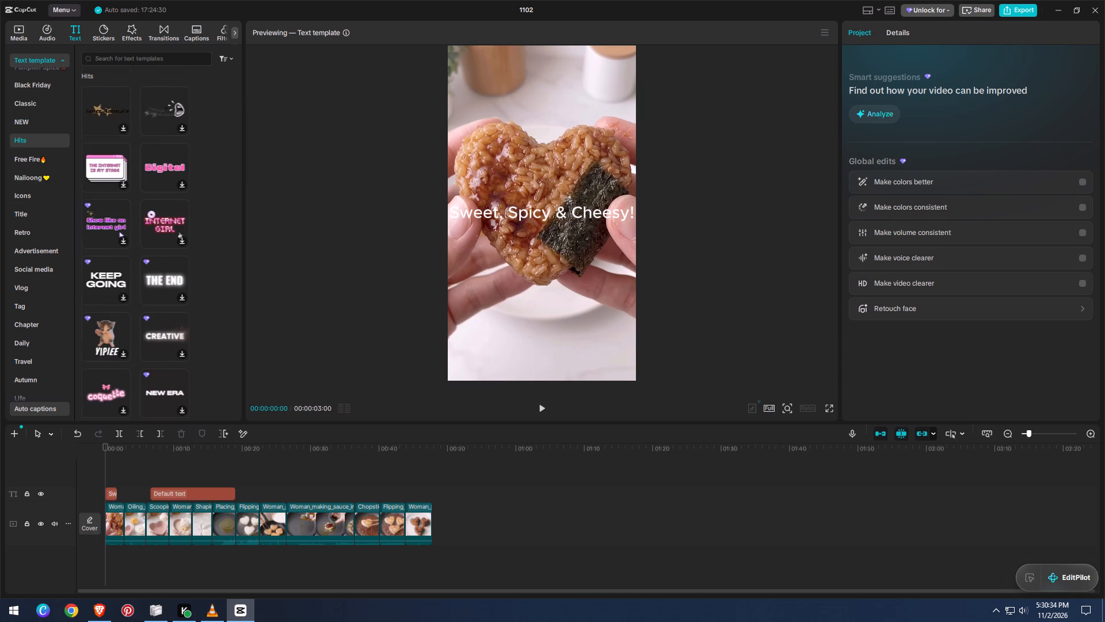
{"action": "scroll", "coordinate": [200, 298], "scroll_direction": "down", "scroll_amount": 3}
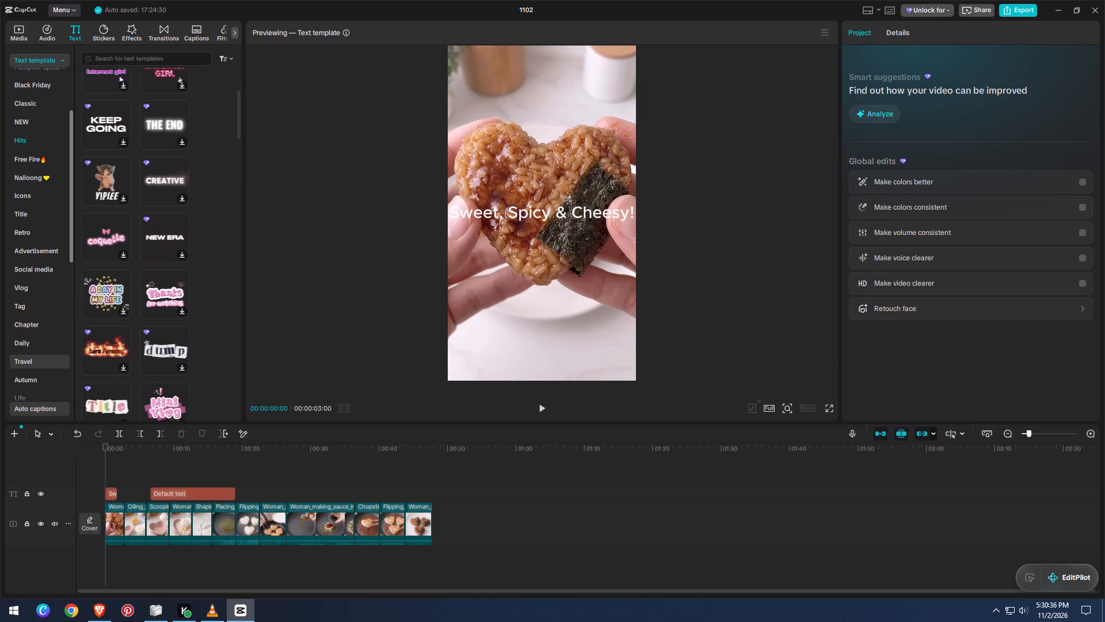
Look through the Social media, Advertisement and Vlog categories of text templates again for a design suiting the hook.
{"action": "left_click", "coordinate": [58, 273]}
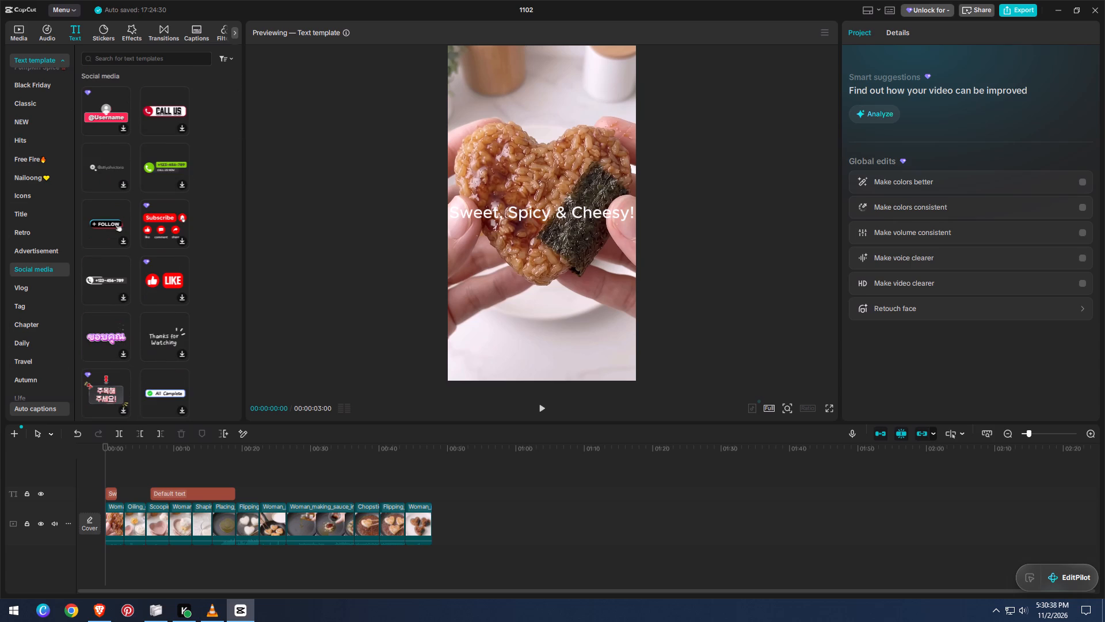
{"action": "scroll", "coordinate": [220, 296], "scroll_direction": "up", "scroll_amount": 8}
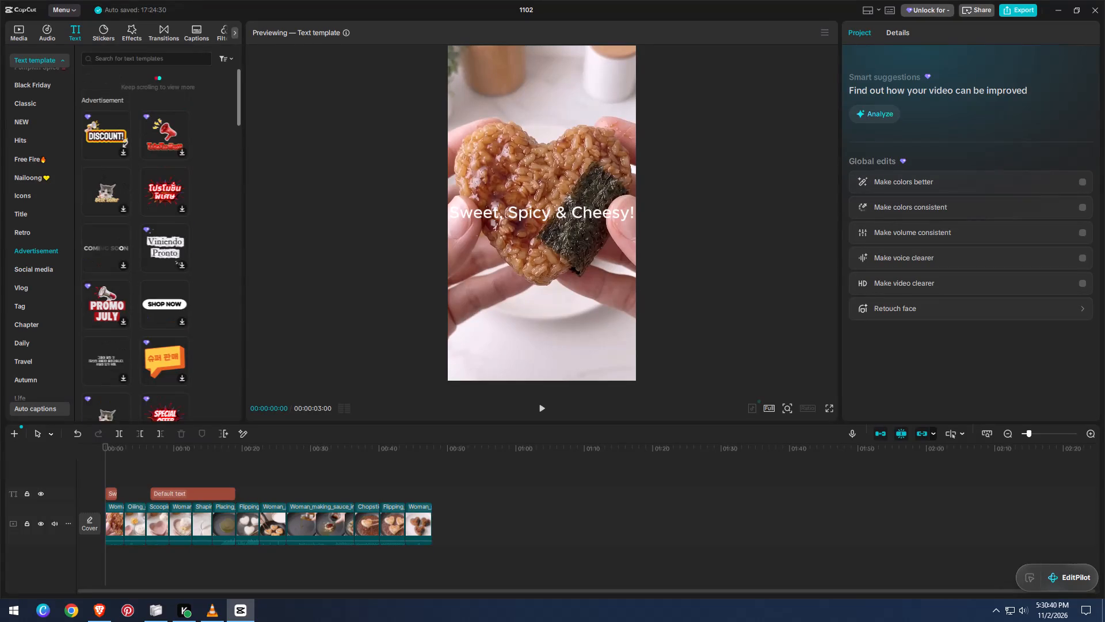
{"action": "left_click", "coordinate": [22, 285]}
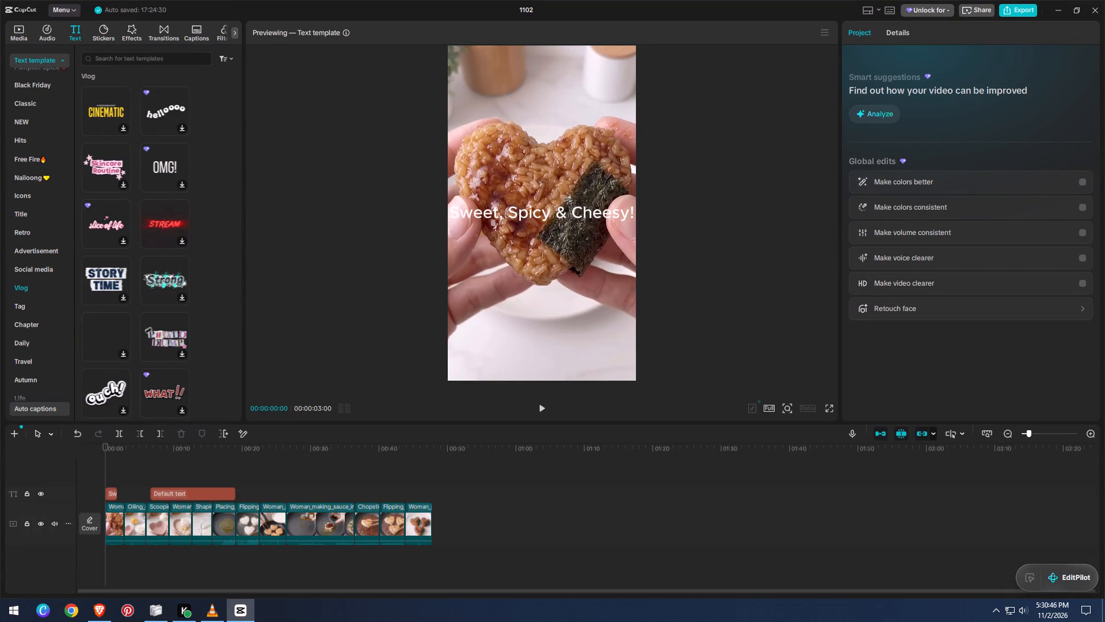
{"action": "scroll", "coordinate": [199, 352], "scroll_direction": "down", "scroll_amount": 4}
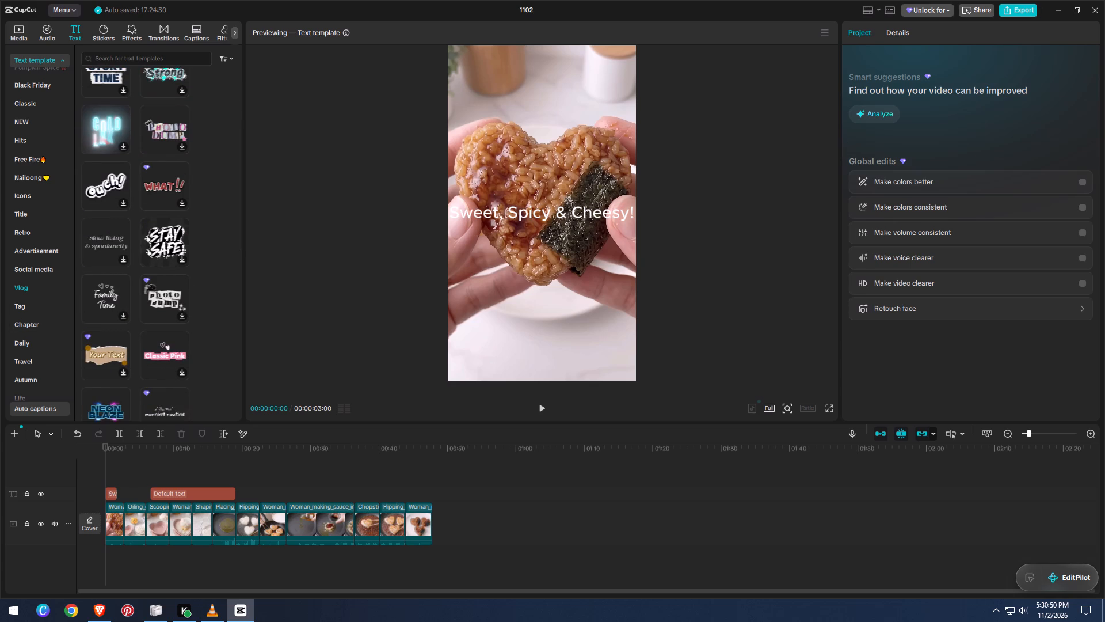
Examine the Caption, Message and Time categories of text templates for a style suiting the hook.
{"action": "scroll", "coordinate": [52, 332], "scroll_direction": "down", "scroll_amount": 2}
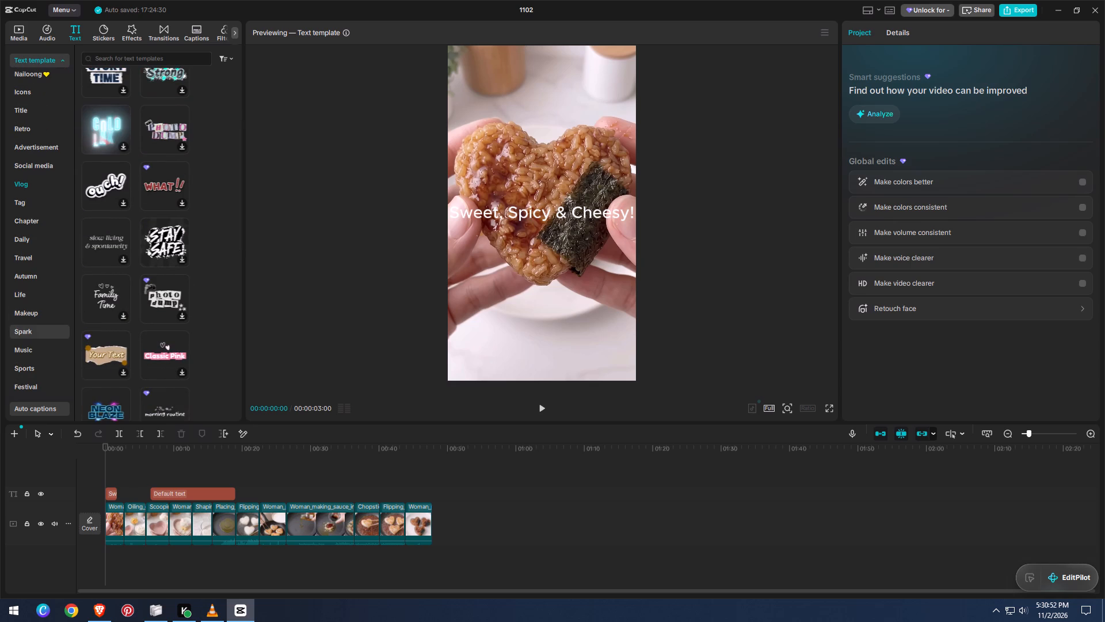
{"action": "scroll", "coordinate": [39, 329], "scroll_direction": "down", "scroll_amount": 1}
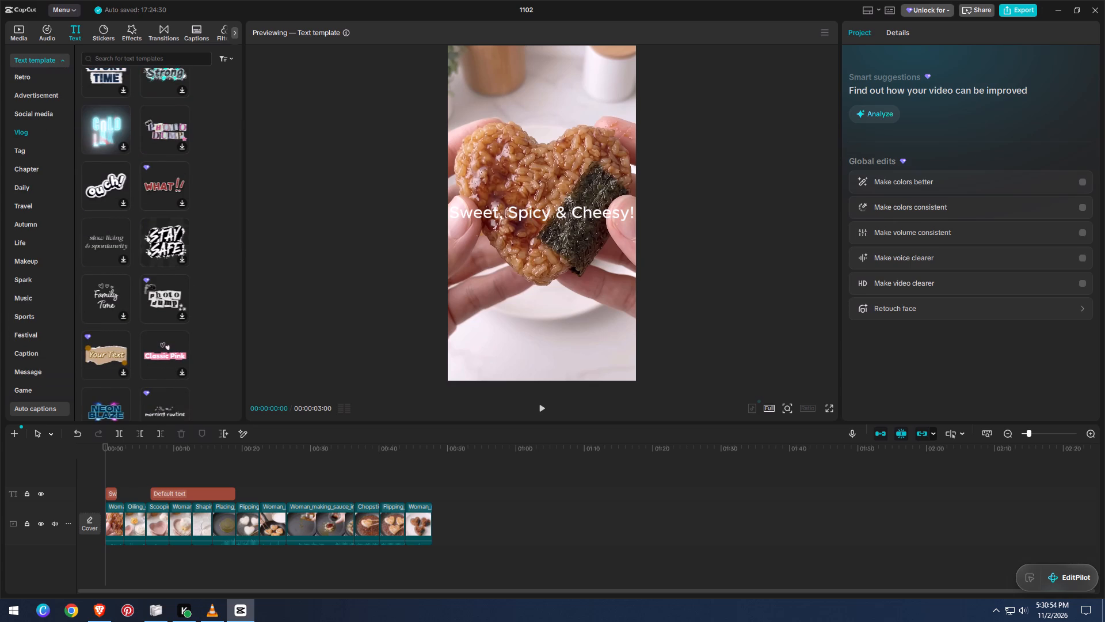
{"action": "left_click", "coordinate": [35, 350]}
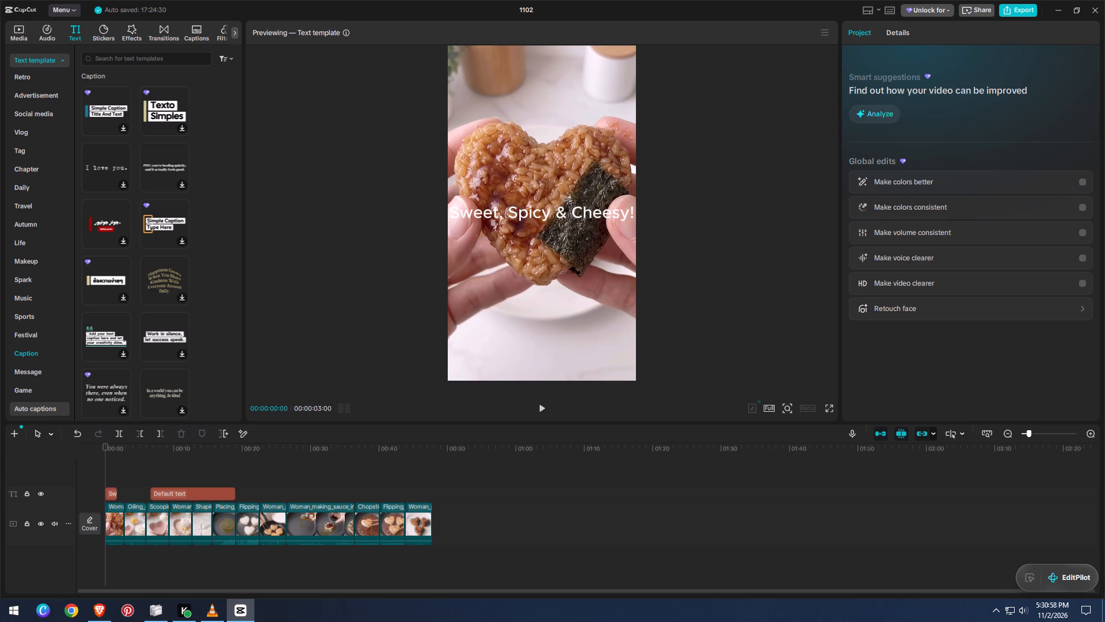
{"action": "scroll", "coordinate": [221, 314], "scroll_direction": "down", "scroll_amount": 1}
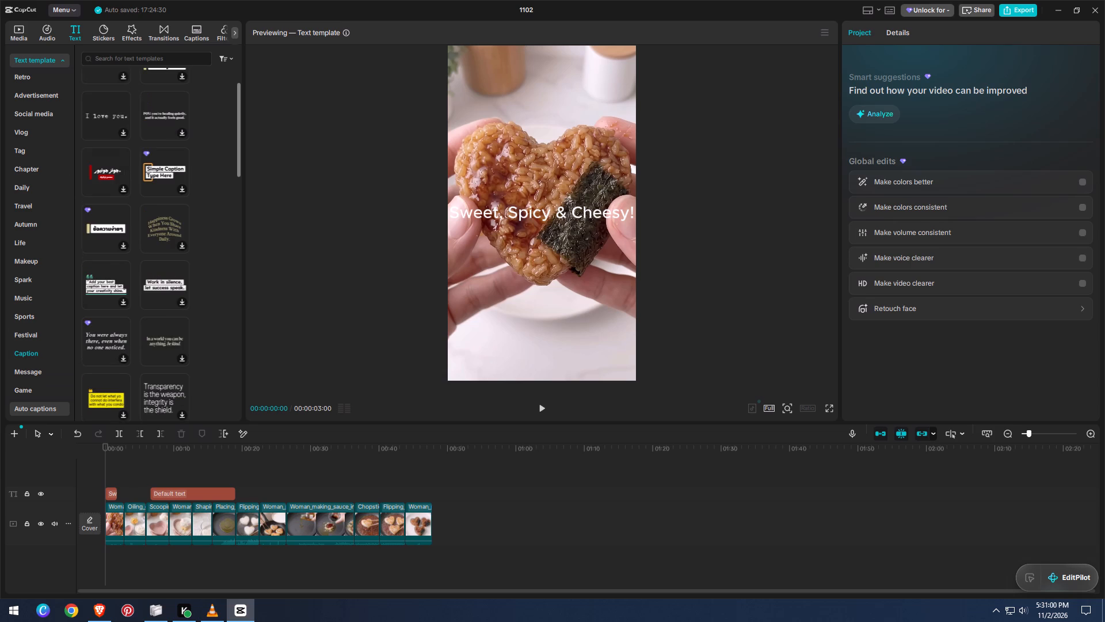
{"action": "scroll", "coordinate": [222, 314], "scroll_direction": "down", "scroll_amount": 1}
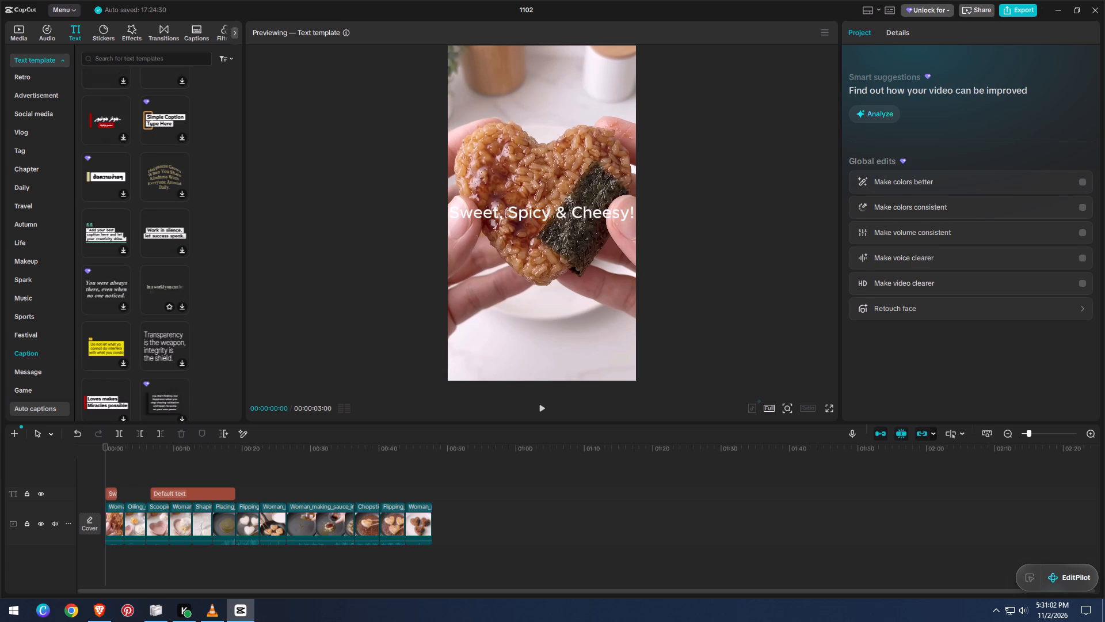
{"action": "scroll", "coordinate": [209, 299], "scroll_direction": "down", "scroll_amount": 2}
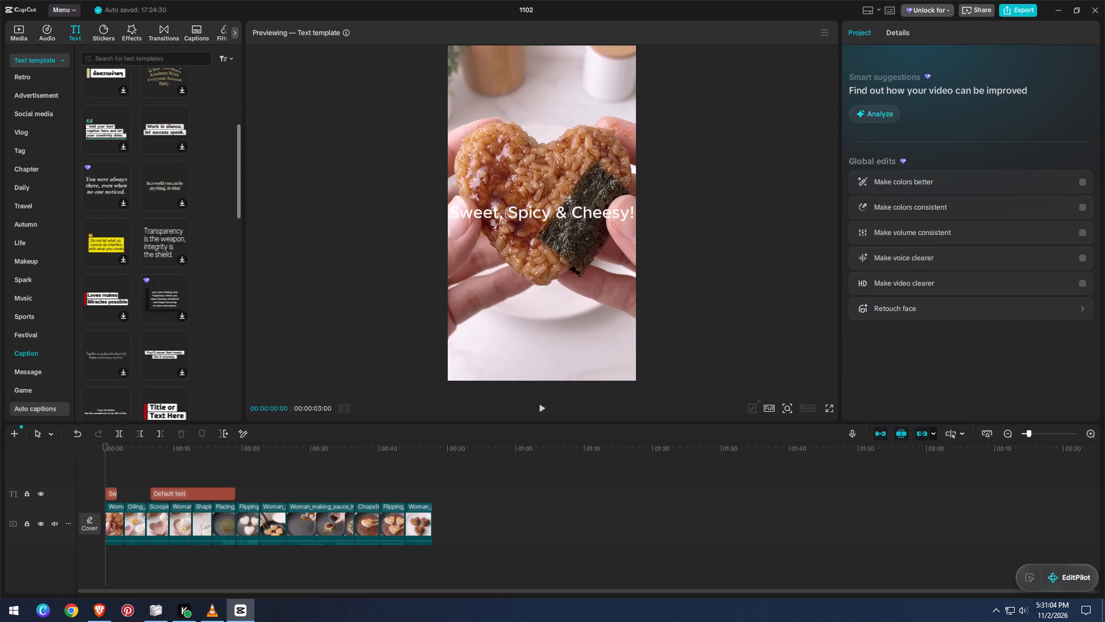
{"action": "scroll", "coordinate": [209, 299], "scroll_direction": "down", "scroll_amount": 4}
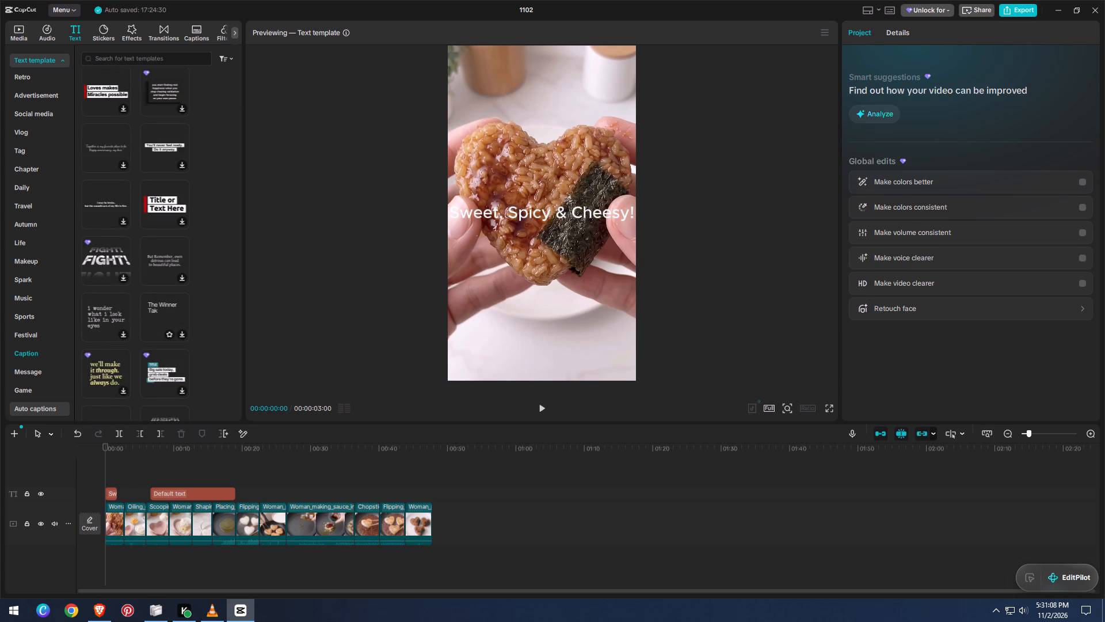
{"action": "left_click", "coordinate": [32, 374]}
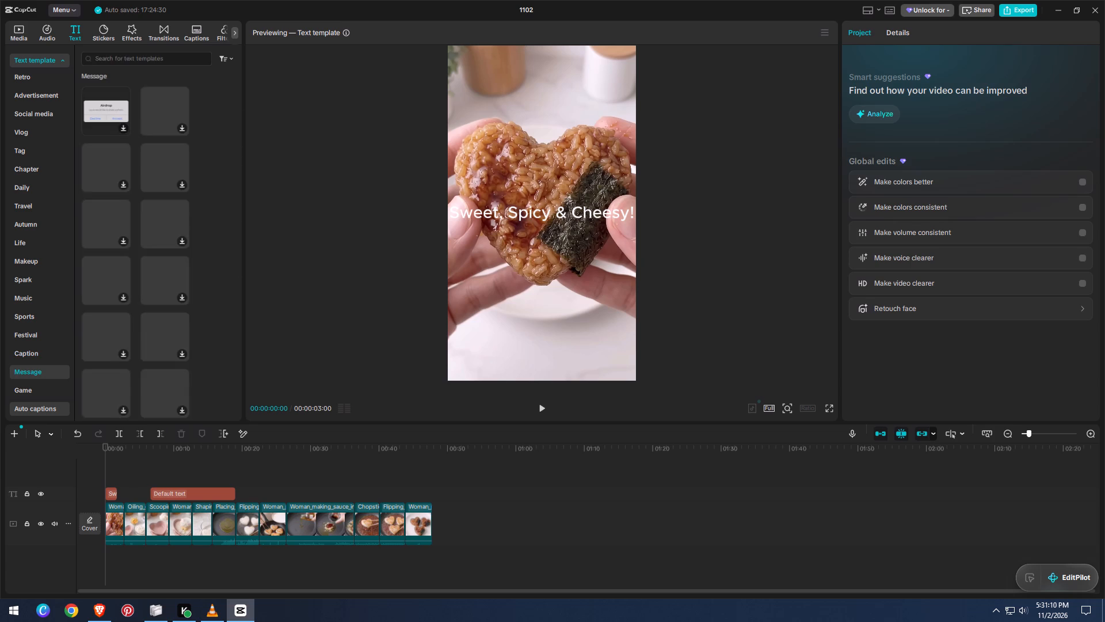
{"action": "scroll", "coordinate": [36, 374], "scroll_direction": "down", "scroll_amount": 1}
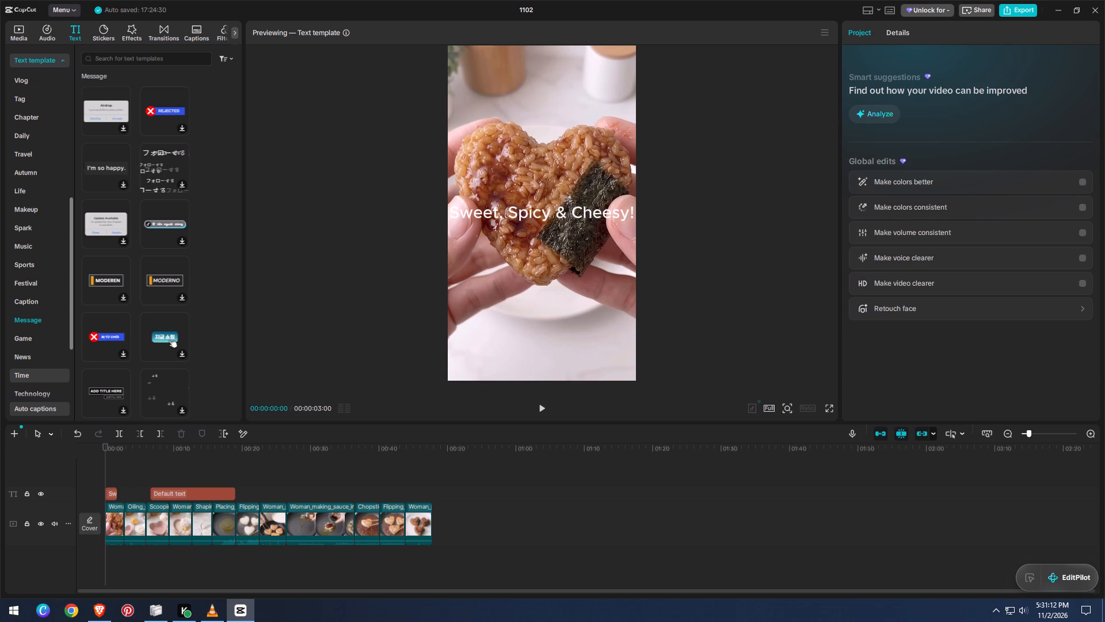
{"action": "scroll", "coordinate": [40, 371], "scroll_direction": "down", "scroll_amount": 2}
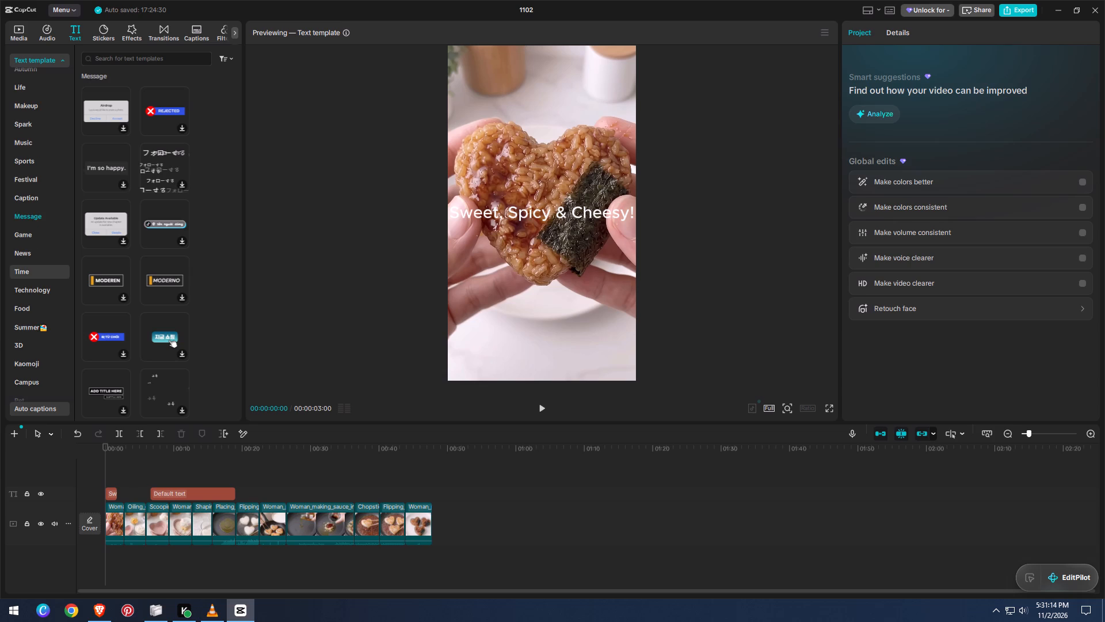
{"action": "left_click", "coordinate": [47, 268]}
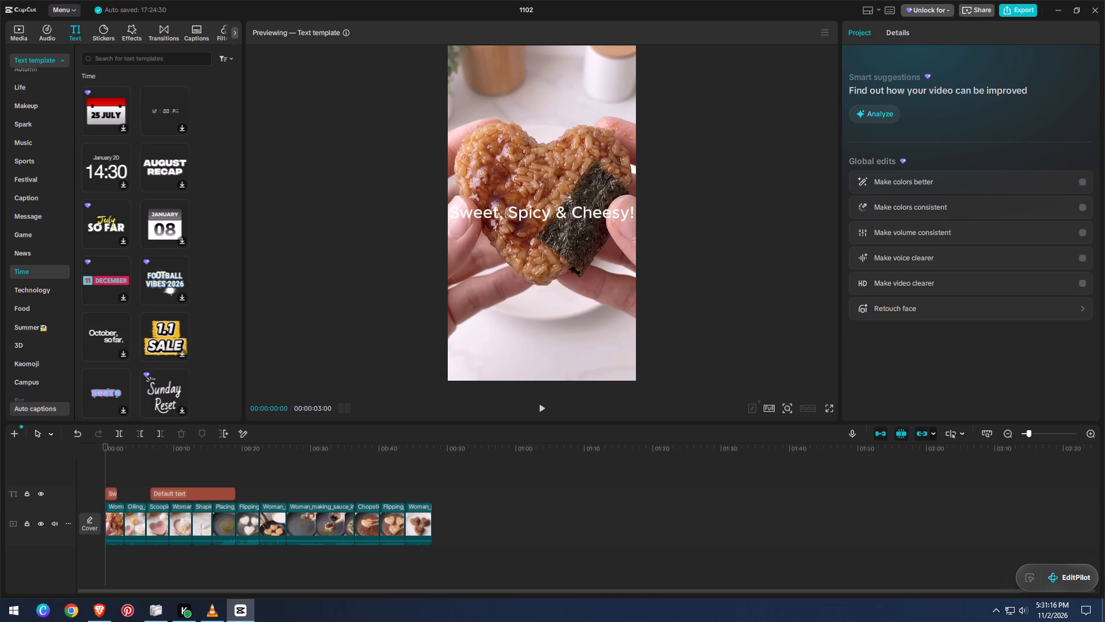
Look through the Food, Kaomoji and Campus categories of text templates for a design that fits the cooking hook.
{"action": "left_click", "coordinate": [41, 312]}
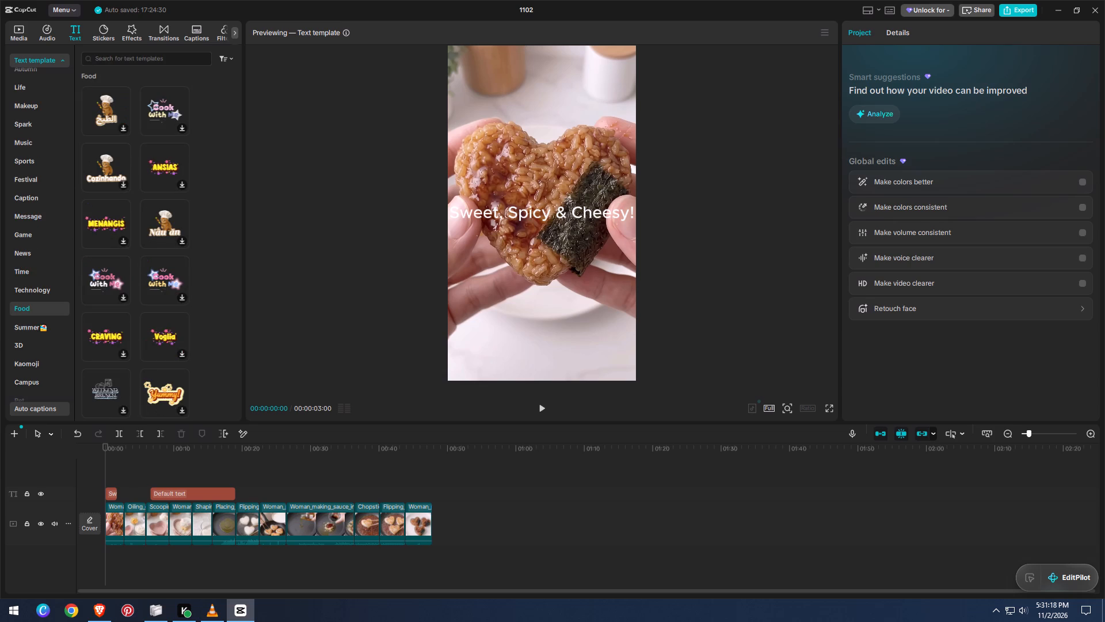
{"action": "scroll", "coordinate": [198, 318], "scroll_direction": "down", "scroll_amount": 8}
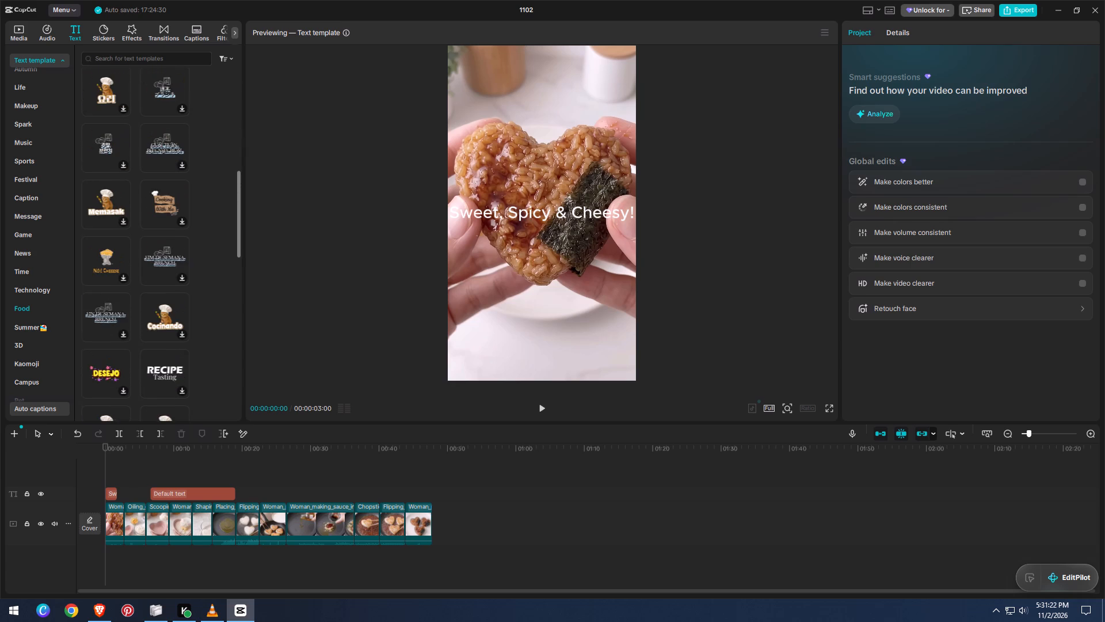
{"action": "scroll", "coordinate": [201, 318], "scroll_direction": "down", "scroll_amount": 2}
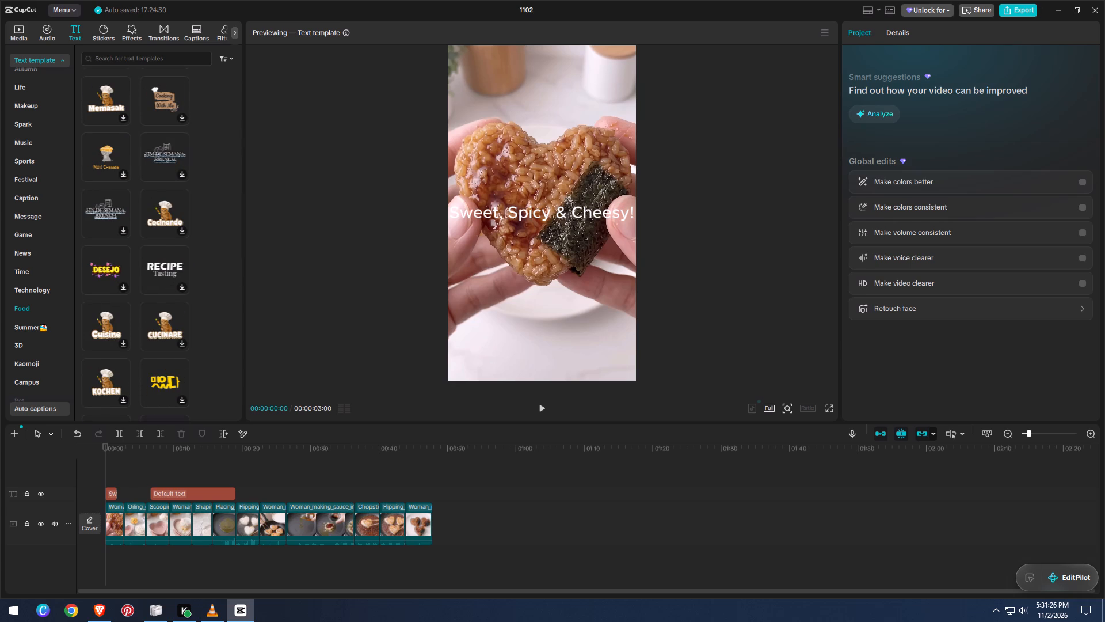
{"action": "scroll", "coordinate": [195, 312], "scroll_direction": "down", "scroll_amount": 1}
{"action": "scroll", "coordinate": [36, 365], "scroll_direction": "down", "scroll_amount": 1}
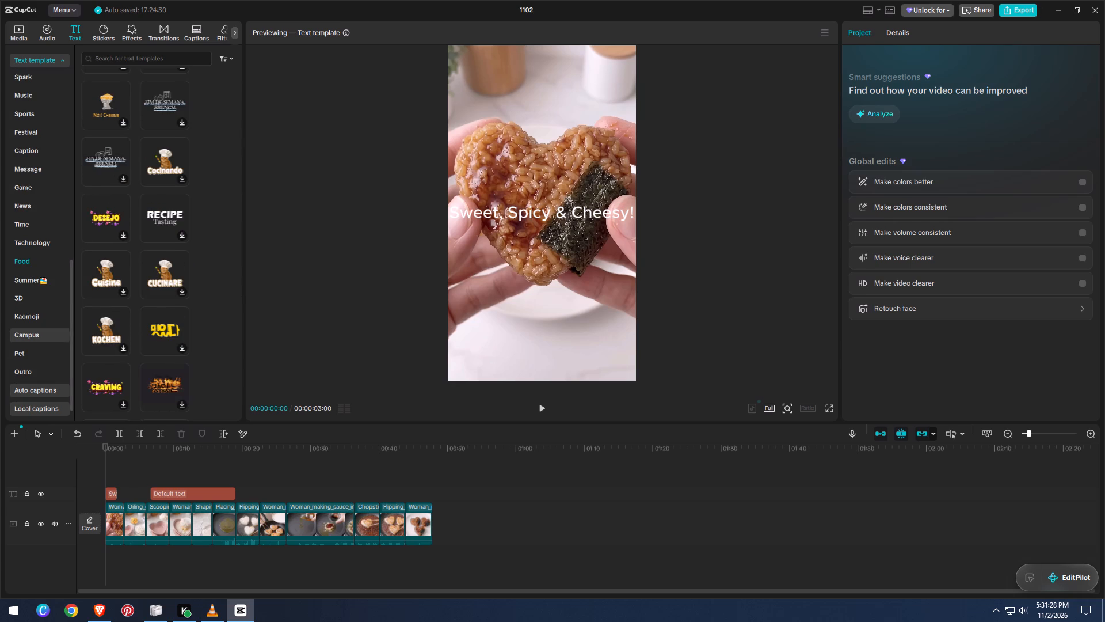
{"action": "left_click", "coordinate": [45, 316]}
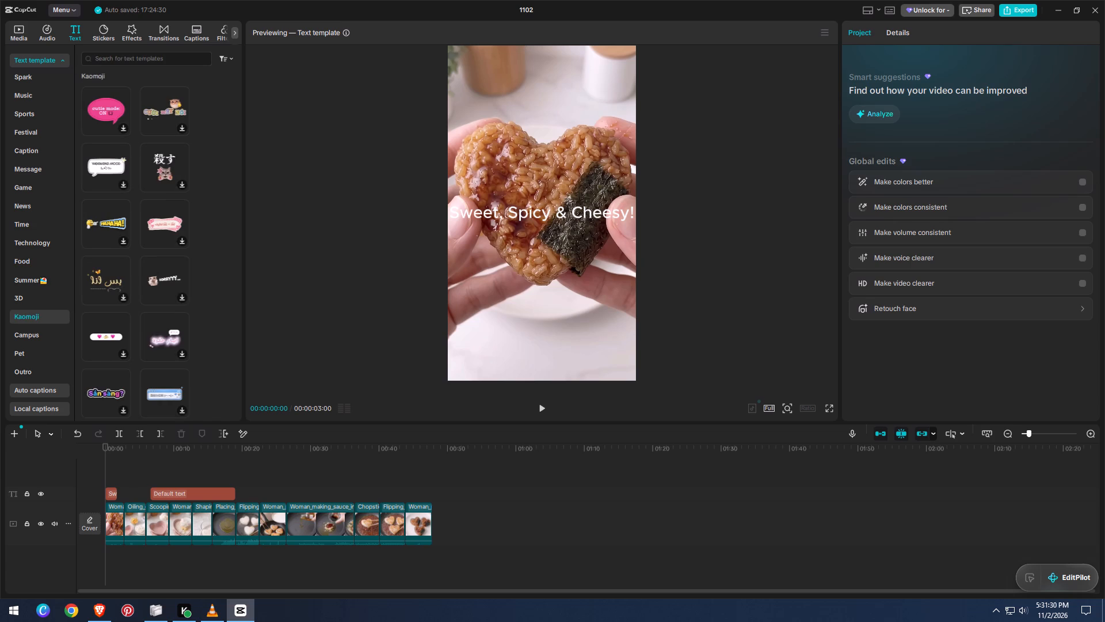
{"action": "left_click", "coordinate": [50, 336]}
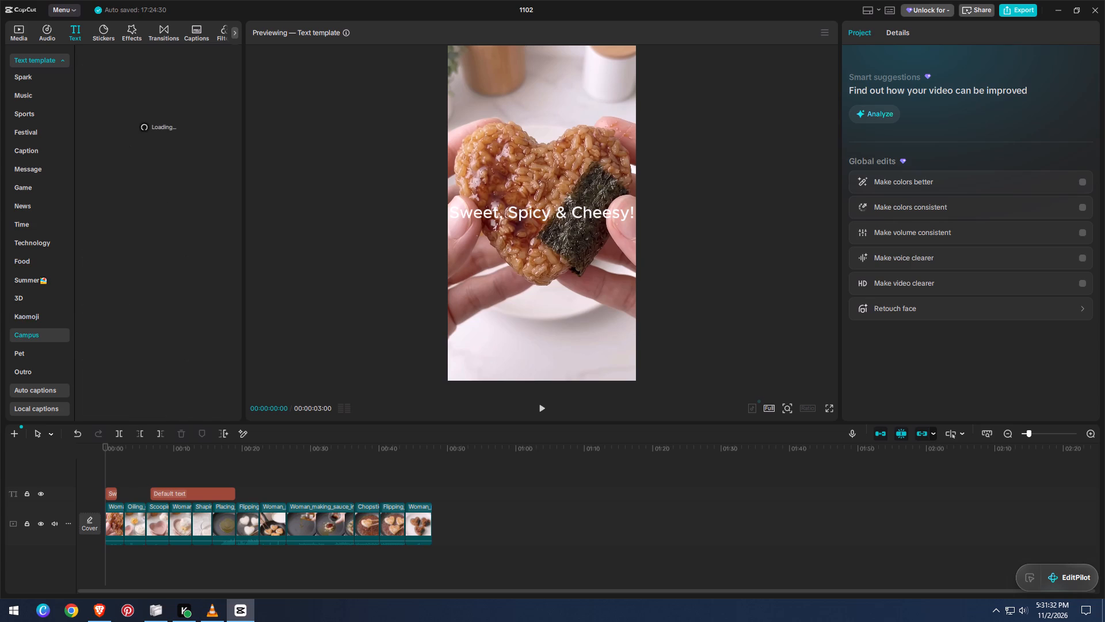
{"action": "scroll", "coordinate": [50, 336], "scroll_direction": "down", "scroll_amount": 1}
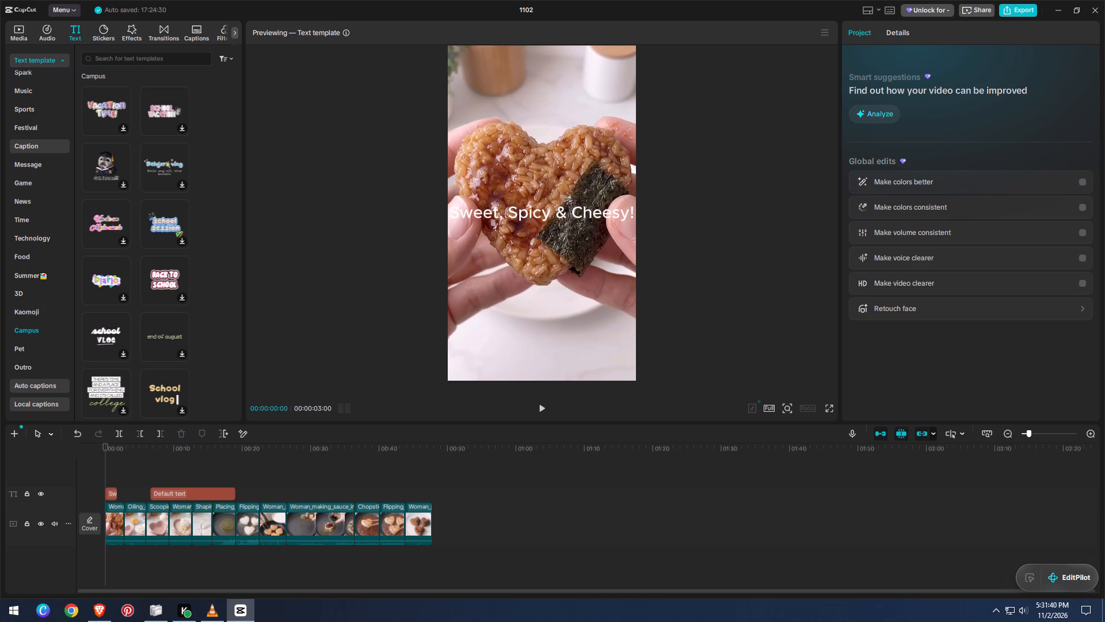
{"action": "scroll", "coordinate": [55, 217], "scroll_direction": "up", "scroll_amount": 1}
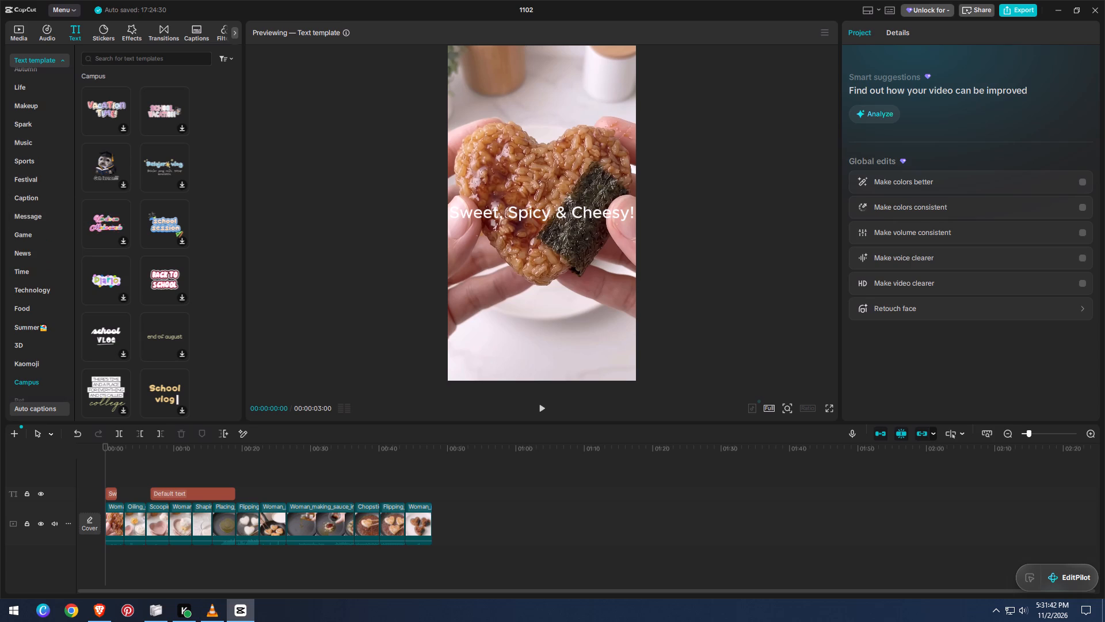
Check the Life, Daily, Chapter and Tag categories of text templates for a design suiting the hook.
{"action": "left_click", "coordinate": [43, 84]}
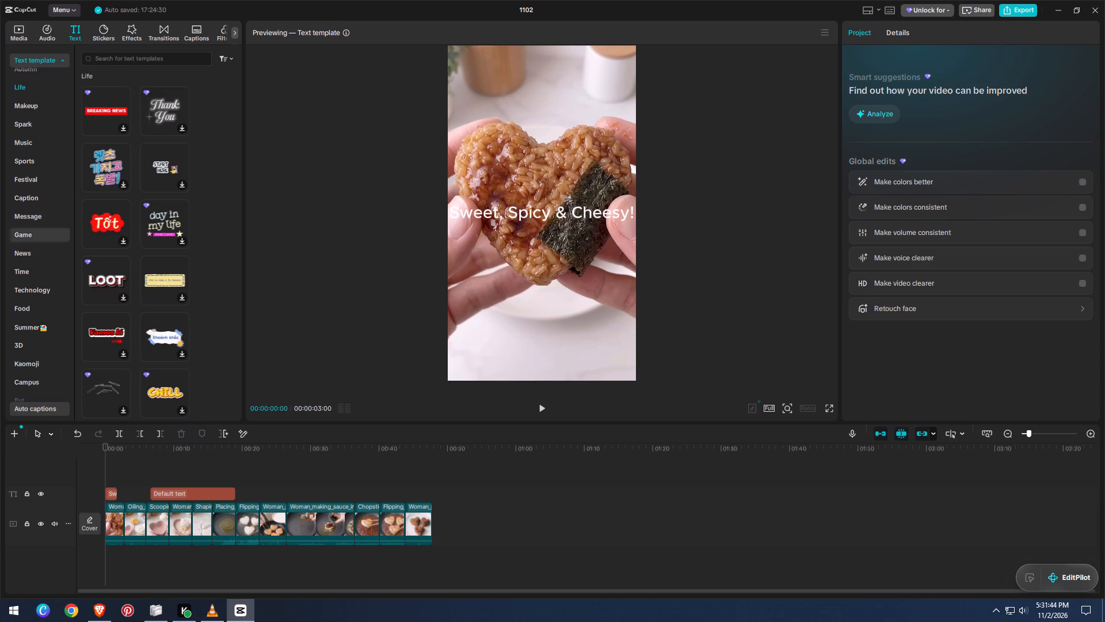
{"action": "scroll", "coordinate": [38, 286], "scroll_direction": "up", "scroll_amount": 1}
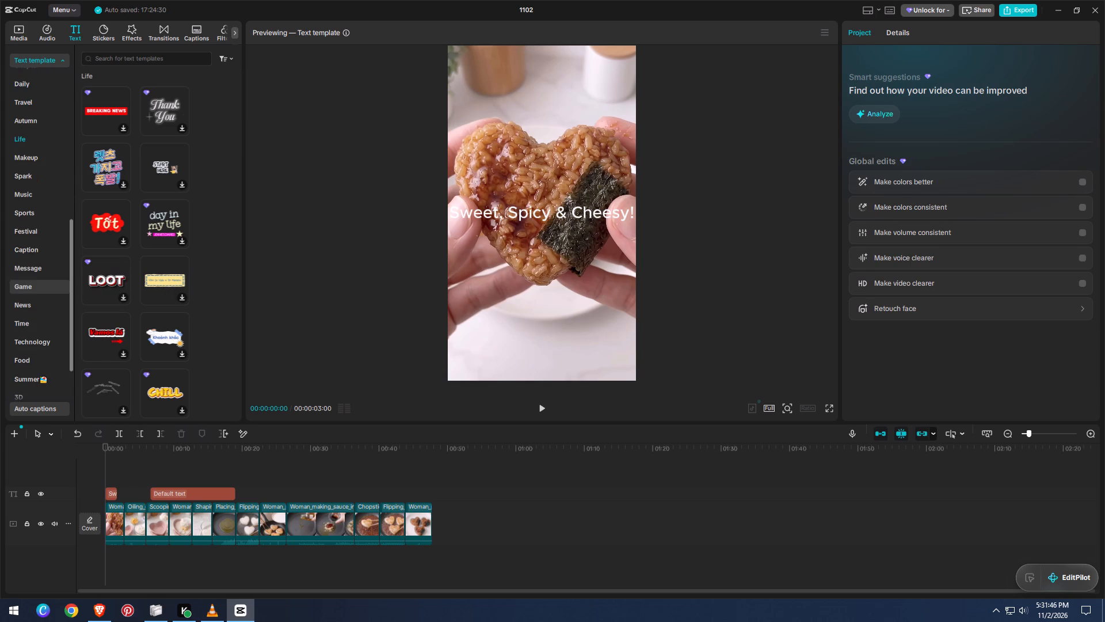
{"action": "scroll", "coordinate": [40, 287], "scroll_direction": "up", "scroll_amount": 2}
{"action": "left_click", "coordinate": [47, 185]}
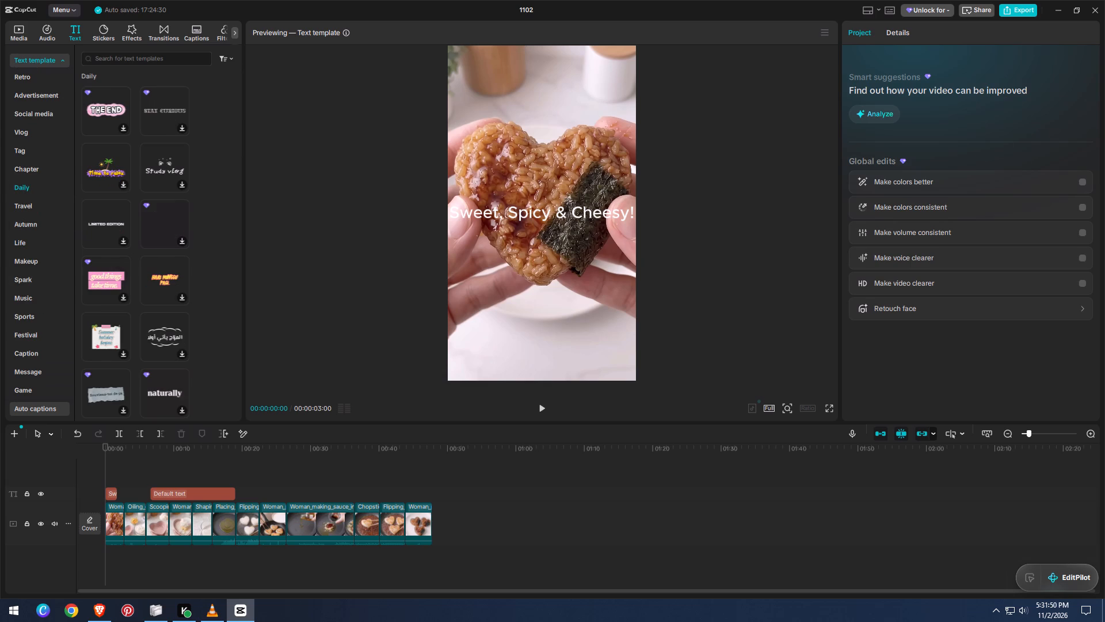
{"action": "scroll", "coordinate": [203, 264], "scroll_direction": "down", "scroll_amount": 4}
{"action": "left_click", "coordinate": [41, 162]}
{"action": "left_click", "coordinate": [55, 176]}
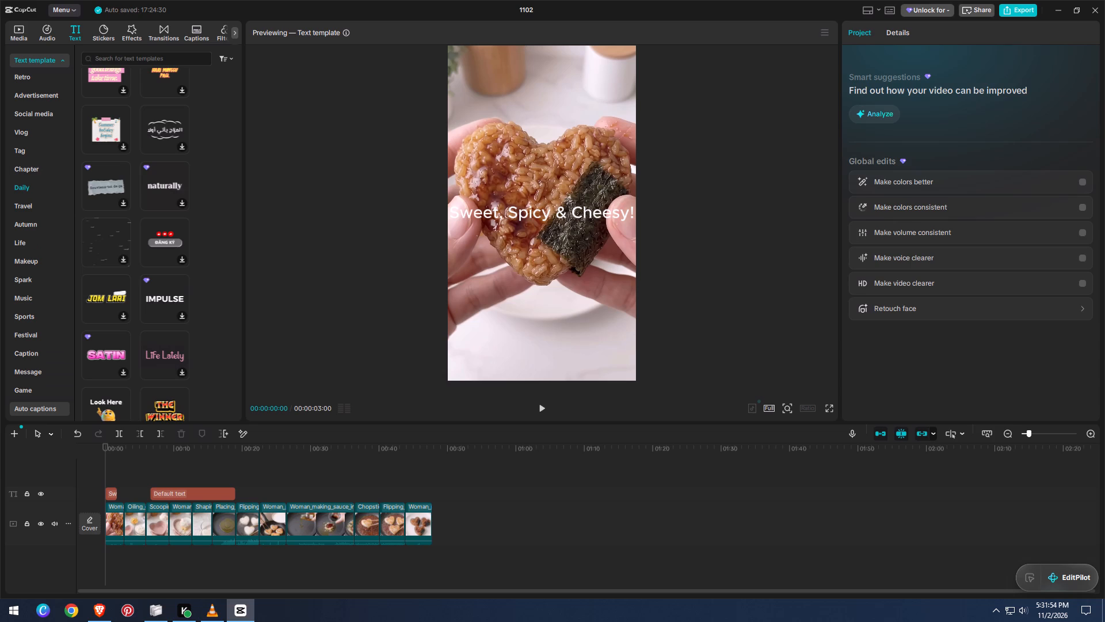
{"action": "left_click", "coordinate": [53, 172]}
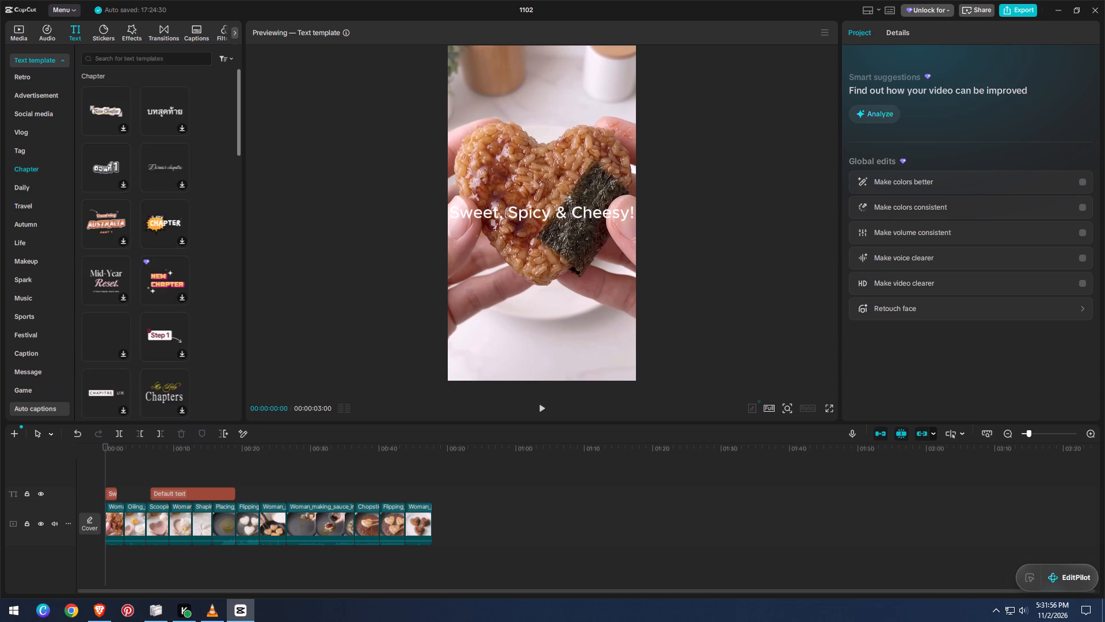
{"action": "scroll", "coordinate": [214, 302], "scroll_direction": "up", "scroll_amount": 4}
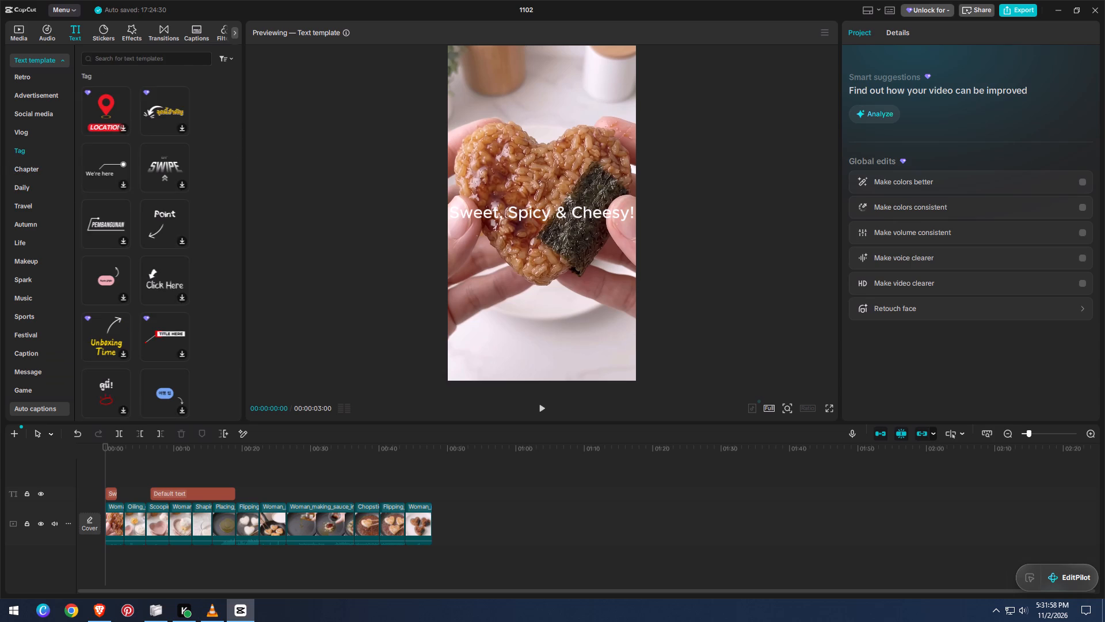
{"action": "scroll", "coordinate": [217, 304], "scroll_direction": "down", "scroll_amount": 1}
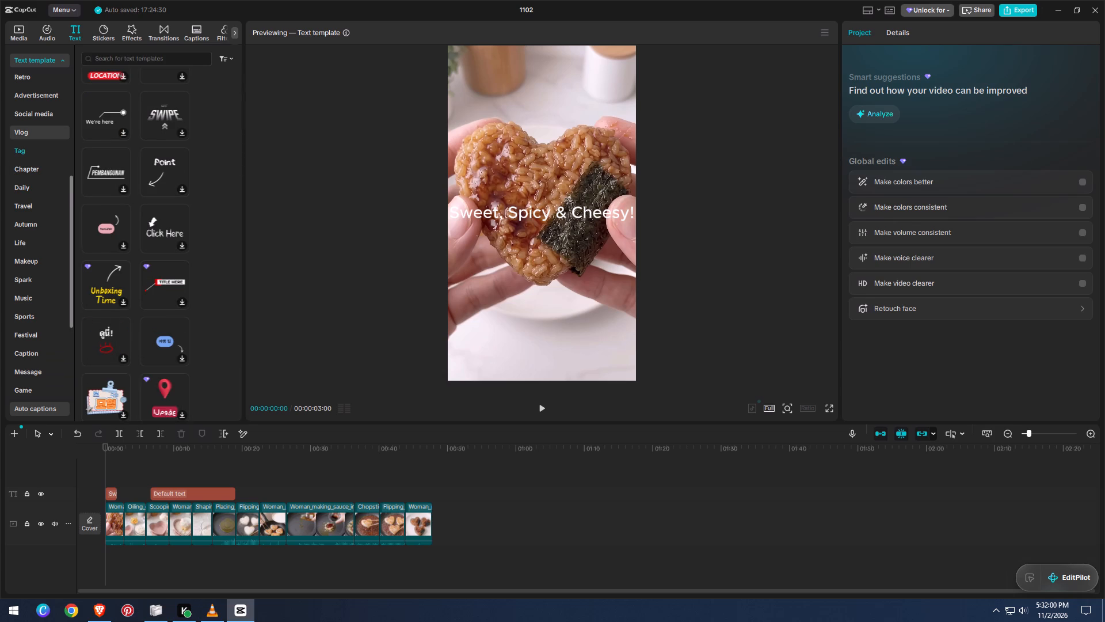
Preview the "DAILY ROUTINE" text template from the Title category and add it at the start of the timeline.
{"action": "scroll", "coordinate": [51, 184], "scroll_direction": "up", "scroll_amount": 2}
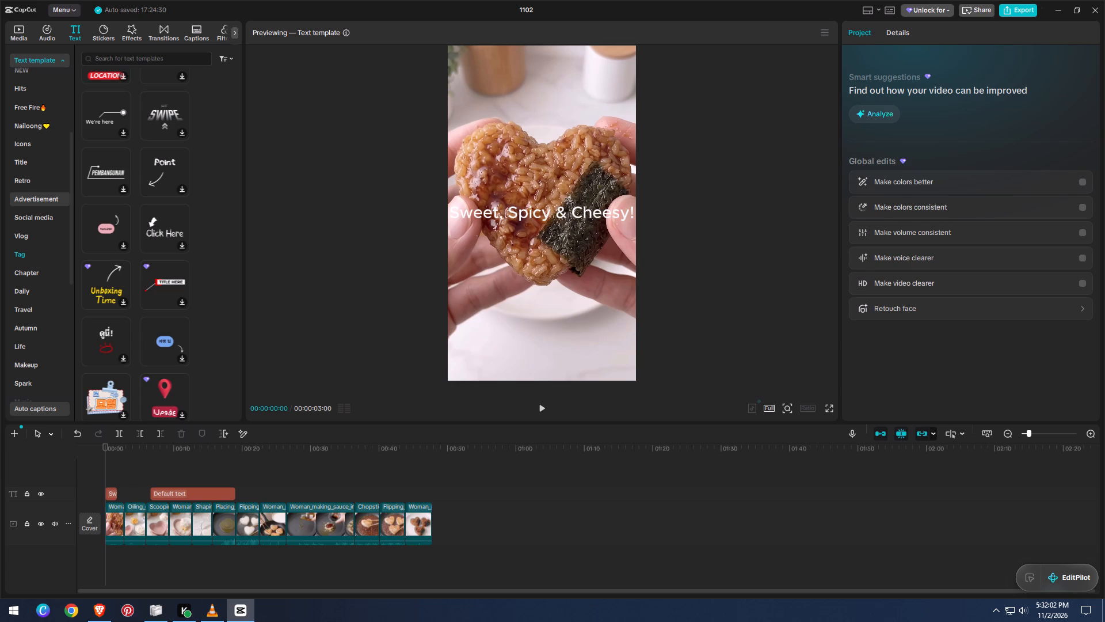
{"action": "left_click", "coordinate": [54, 198]}
{"action": "left_click", "coordinate": [32, 164]}
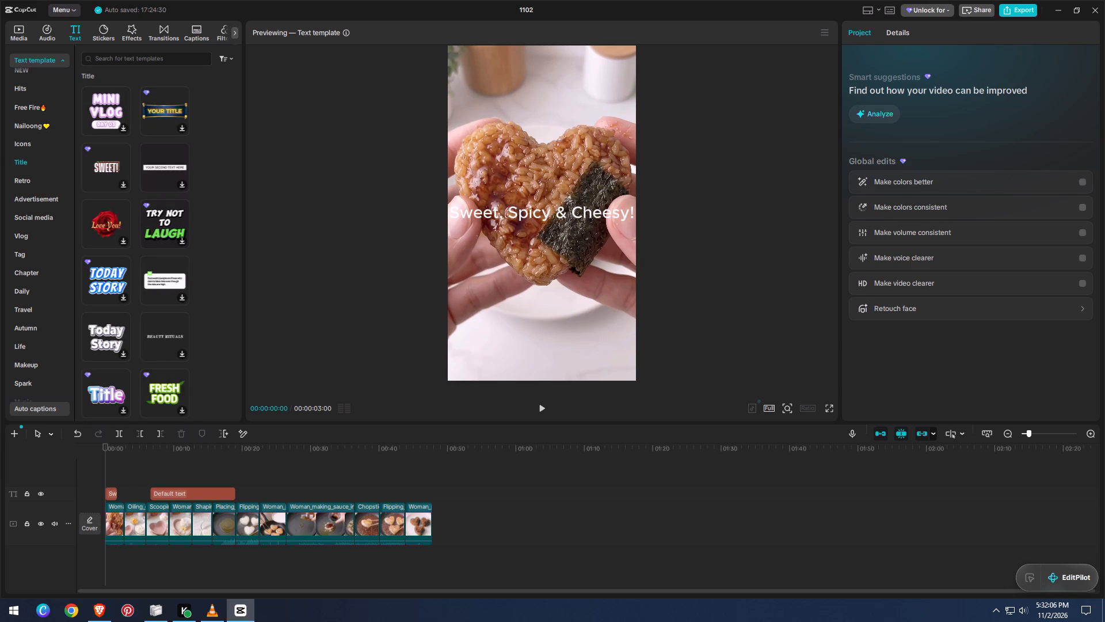
{"action": "scroll", "coordinate": [219, 324], "scroll_direction": "down", "scroll_amount": 3}
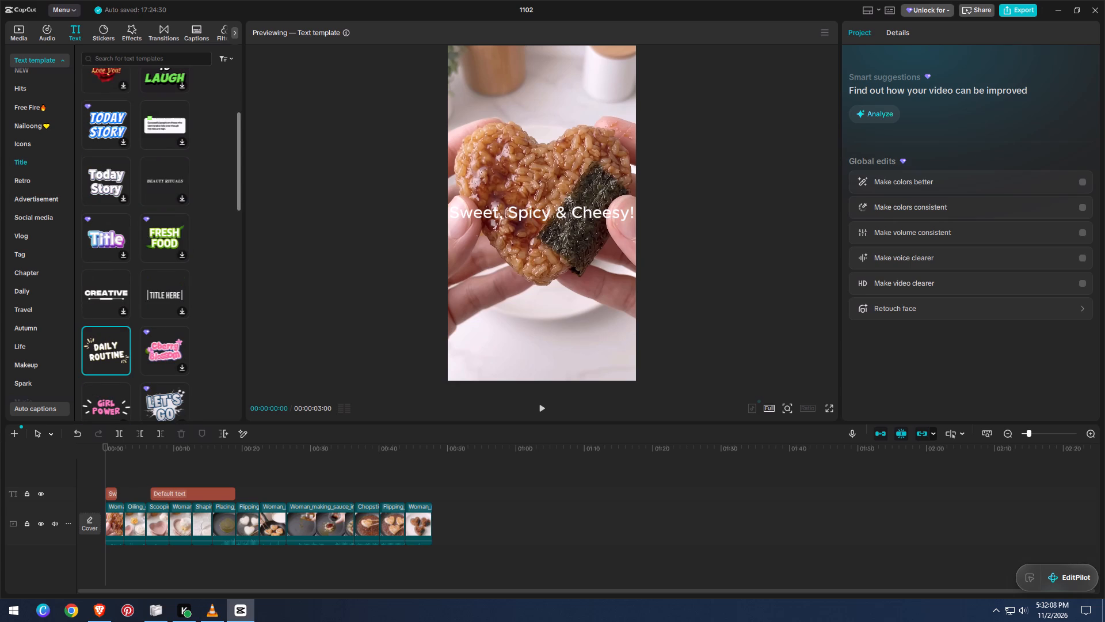
{"action": "left_click", "coordinate": [100, 347]}
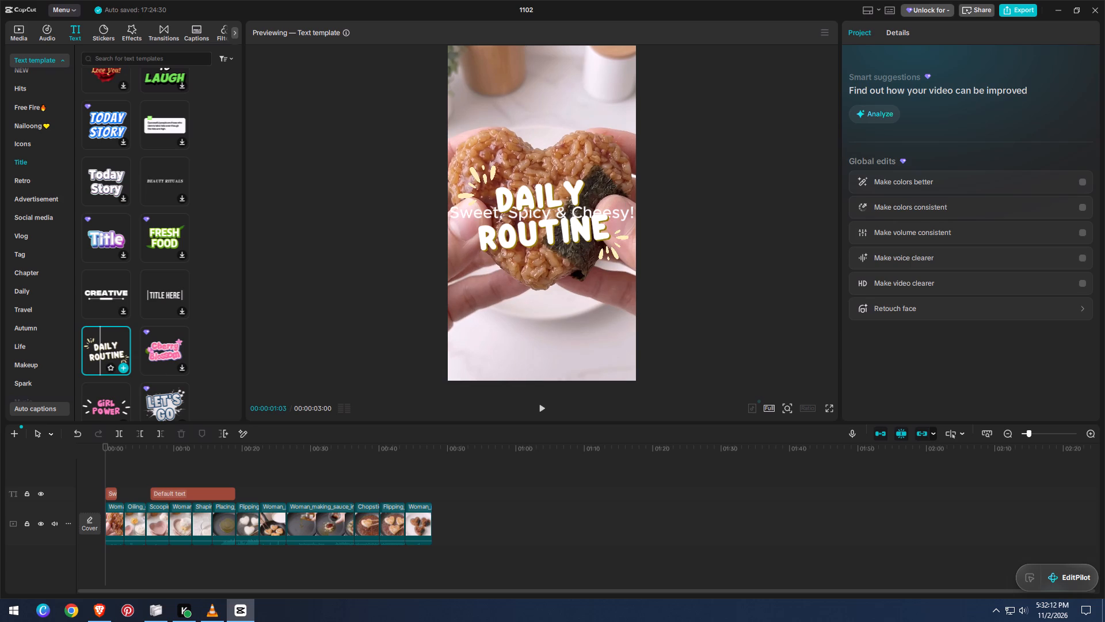
{"action": "left_click", "coordinate": [123, 367]}
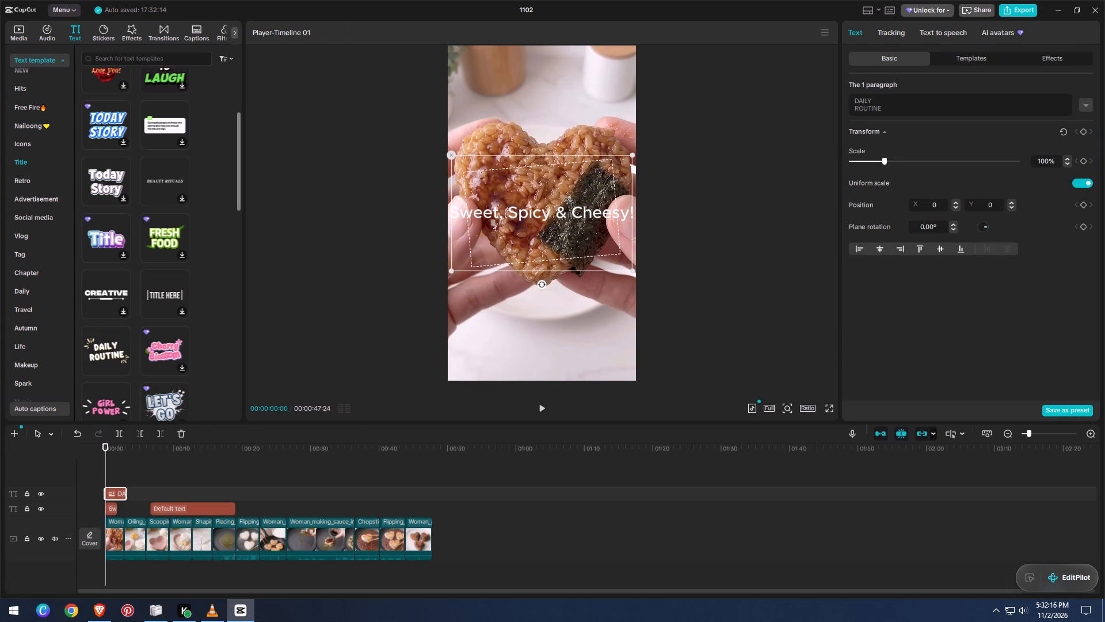
Copy the wording "Sweet, Spicy & Cheesy!" from the plain text clip at the timeline start and remove that clip.
{"action": "left_click", "coordinate": [112, 512]}
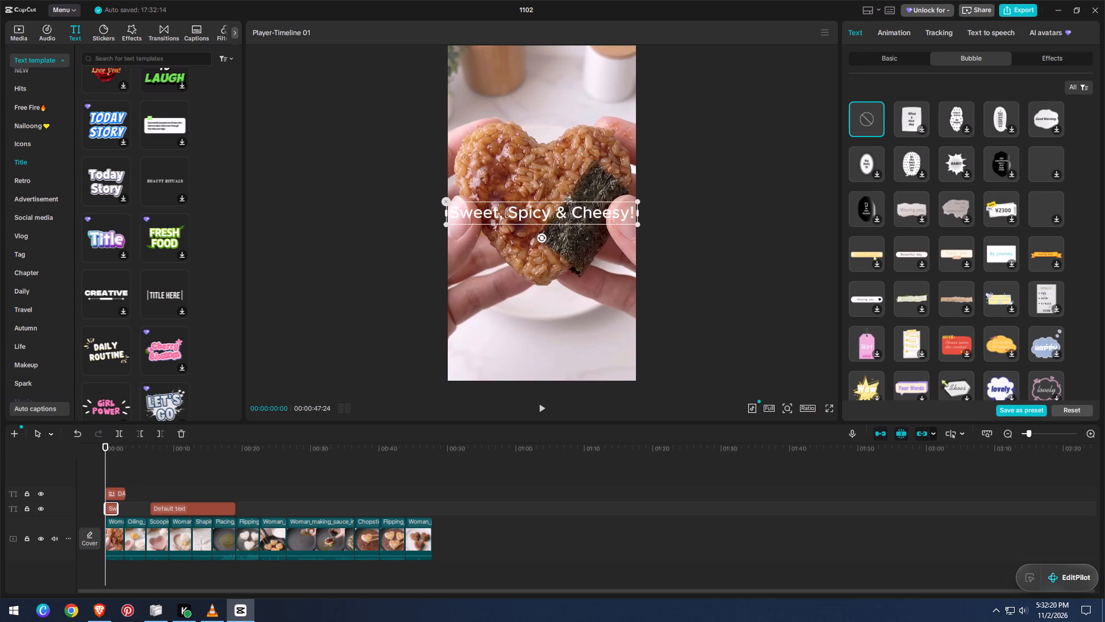
{"action": "left_click", "coordinate": [911, 54]}
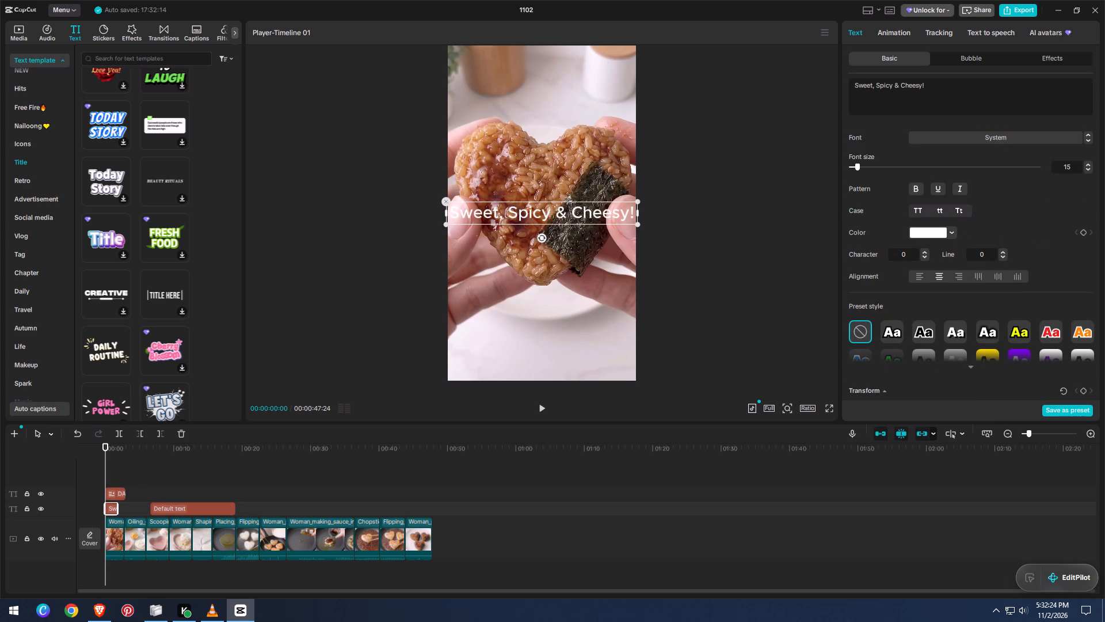
{"action": "left_click", "coordinate": [935, 90]}
{"action": "key", "text": "ctrl+a"}
{"action": "key", "text": "ctrl+c"}
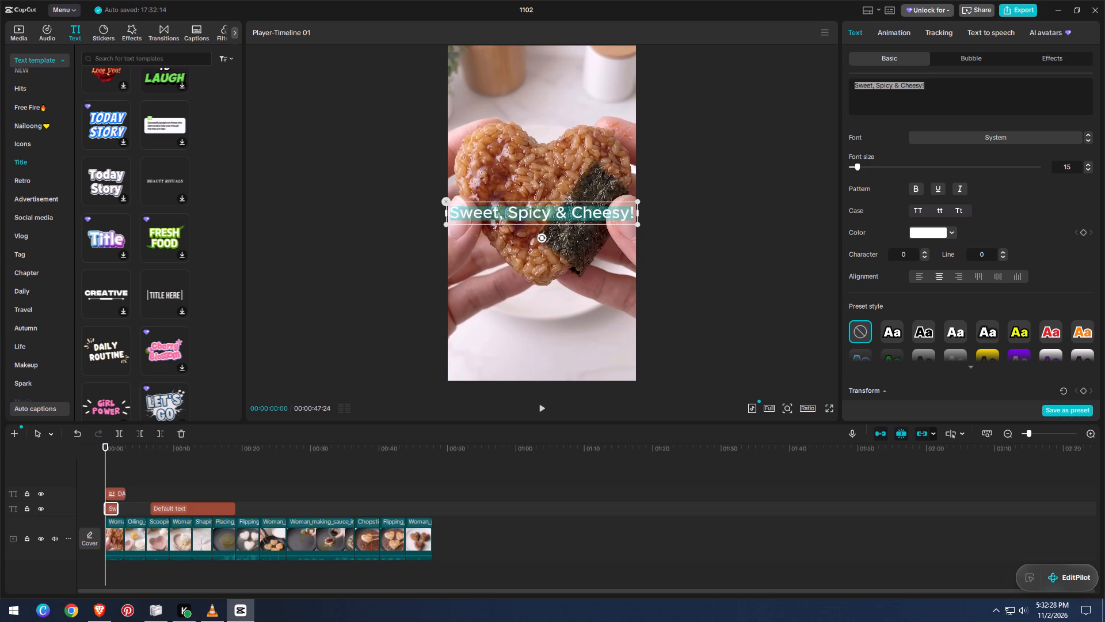
{"action": "key", "text": "ctrl+c"}
{"action": "key", "text": "BackSpace"}
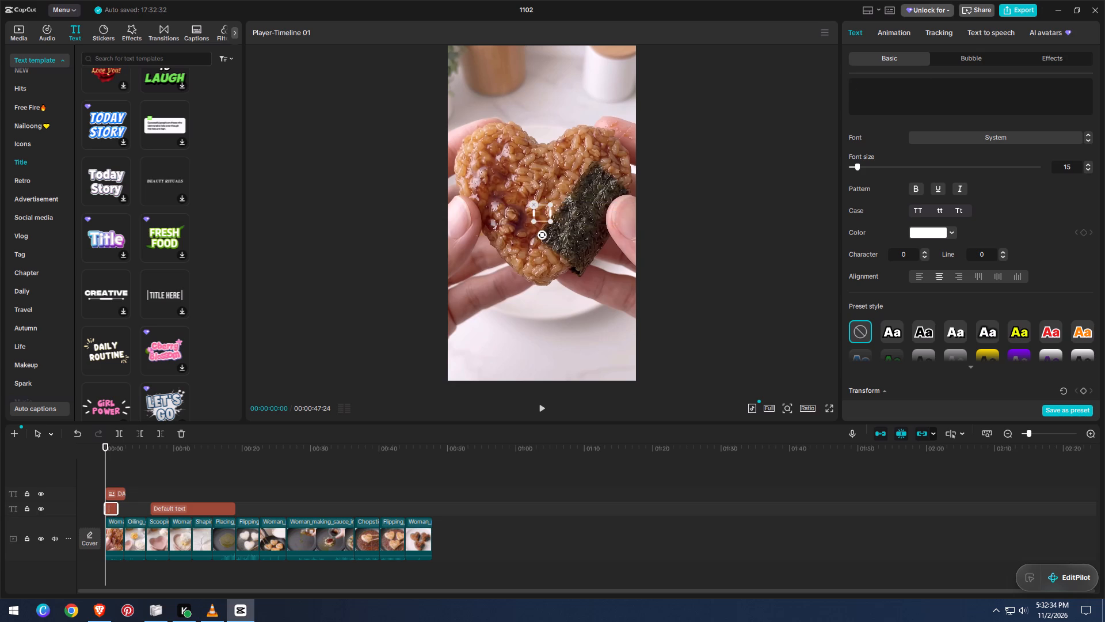
{"action": "left_click", "coordinate": [534, 207]}
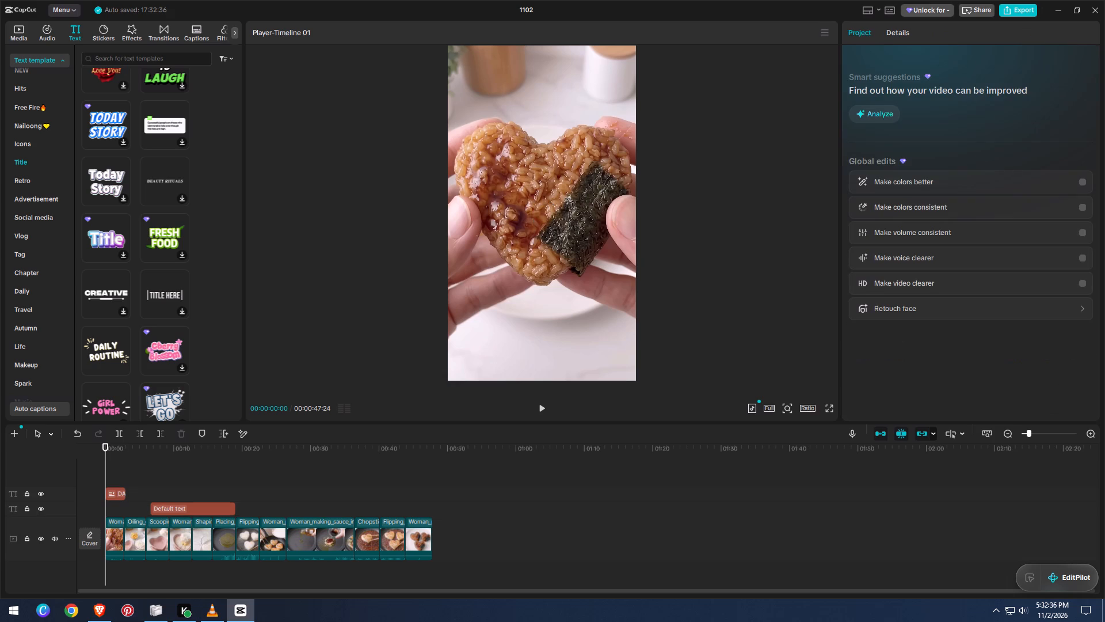
Move the "DAILY ROUTINE" template clip down to the lower text track, starting at 00:00.
{"action": "left_click_drag", "start_coordinate": [116, 492], "coordinate": [130, 511]}
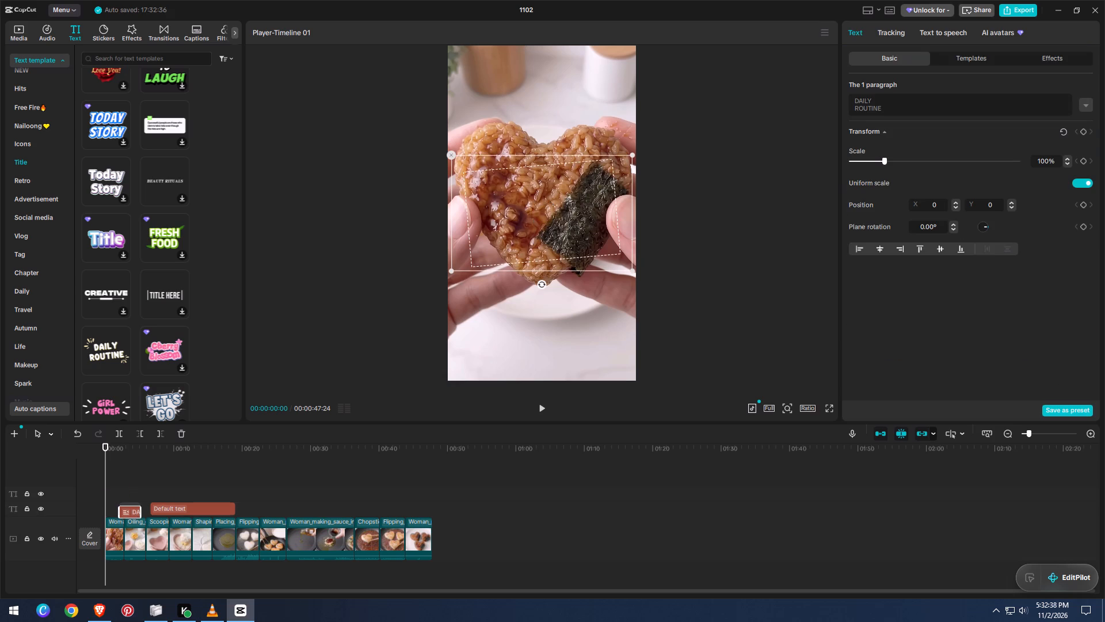
{"action": "left_click_drag", "start_coordinate": [130, 511], "coordinate": [119, 509]}
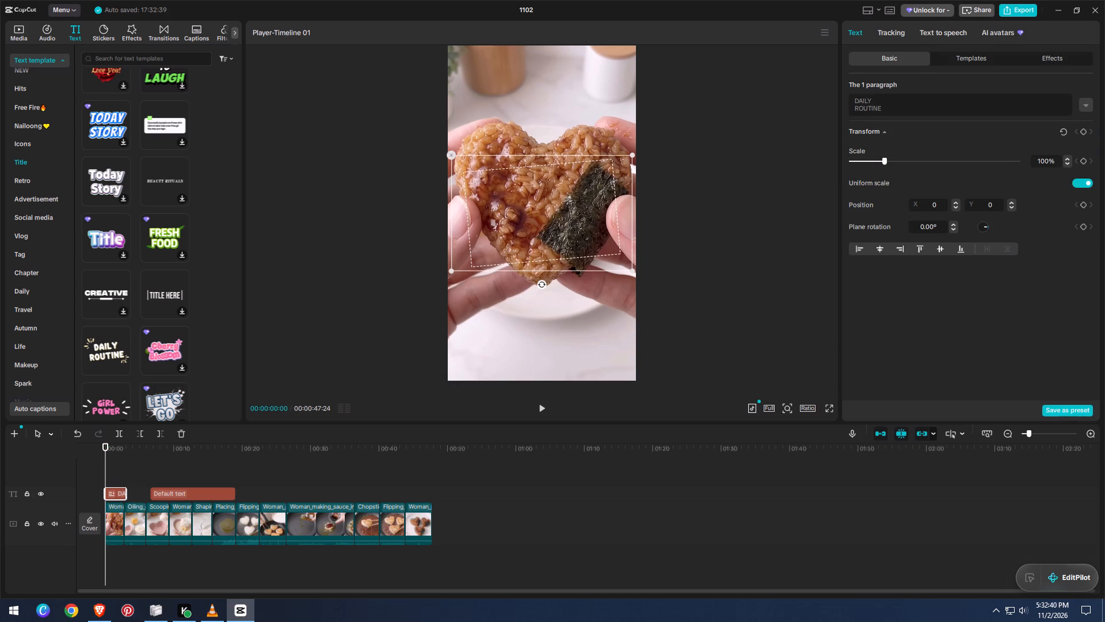
Replace the template's wording with the copied hook, split over two lines as "Sweet" and "Spicy & Cheesy!" without the comma.
{"action": "left_click", "coordinate": [539, 229]}
{"action": "left_click", "coordinate": [936, 109]}
{"action": "key", "text": "ctrl+a"}
{"action": "key", "text": "ctrl+v"}
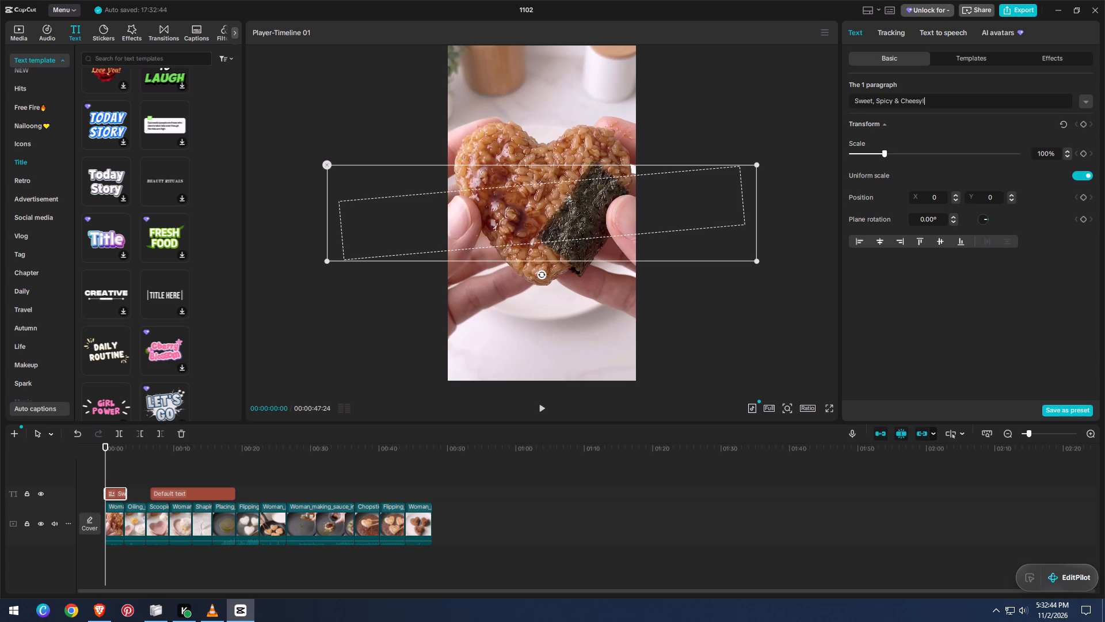
{"action": "left_click", "coordinate": [877, 94]}
{"action": "left_click", "coordinate": [877, 97]}
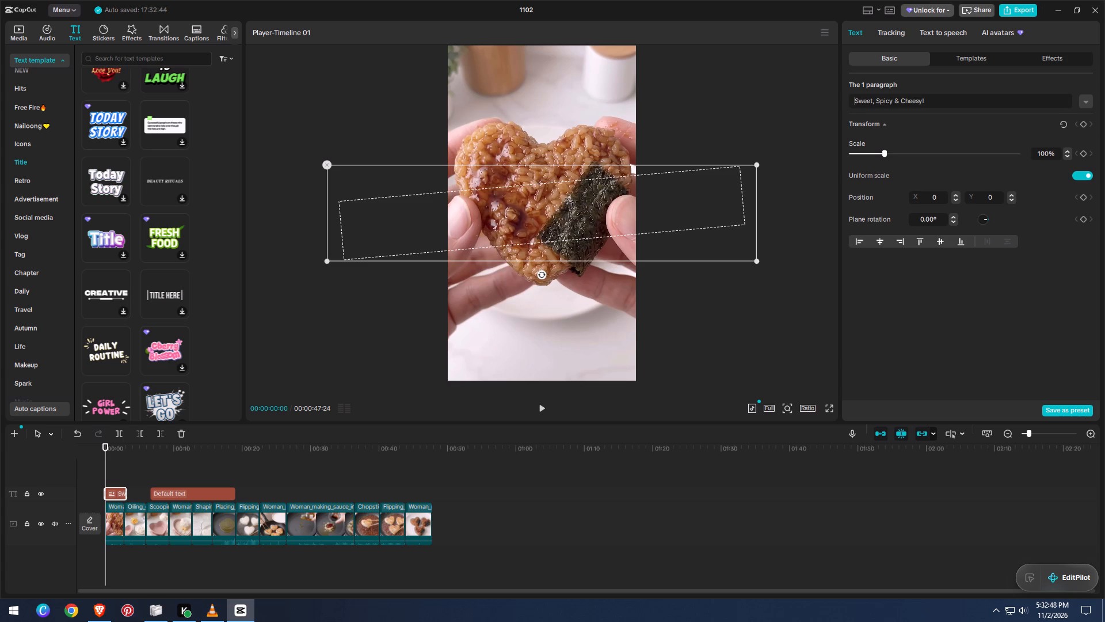
{"action": "left_click", "coordinate": [878, 100]}
{"action": "key", "text": "BackSpace"}
{"action": "key", "text": "BackSpace"}
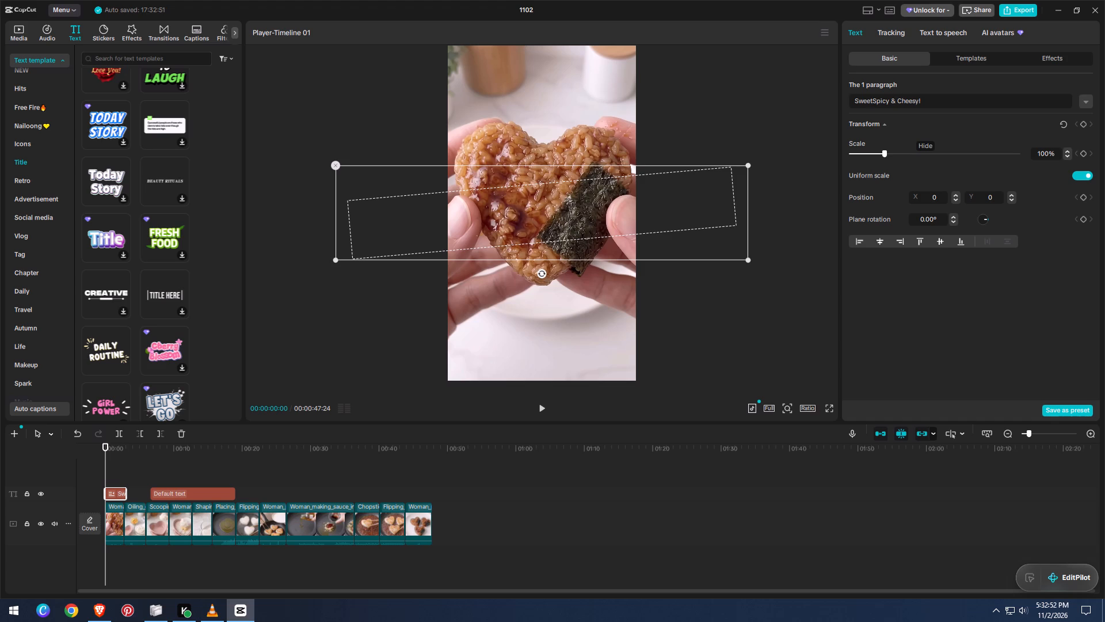
{"action": "key", "text": "Return"}
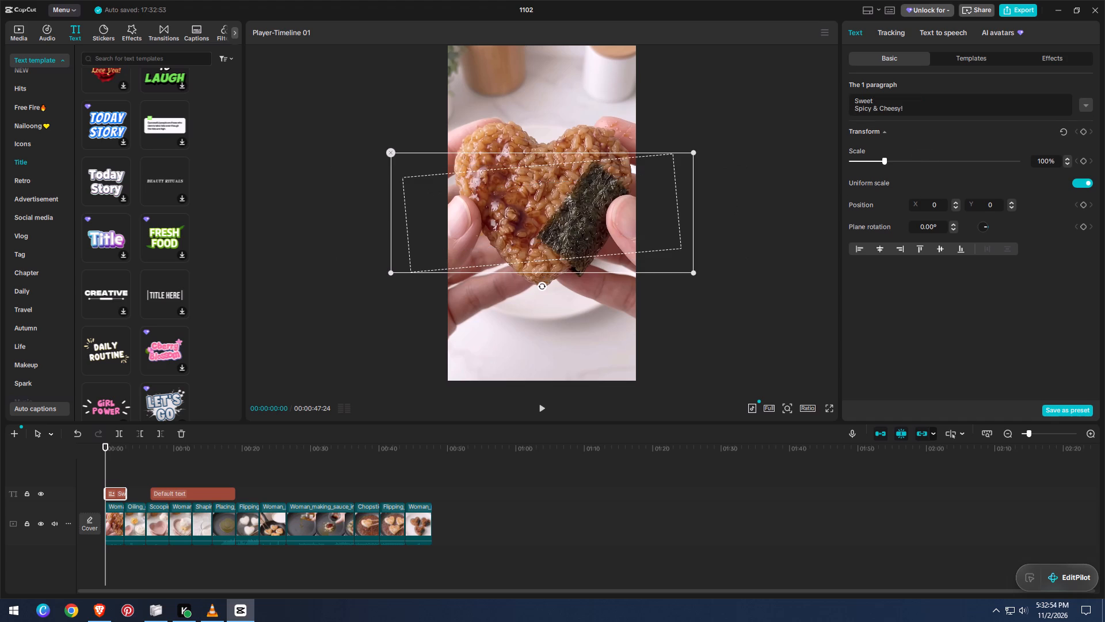
{"action": "key", "text": "space"}
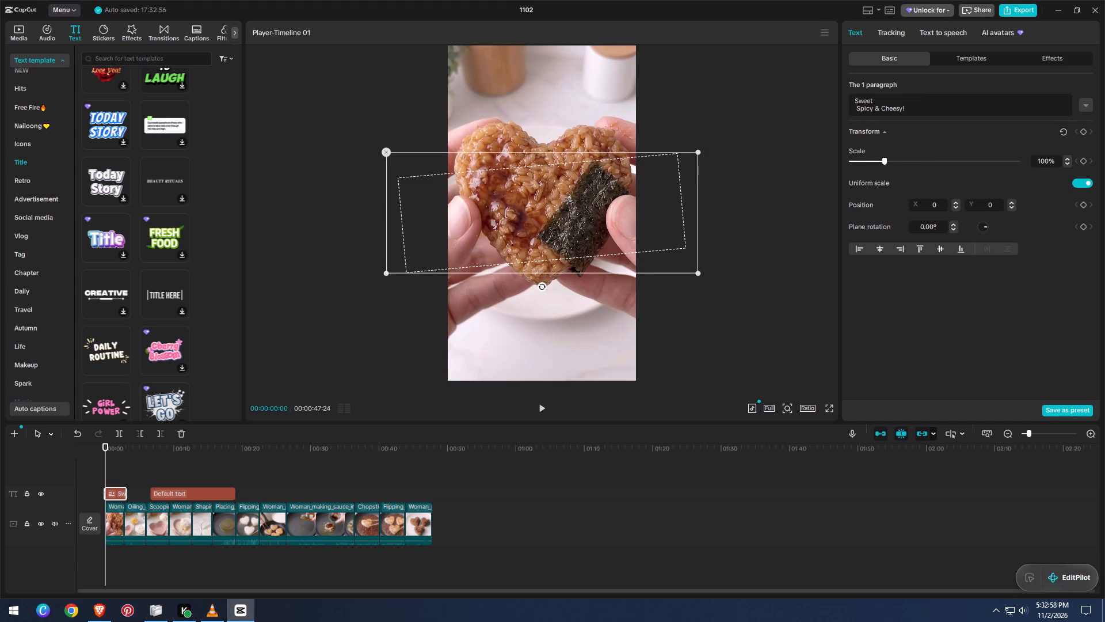
{"action": "key", "text": "BackSpace"}
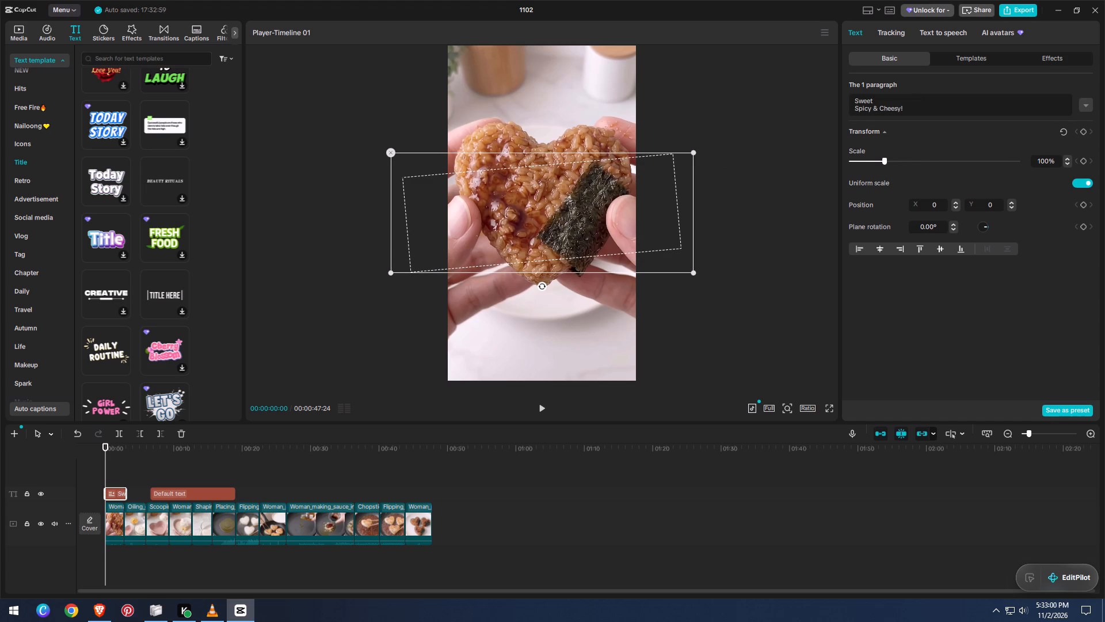
Scale the hook title to 46% and place it horizontally centred above the heart rice ball at Y 1283.
{"action": "left_click", "coordinate": [539, 404]}
{"action": "key", "text": "space"}
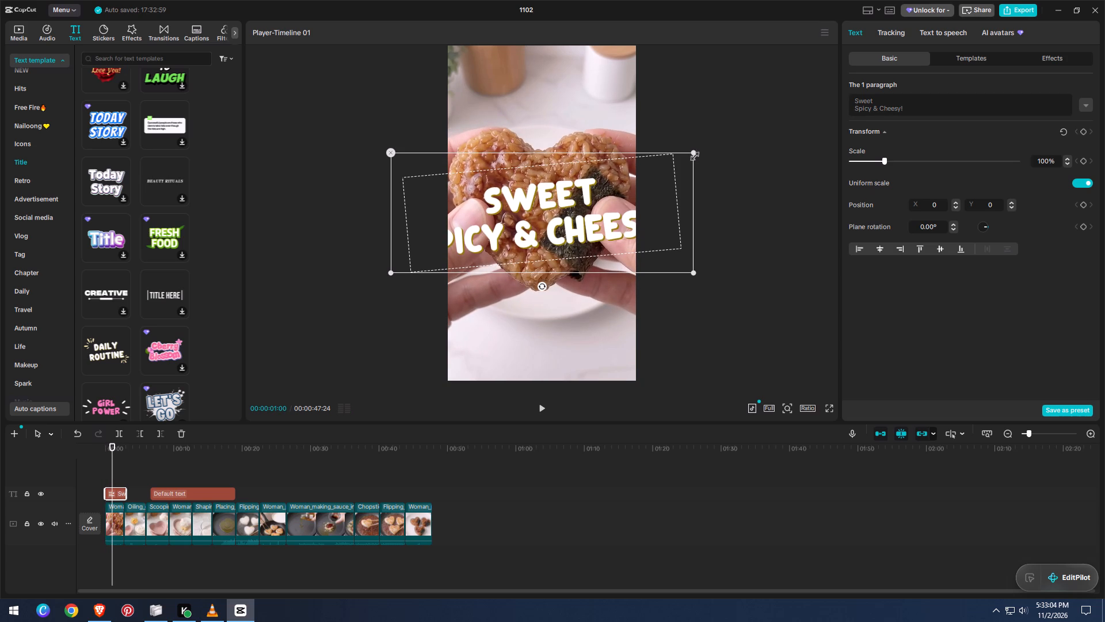
{"action": "left_click_drag", "start_coordinate": [694, 150], "coordinate": [623, 214]}
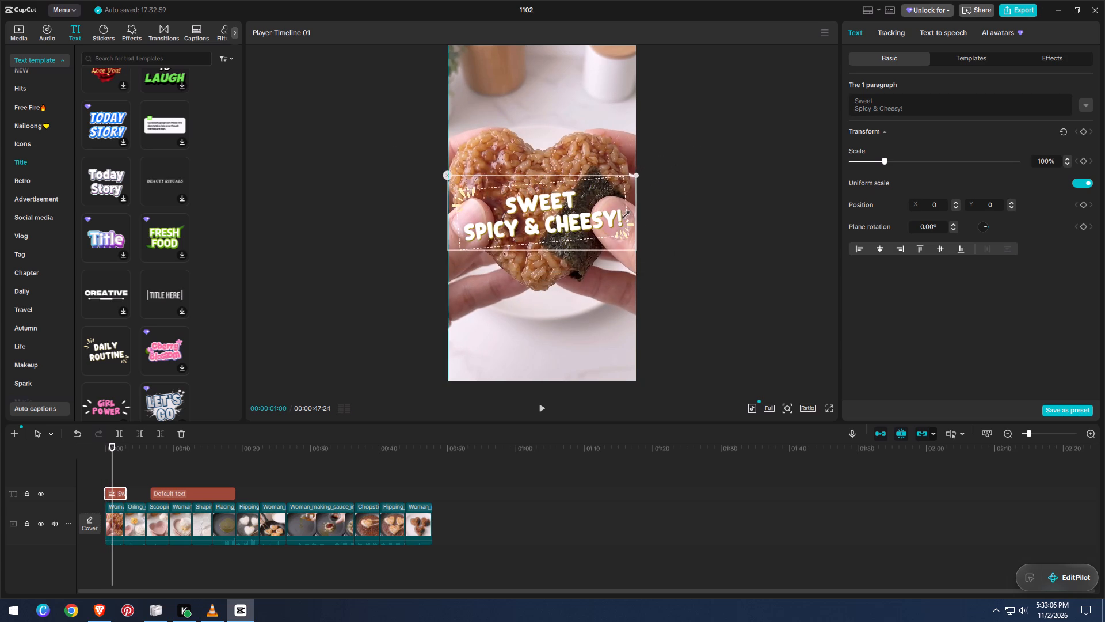
{"action": "left_click_drag", "start_coordinate": [623, 214], "coordinate": [610, 219]}
{"action": "left_click_drag", "start_coordinate": [550, 214], "coordinate": [555, 93]}
{"action": "left_click_drag", "start_coordinate": [555, 93], "coordinate": [550, 95]}
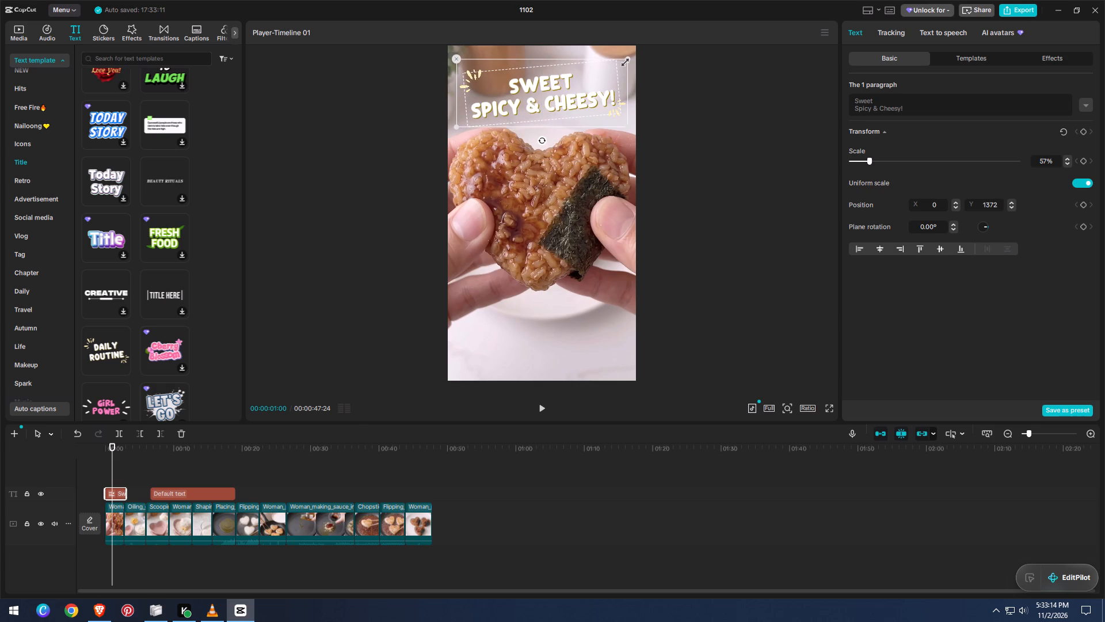
{"action": "left_click_drag", "start_coordinate": [623, 60], "coordinate": [593, 62]}
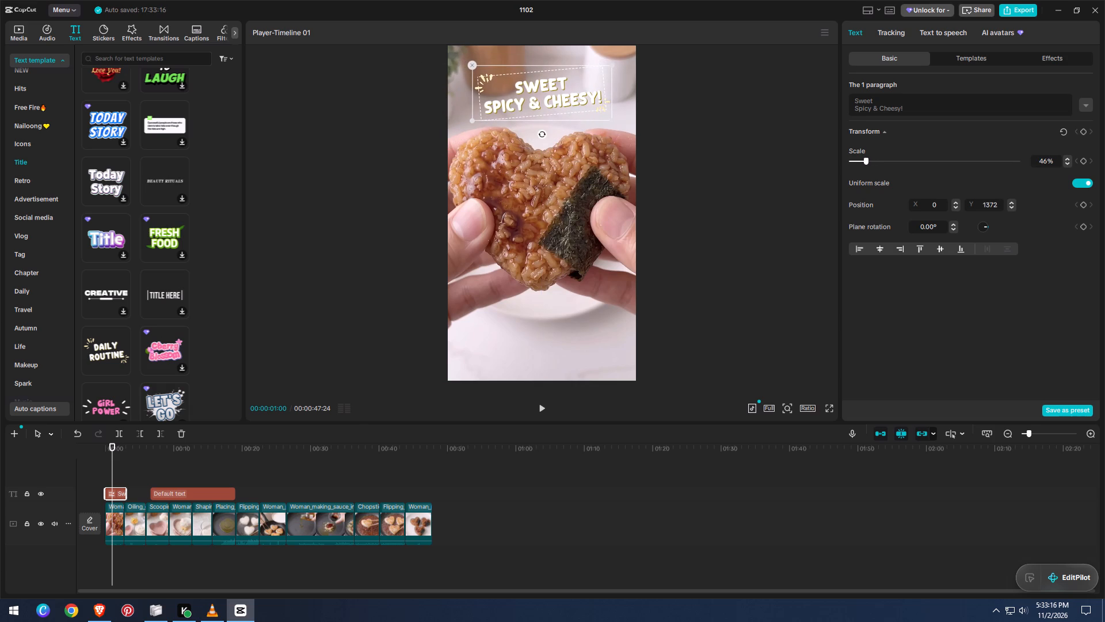
{"action": "left_click_drag", "start_coordinate": [562, 93], "coordinate": [551, 103]}
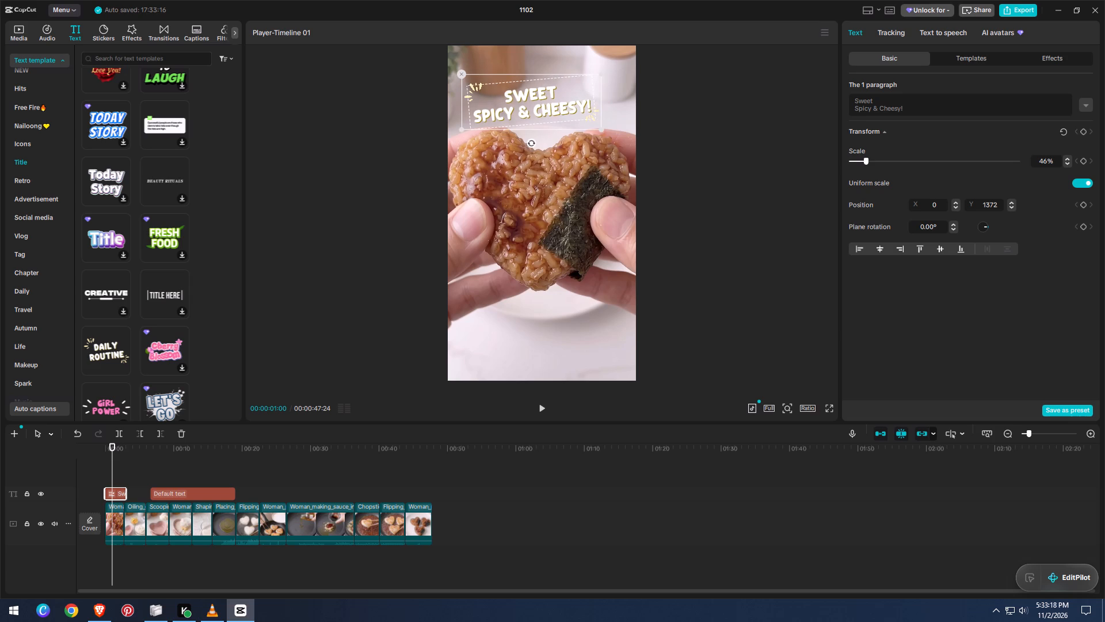
{"action": "left_click_drag", "start_coordinate": [551, 103], "coordinate": [564, 104]}
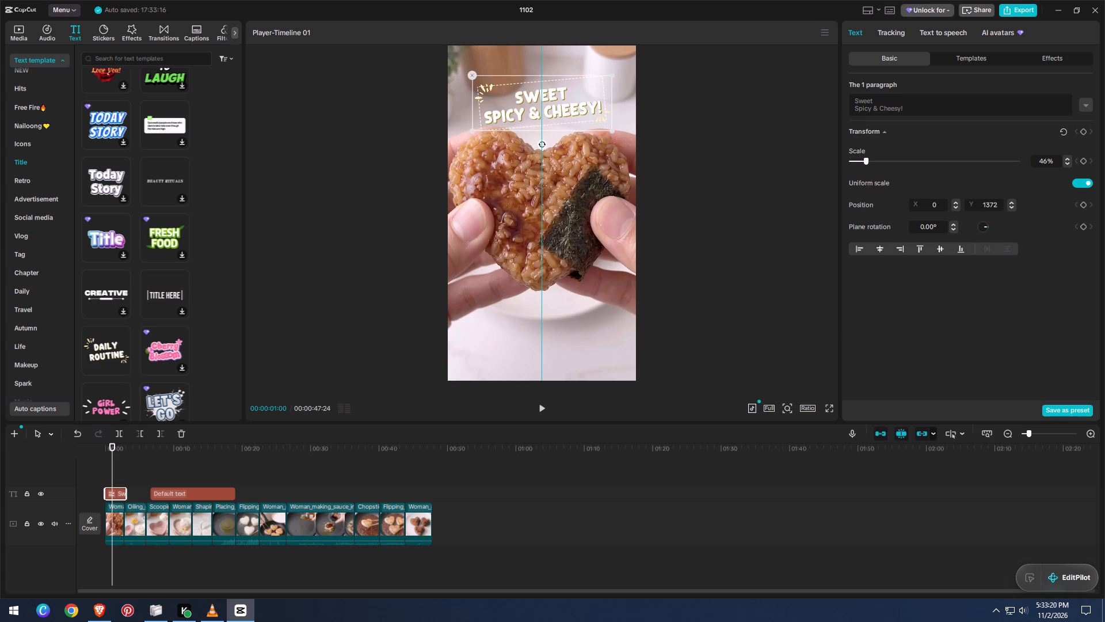
{"action": "left_click_drag", "start_coordinate": [564, 104], "coordinate": [562, 101]}
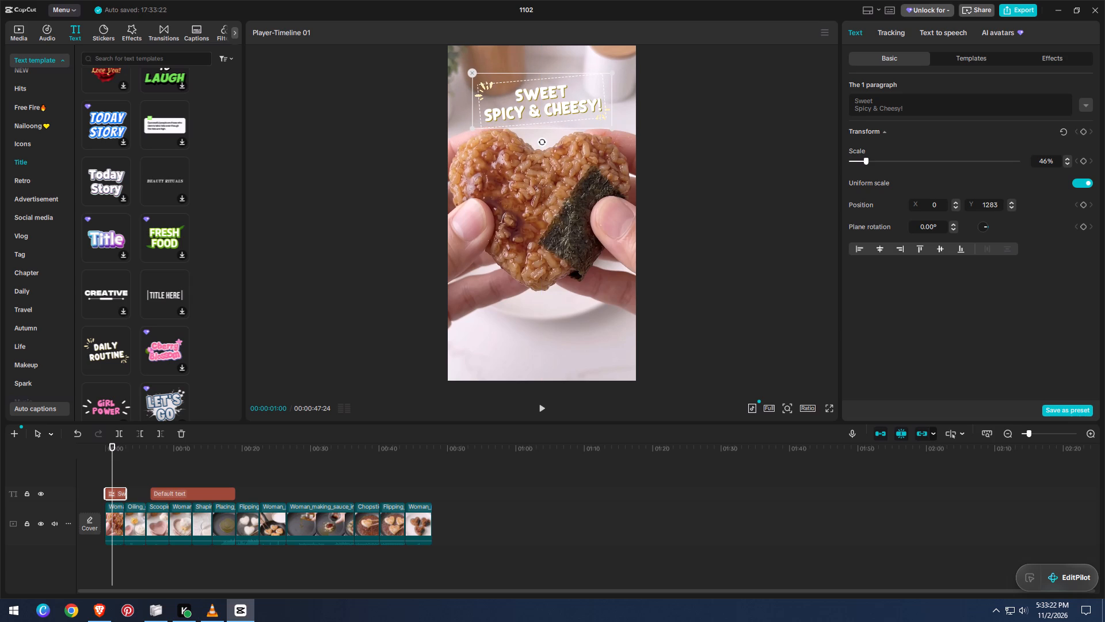
Trim the end of the hook title to the cut between the rice-splitting clip and the bowl-oiling clip.
{"action": "left_click_drag", "start_coordinate": [113, 468], "coordinate": [97, 472]}
{"action": "key", "text": "space"}
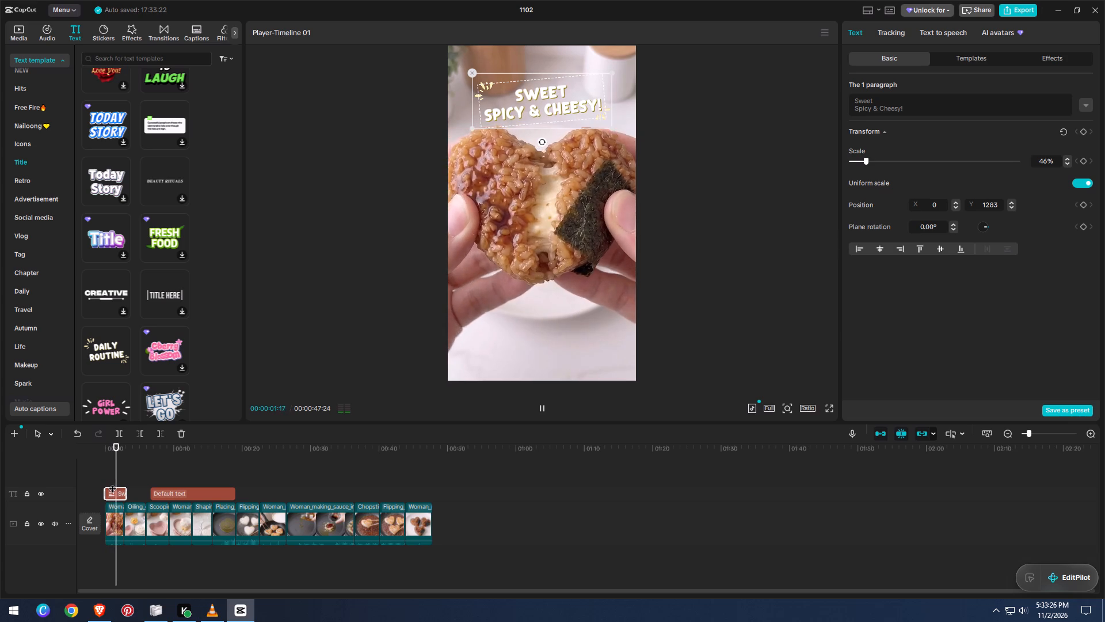
{"action": "key", "text": "space"}
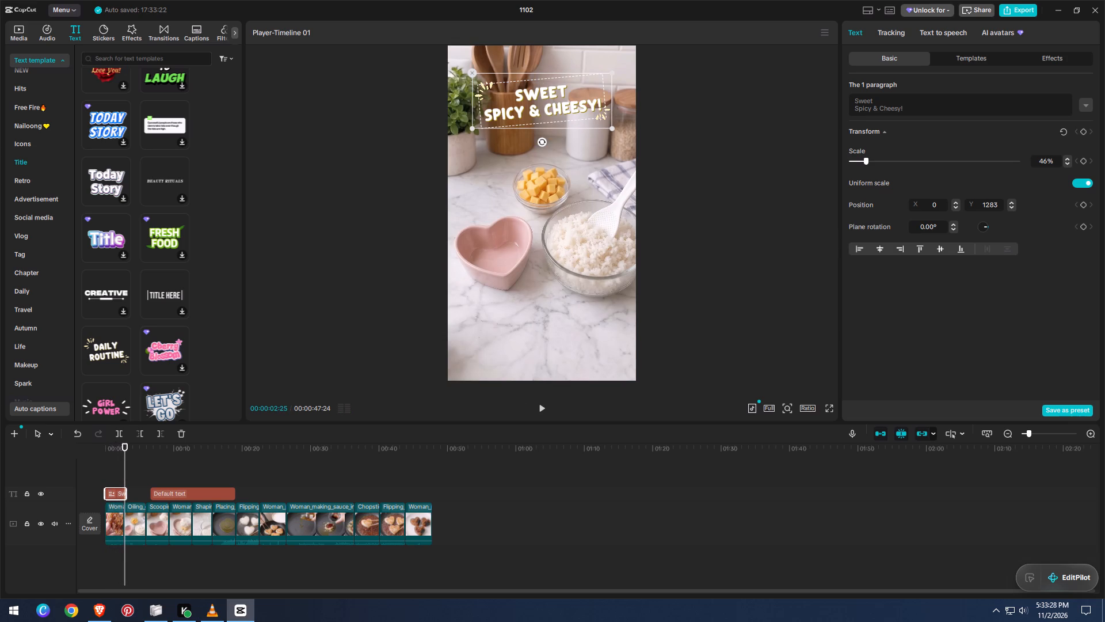
{"action": "double_click", "coordinate": [1088, 434]}
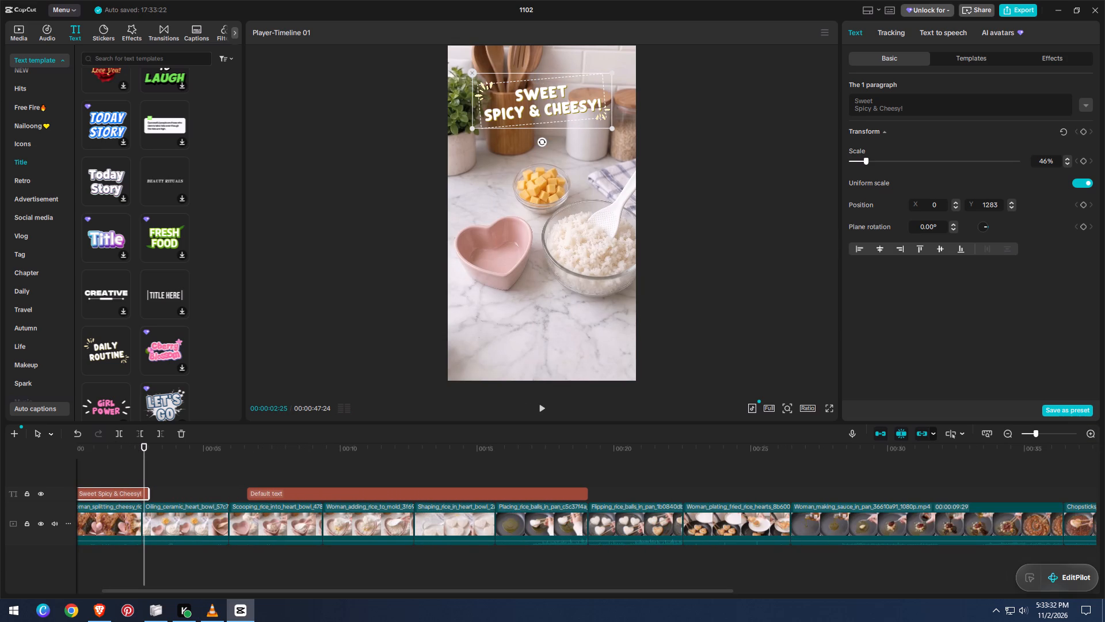
{"action": "left_click_drag", "start_coordinate": [148, 492], "coordinate": [146, 488]}
{"action": "left_click_drag", "start_coordinate": [146, 488], "coordinate": [138, 488]}
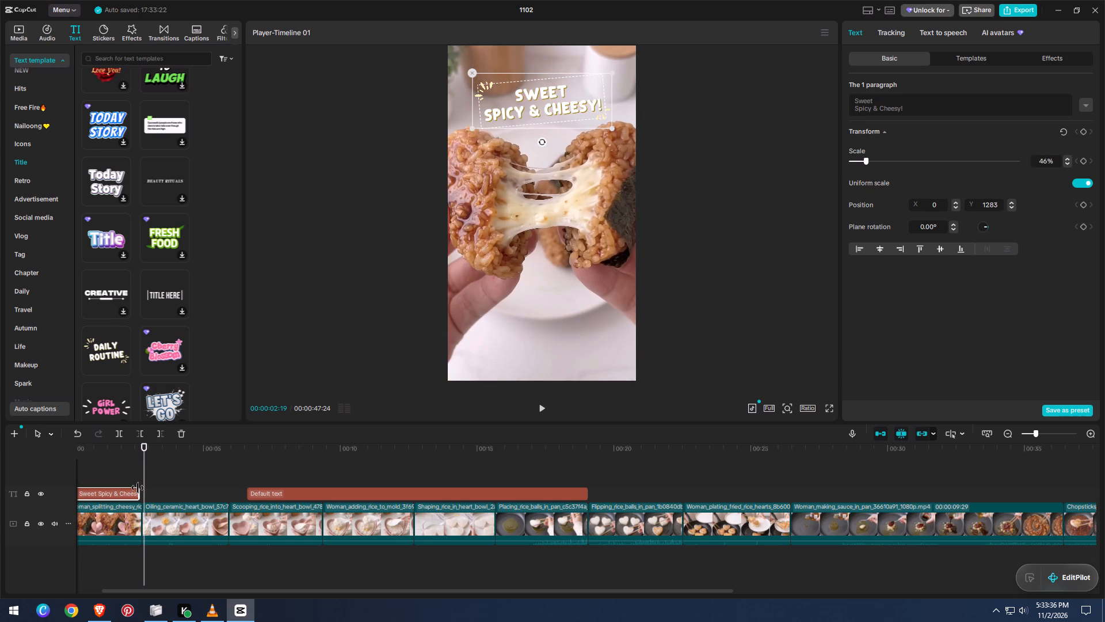
{"action": "left_click_drag", "start_coordinate": [138, 488], "coordinate": [132, 488]}
{"action": "left_click", "coordinate": [142, 480]}
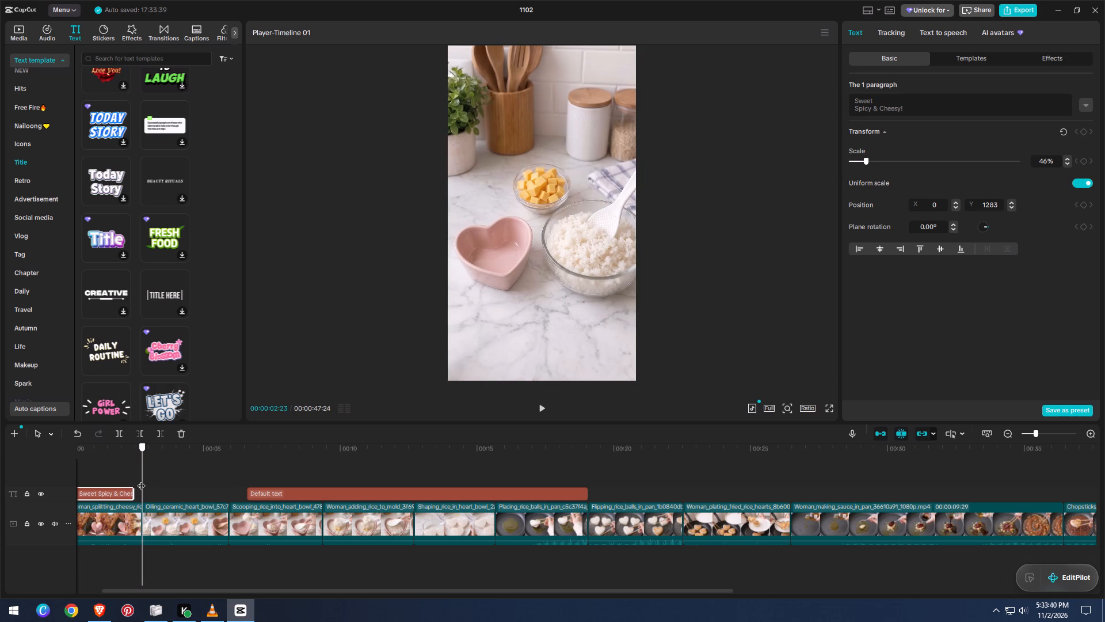
{"action": "left_click", "coordinate": [134, 492]}
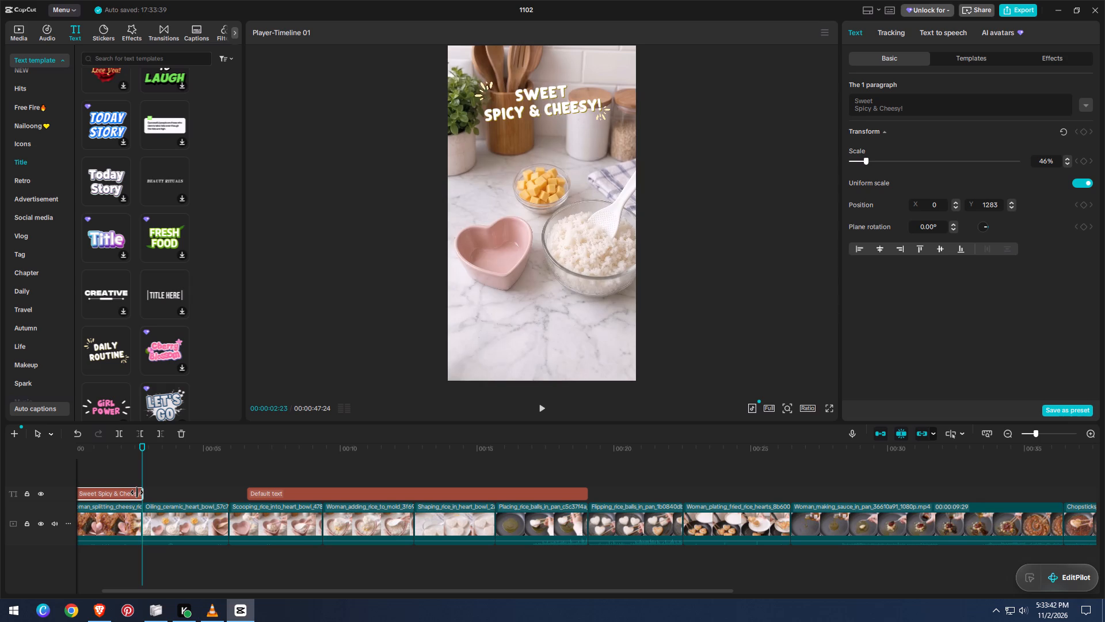
Play the opening clip from the start to review the hook title's animation and placement, and select the title.
{"action": "left_click_drag", "start_coordinate": [139, 473], "coordinate": [64, 477]}
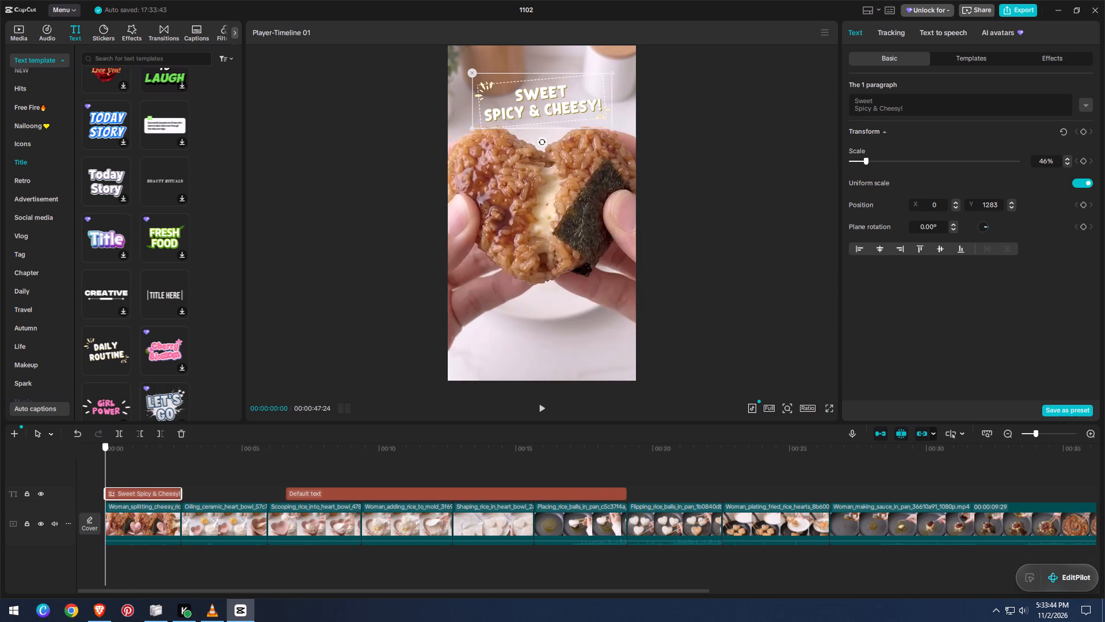
{"action": "left_click_drag", "start_coordinate": [64, 477], "coordinate": [60, 476]}
{"action": "left_click", "coordinate": [742, 319]}
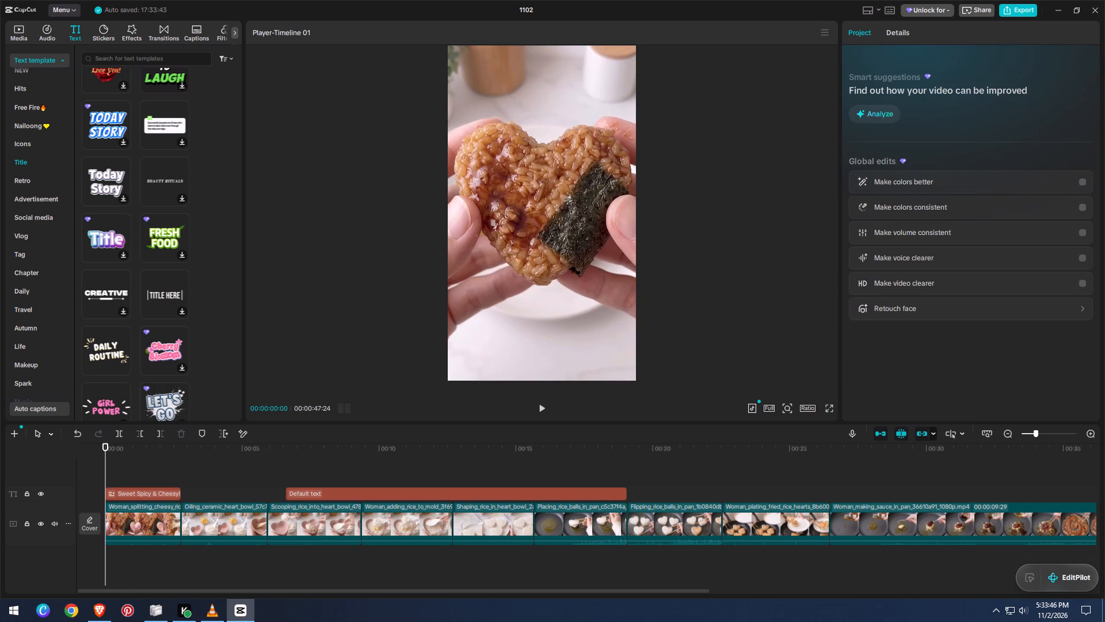
{"action": "key", "text": "space"}
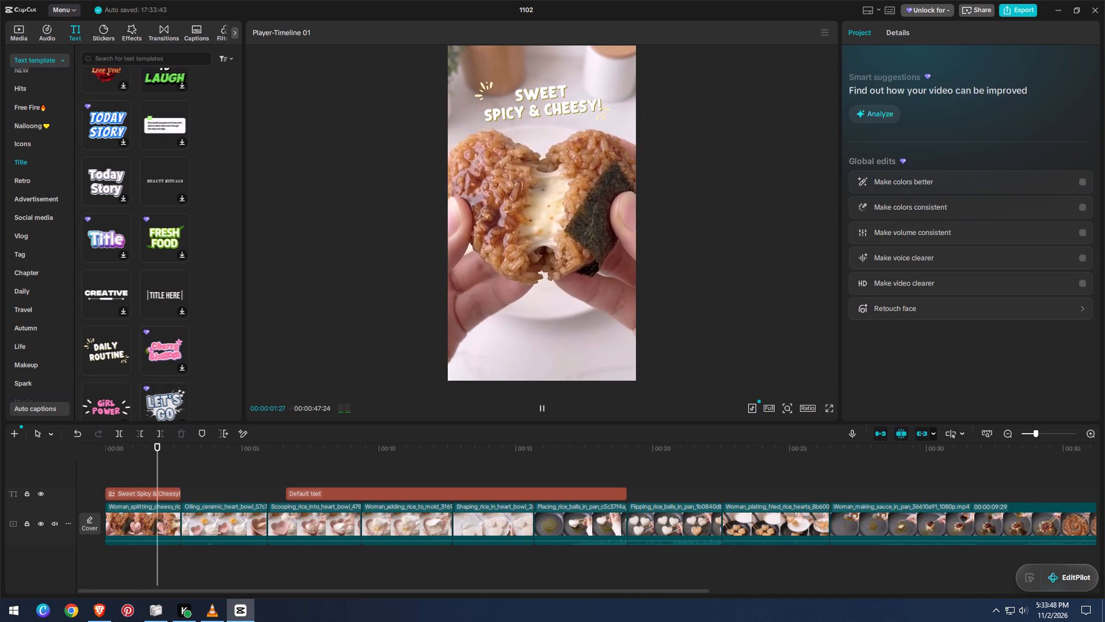
{"action": "key", "text": "space"}
{"action": "left_click", "coordinate": [532, 105]}
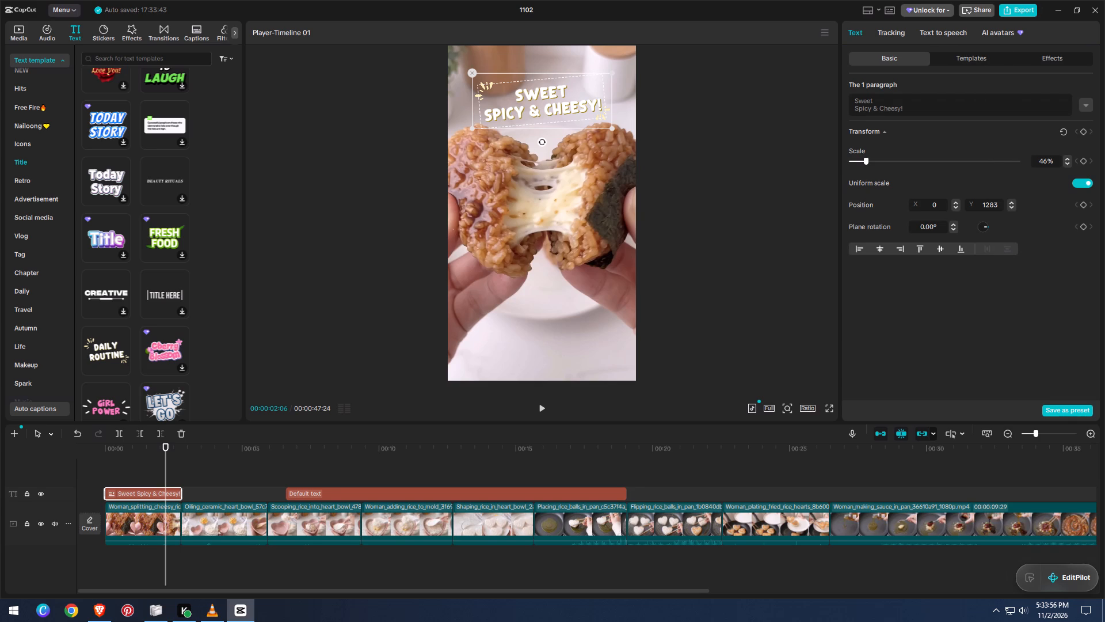
Expand the hook title's text styling and set its shadow colour to the light yellow F6DC93.
{"action": "left_click", "coordinate": [1082, 106]}
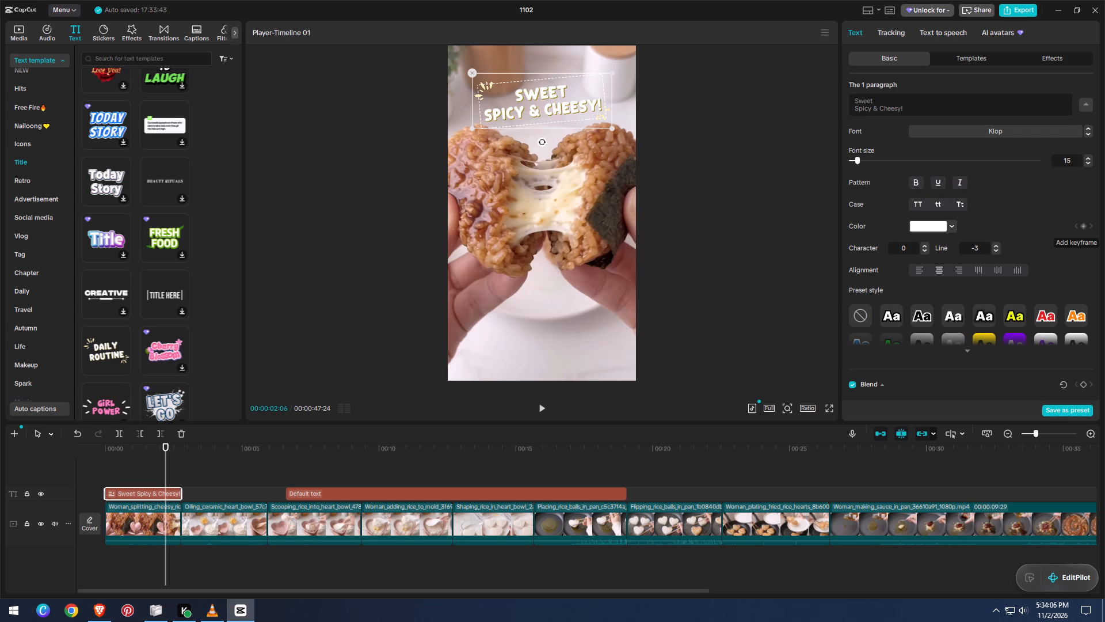
{"action": "scroll", "coordinate": [1087, 264], "scroll_direction": "down", "scroll_amount": 3}
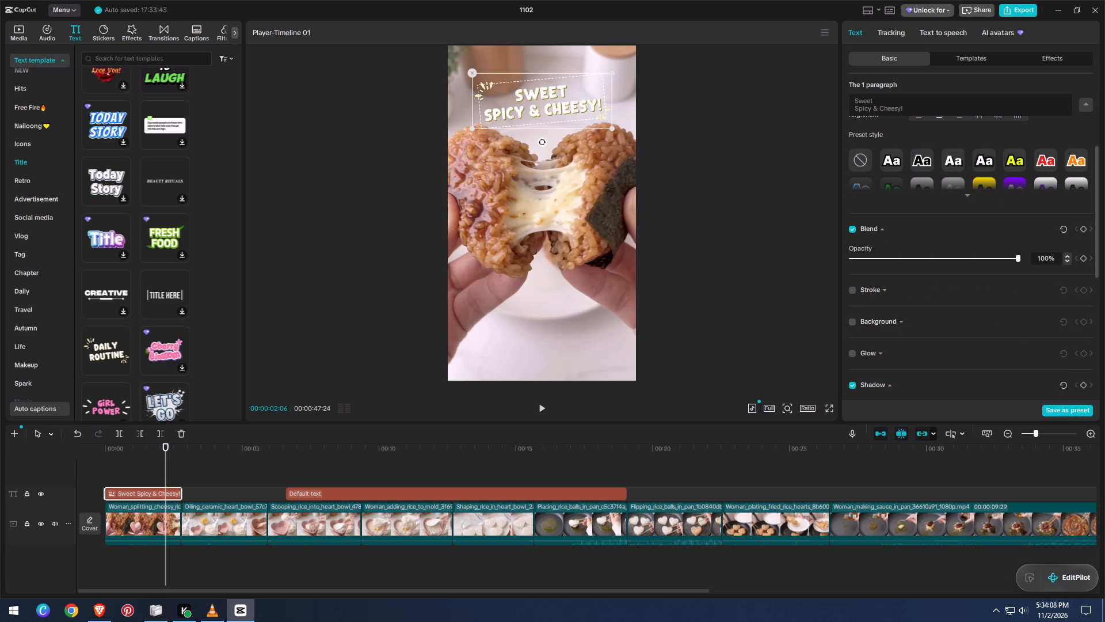
{"action": "scroll", "coordinate": [1087, 264], "scroll_direction": "down", "scroll_amount": 3}
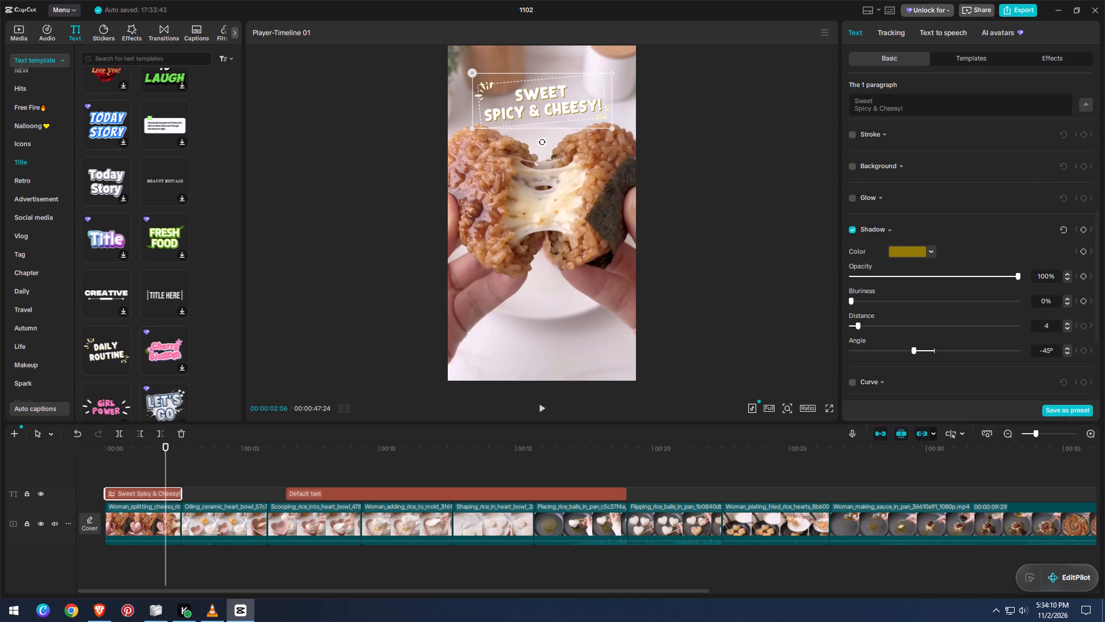
{"action": "scroll", "coordinate": [996, 325], "scroll_direction": "down", "scroll_amount": 3}
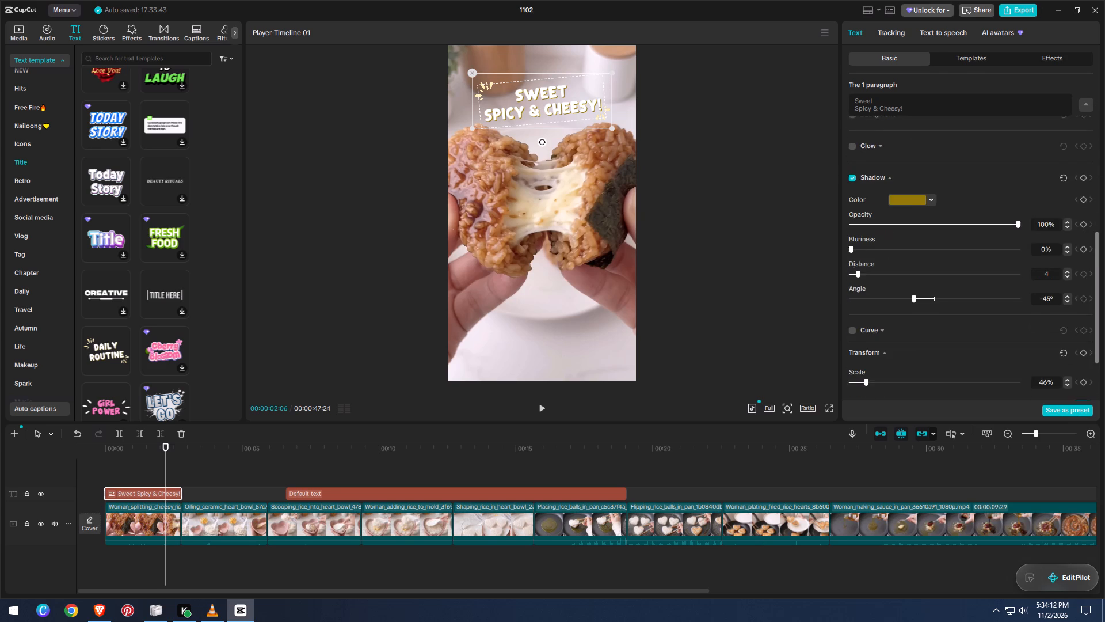
{"action": "scroll", "coordinate": [999, 325], "scroll_direction": "down", "scroll_amount": 2}
{"action": "scroll", "coordinate": [1000, 325], "scroll_direction": "up", "scroll_amount": 2}
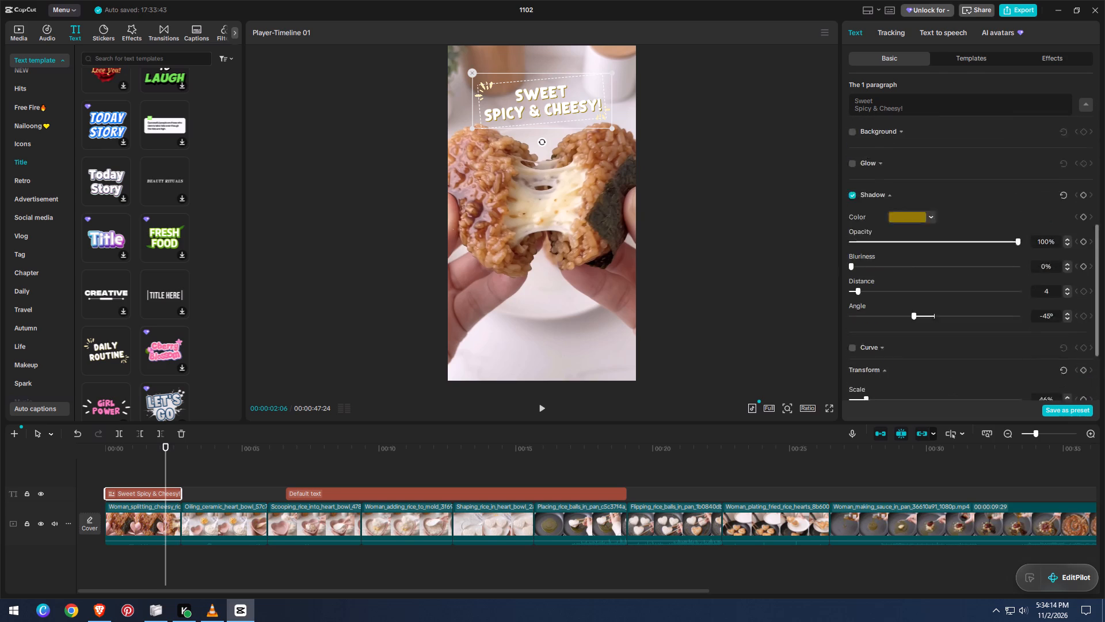
{"action": "scroll", "coordinate": [1000, 325], "scroll_direction": "up", "scroll_amount": 4}
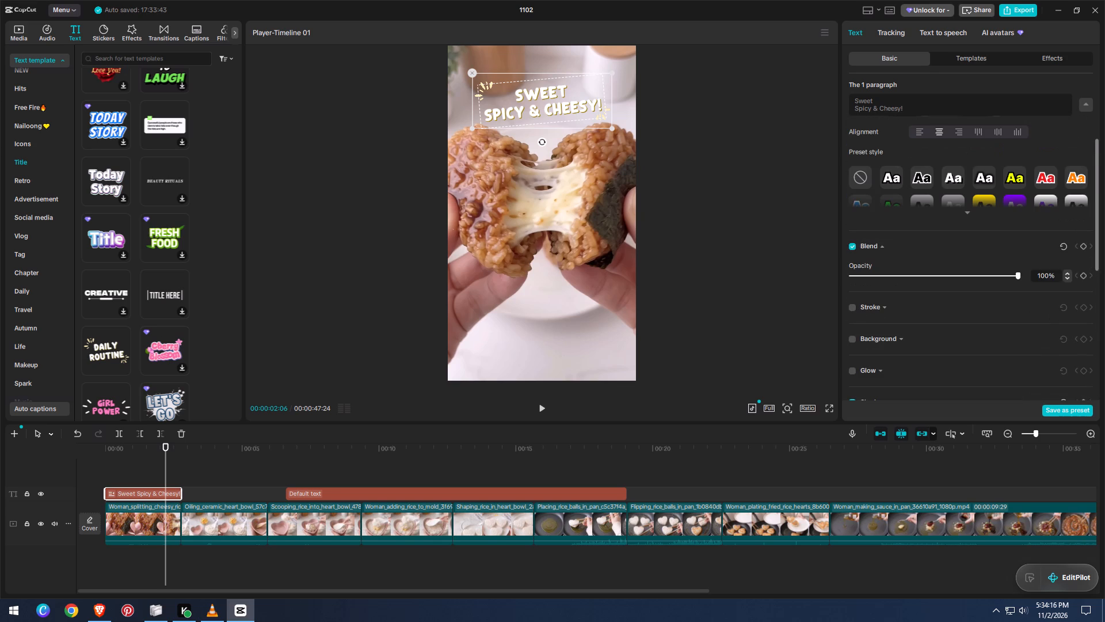
{"action": "scroll", "coordinate": [1000, 325], "scroll_direction": "up", "scroll_amount": 2}
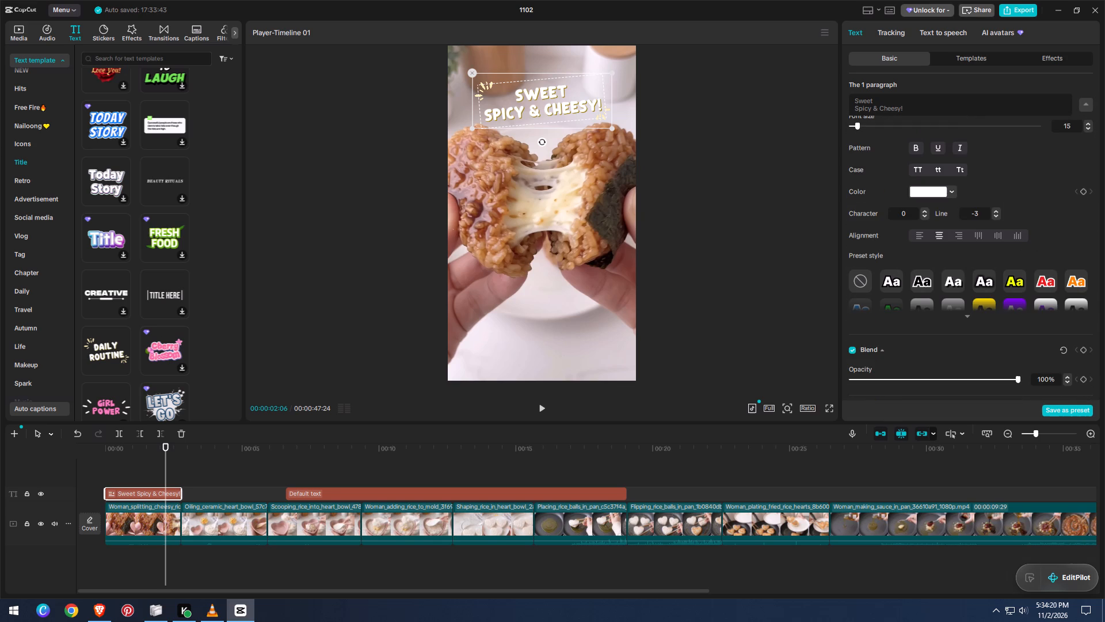
{"action": "scroll", "coordinate": [928, 343], "scroll_direction": "down", "scroll_amount": 6}
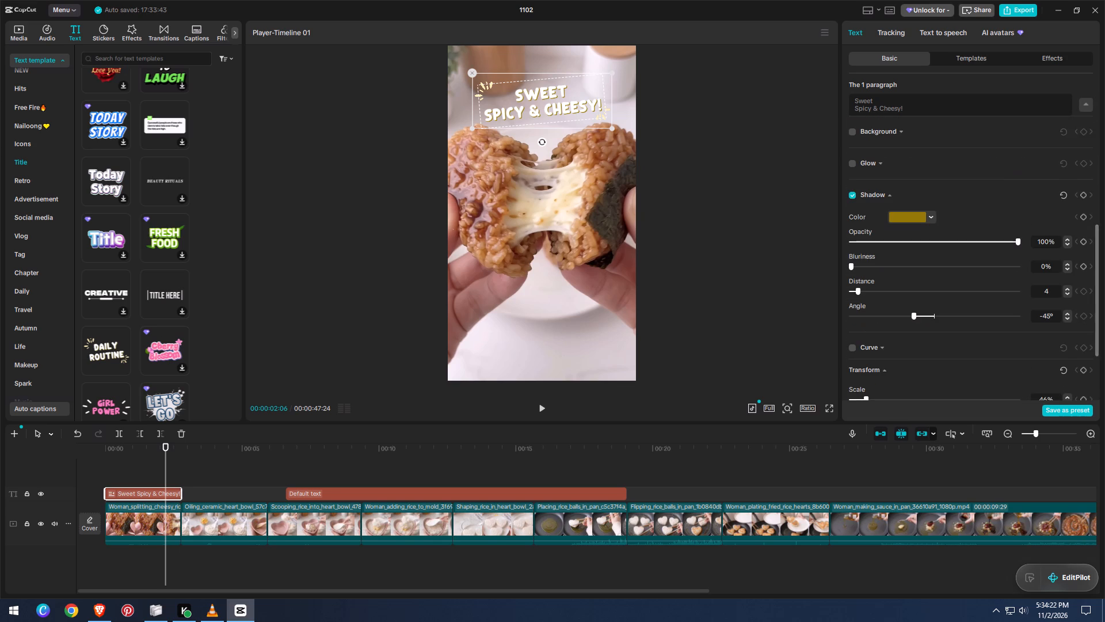
{"action": "left_click", "coordinate": [931, 215]}
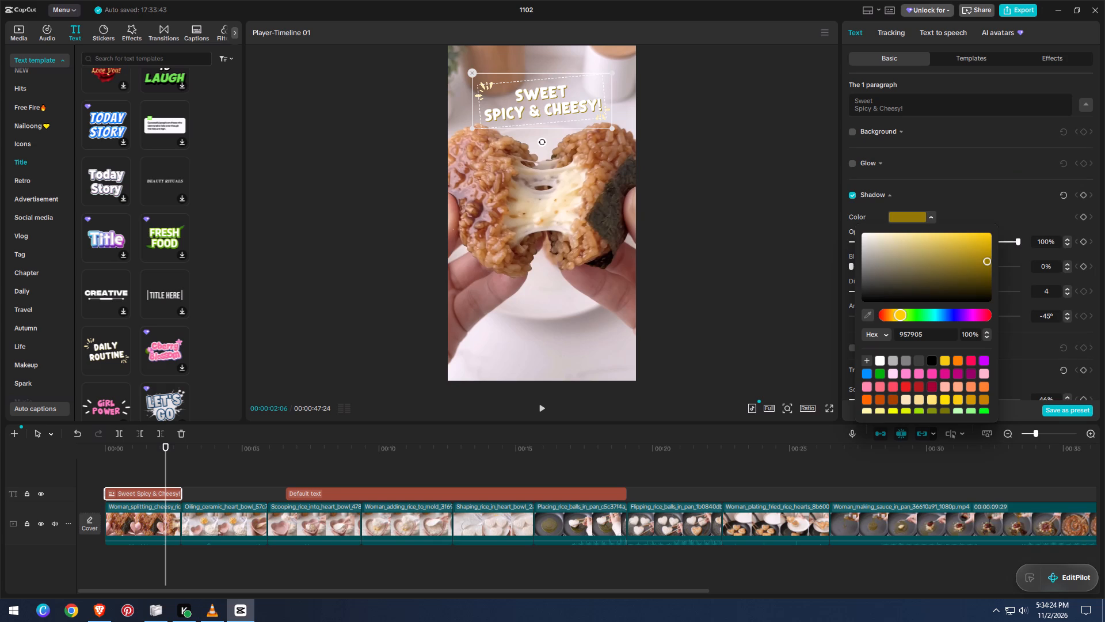
{"action": "left_click", "coordinate": [878, 361]}
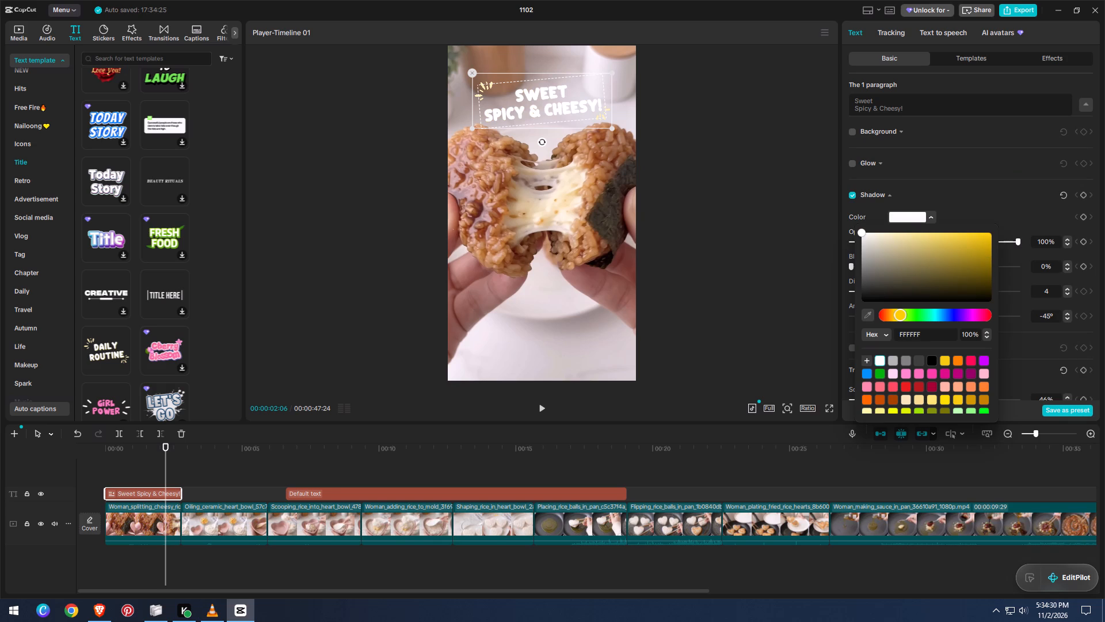
{"action": "left_click", "coordinate": [903, 397]}
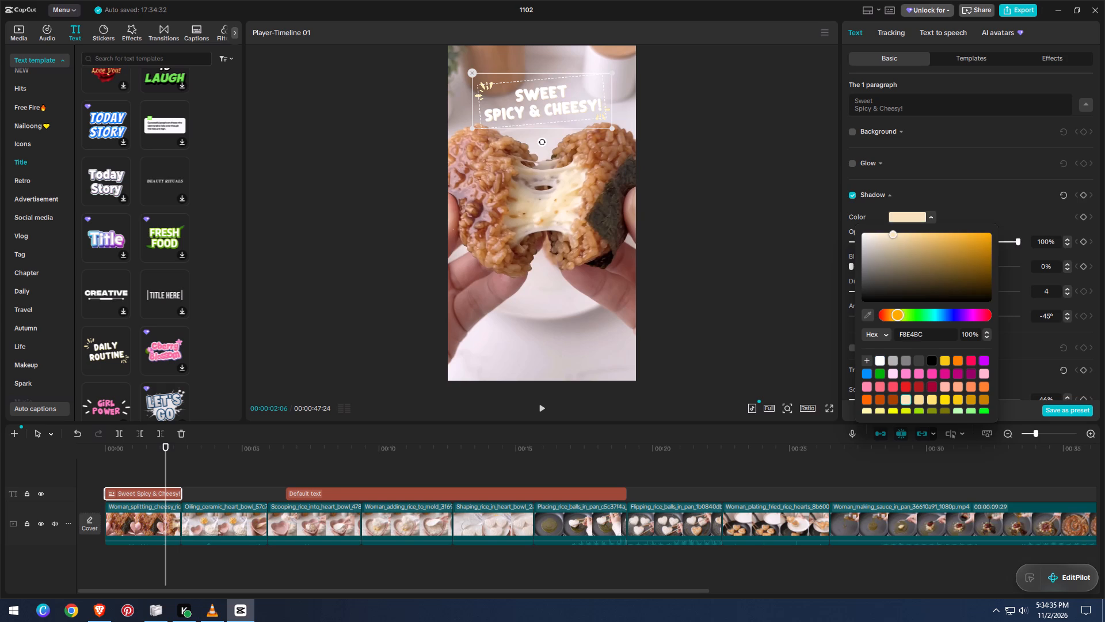
{"action": "left_click", "coordinate": [920, 401]}
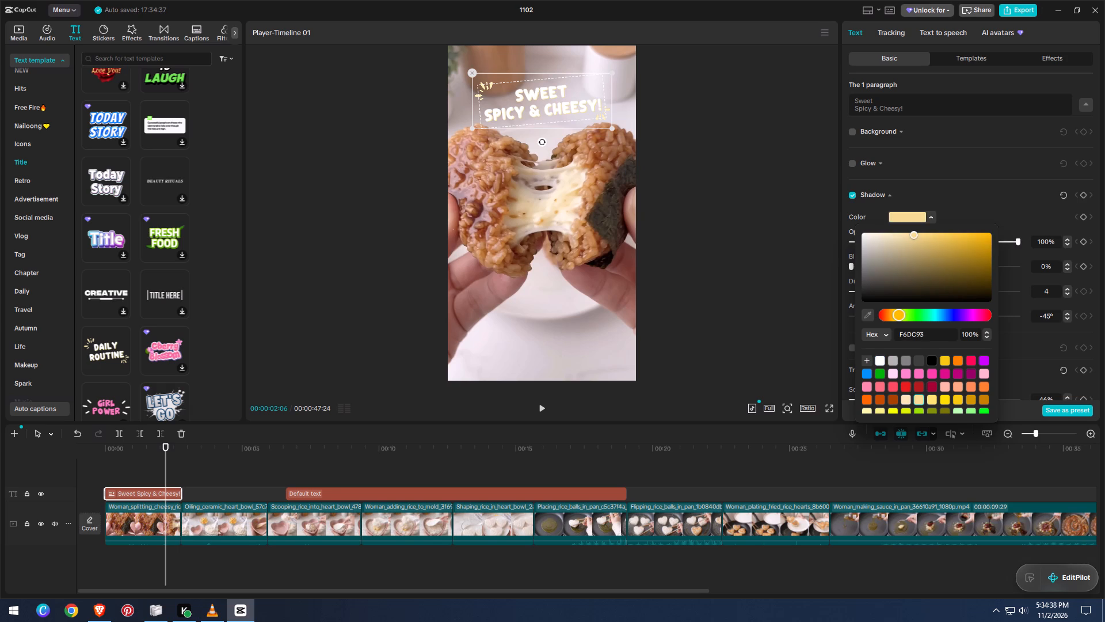
{"action": "left_click", "coordinate": [1007, 216]}
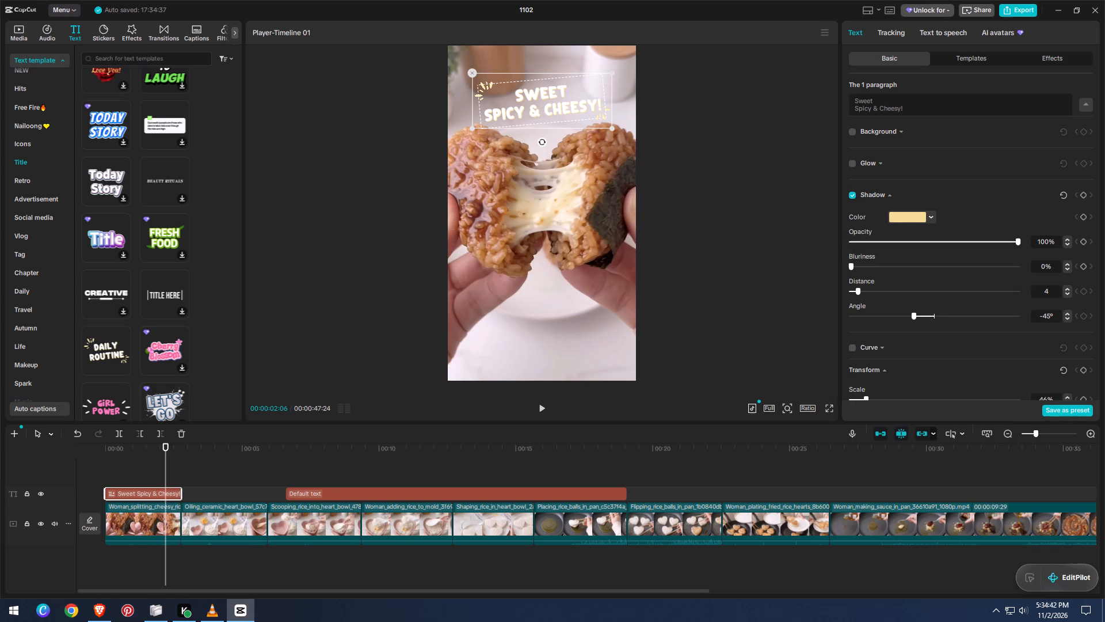
Play the opening clip from the start to review the hook title with its new shadow colour.
{"action": "left_click_drag", "start_coordinate": [164, 473], "coordinate": [83, 489]}
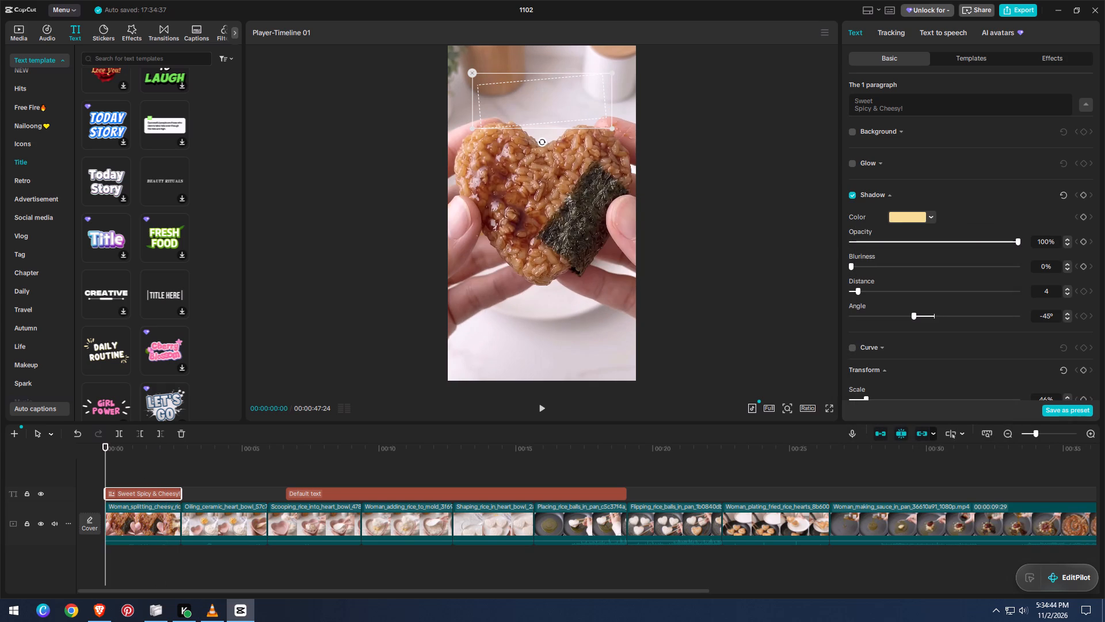
{"action": "key", "text": "space"}
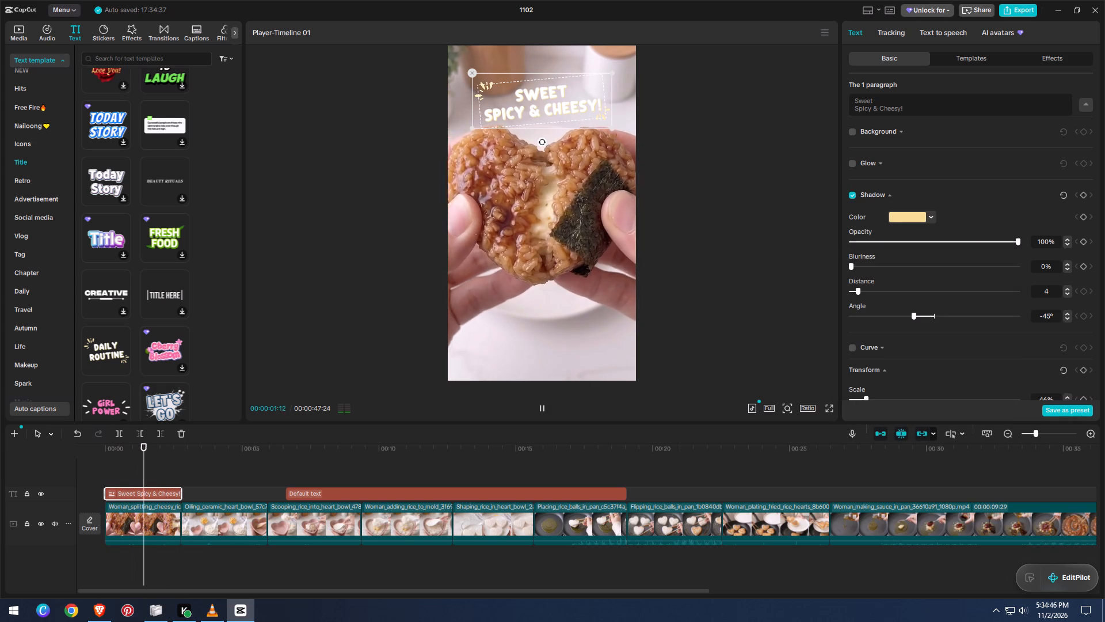
{"action": "key", "text": "space"}
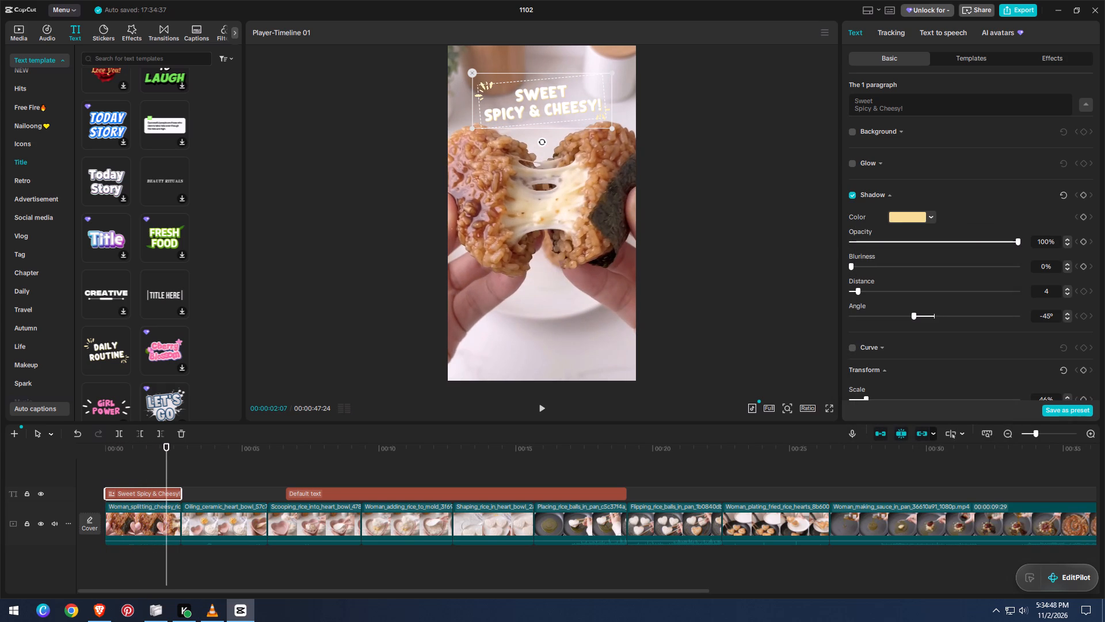
Move the hook title slightly higher above the rice ball, keeping it horizontally centred.
{"action": "left_click_drag", "start_coordinate": [547, 91], "coordinate": [544, 85]}
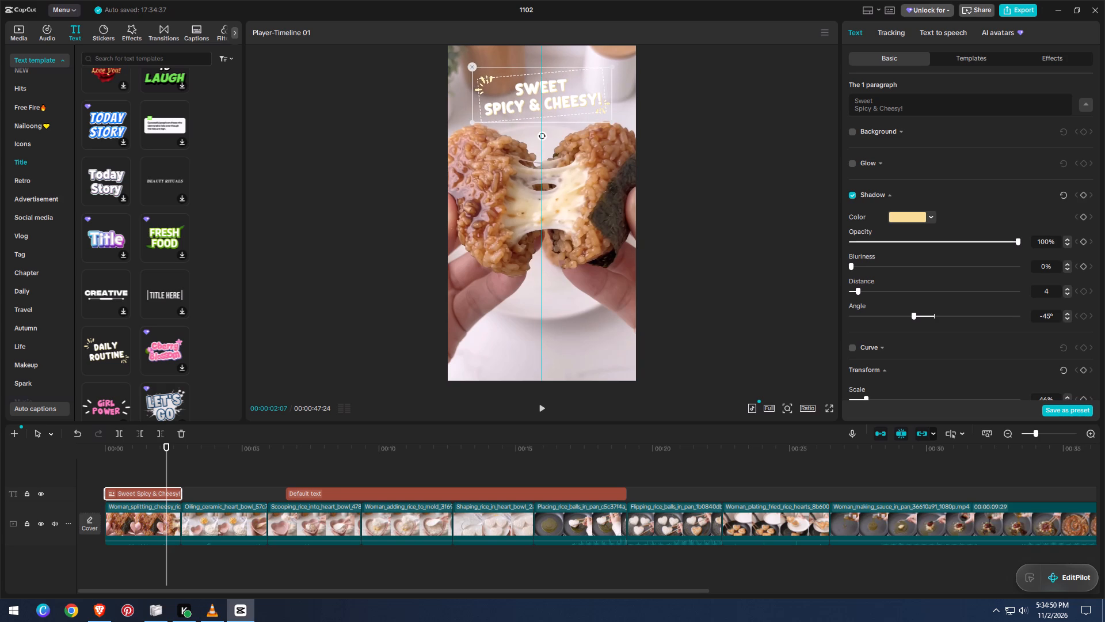
{"action": "left_click_drag", "start_coordinate": [544, 85], "coordinate": [547, 80]}
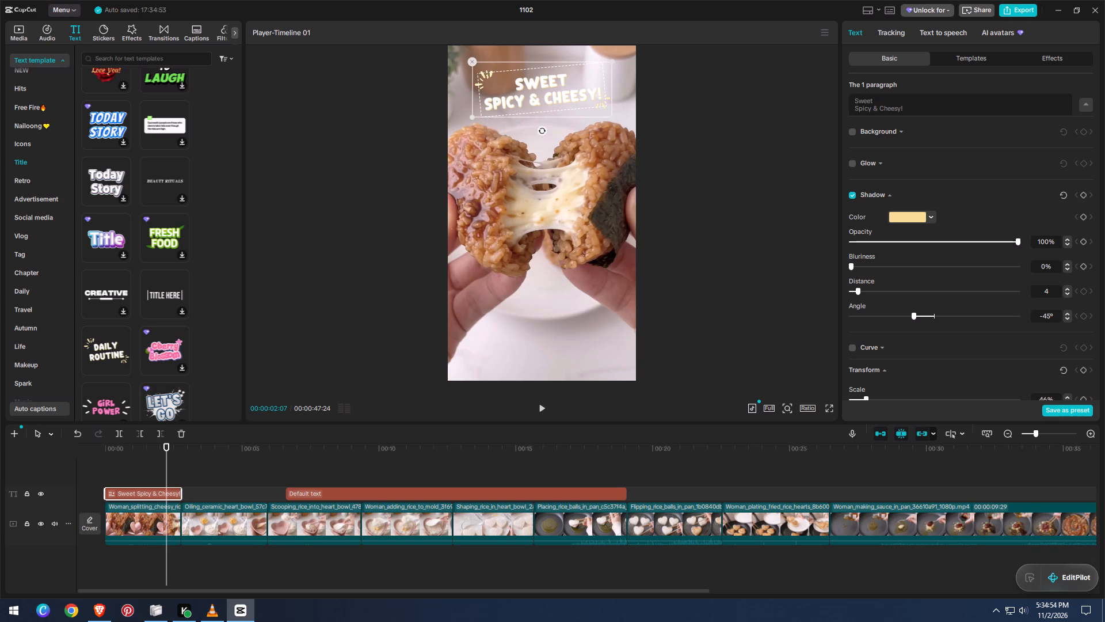
Play the video from the start into the rice-scooping clip to check the repositioned title and the following text.
{"action": "left_click_drag", "start_coordinate": [168, 458], "coordinate": [82, 454]}
{"action": "key", "text": "space"}
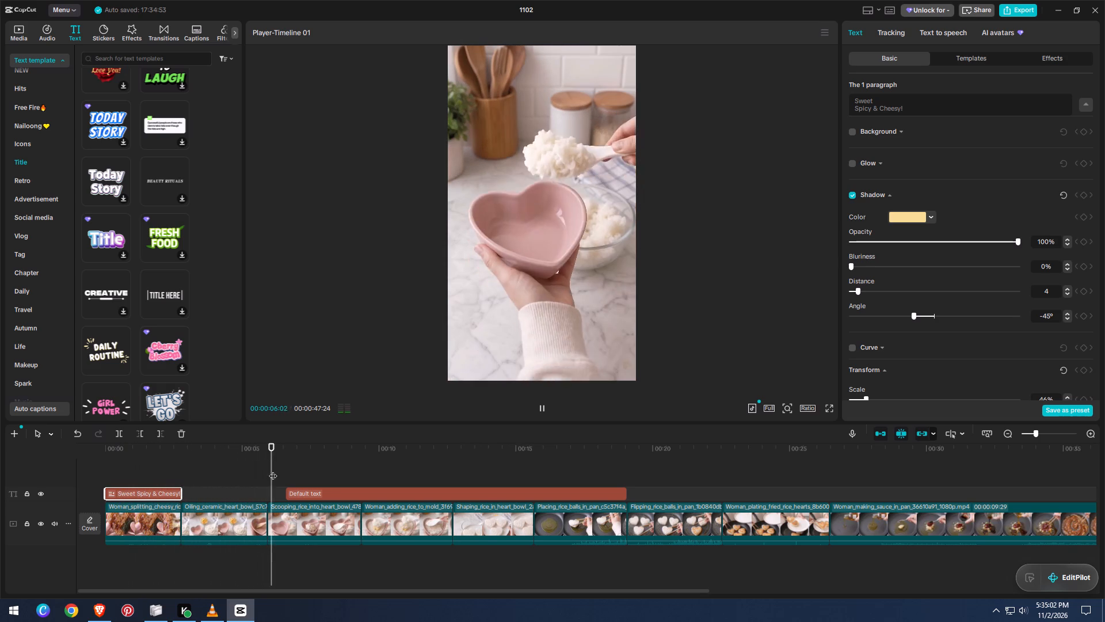
{"action": "key", "text": "space"}
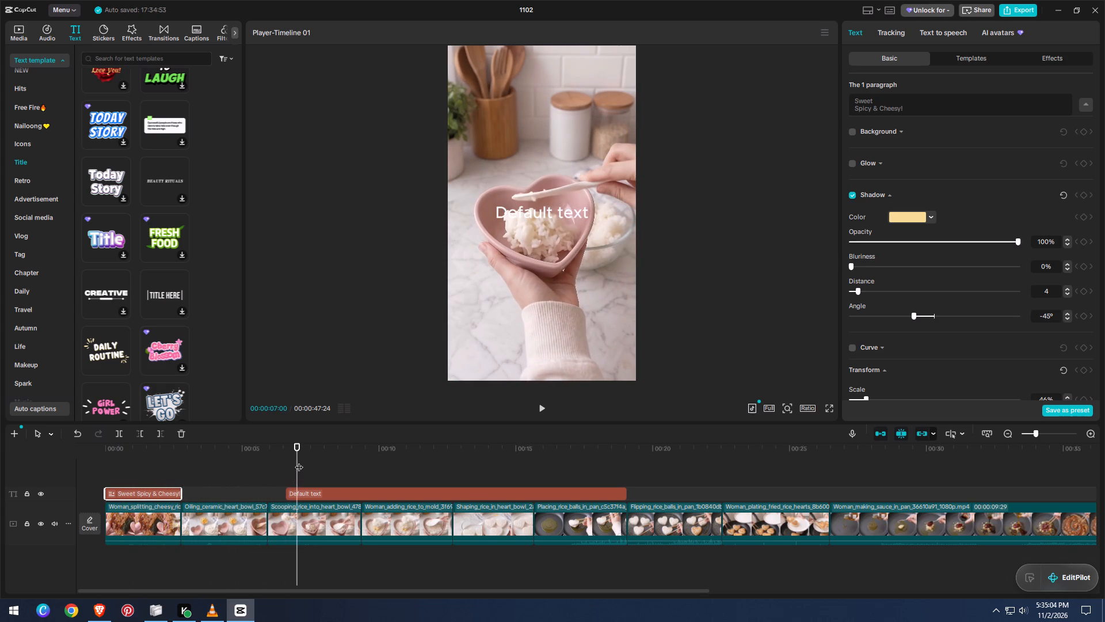
Move the default text to start with the rice-scooping clip at 00:00:05:28, on the same track as the hook title.
{"action": "left_click_drag", "start_coordinate": [296, 461], "coordinate": [270, 463]}
{"action": "left_click_drag", "start_coordinate": [311, 495], "coordinate": [296, 496]}
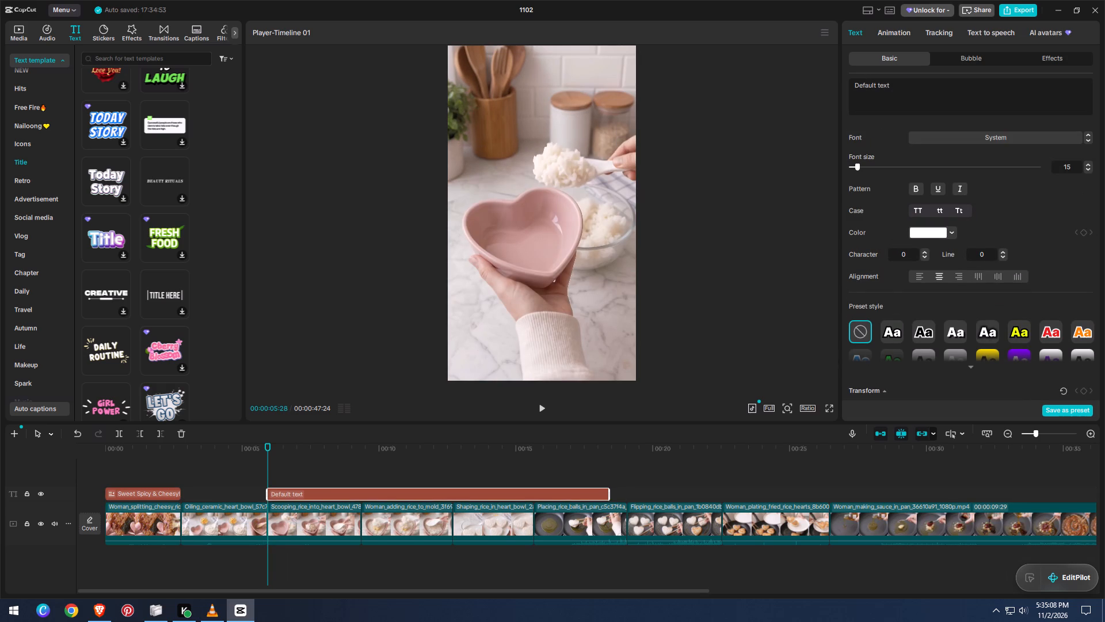
{"action": "left_click_drag", "start_coordinate": [296, 496], "coordinate": [295, 504]}
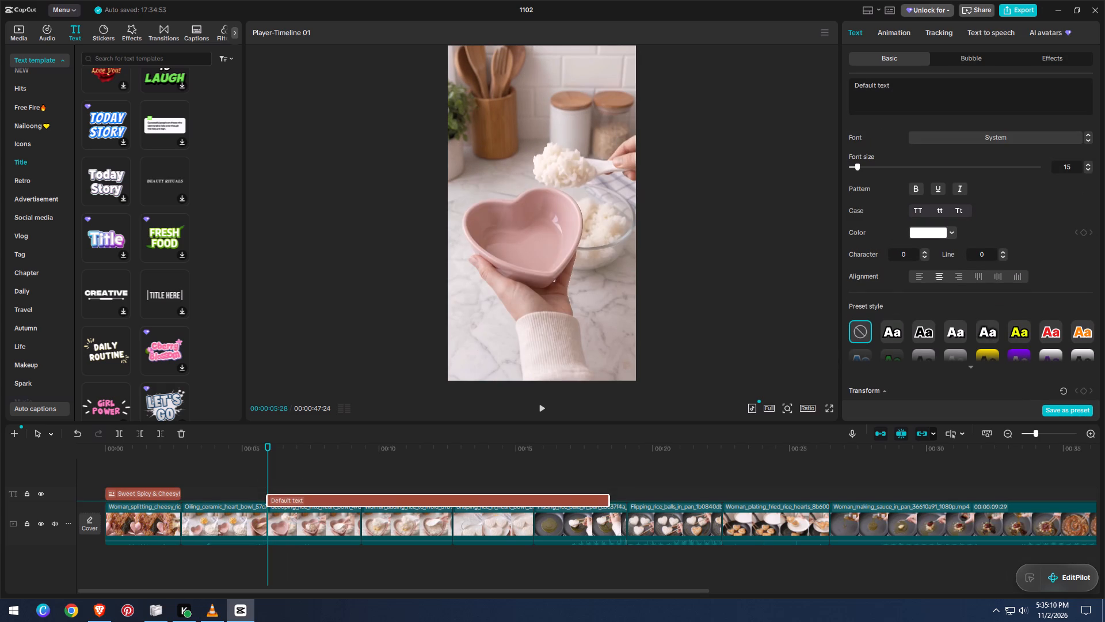
{"action": "left_click_drag", "start_coordinate": [295, 504], "coordinate": [295, 500]}
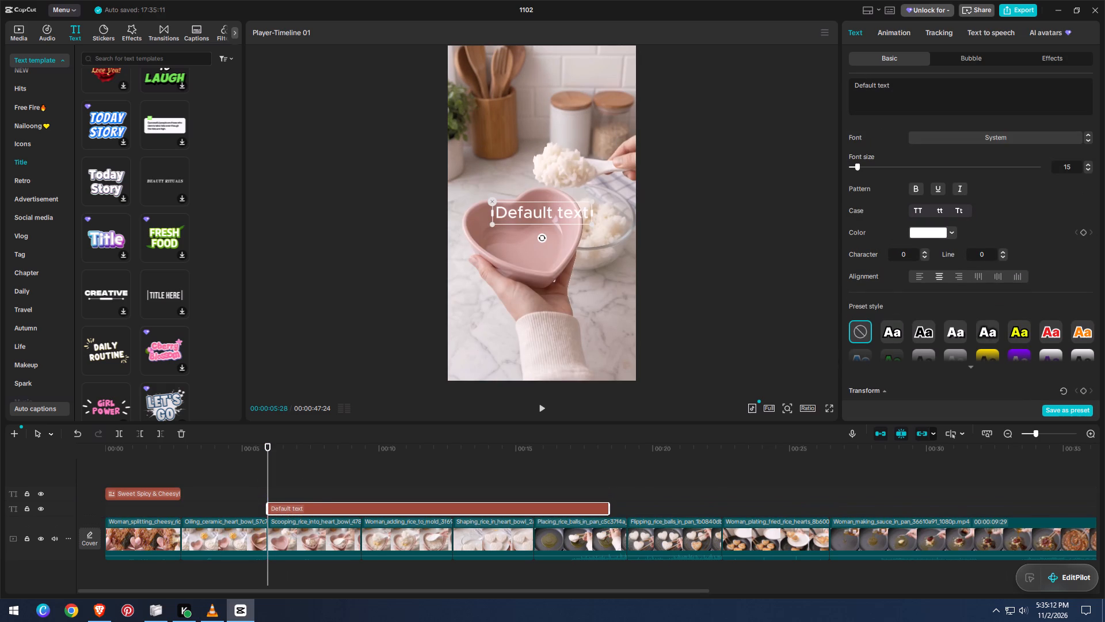
{"action": "key", "text": "ctrl+z"}
{"action": "left_click_drag", "start_coordinate": [311, 492], "coordinate": [299, 492]}
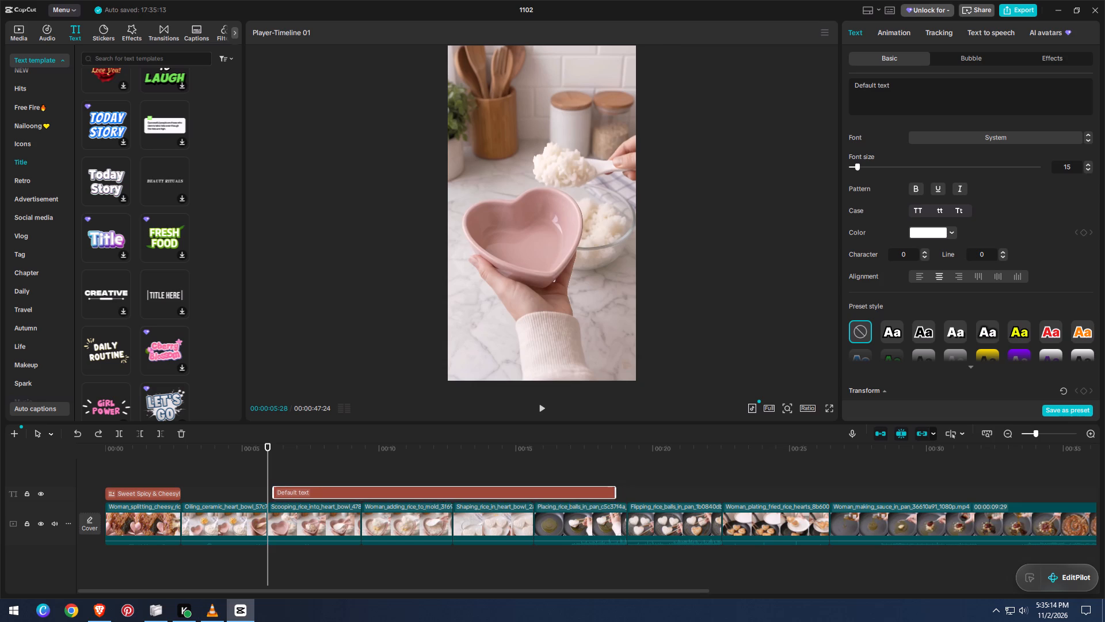
{"action": "left_click_drag", "start_coordinate": [299, 492], "coordinate": [295, 488]}
{"action": "left_click_drag", "start_coordinate": [295, 487], "coordinate": [299, 493]}
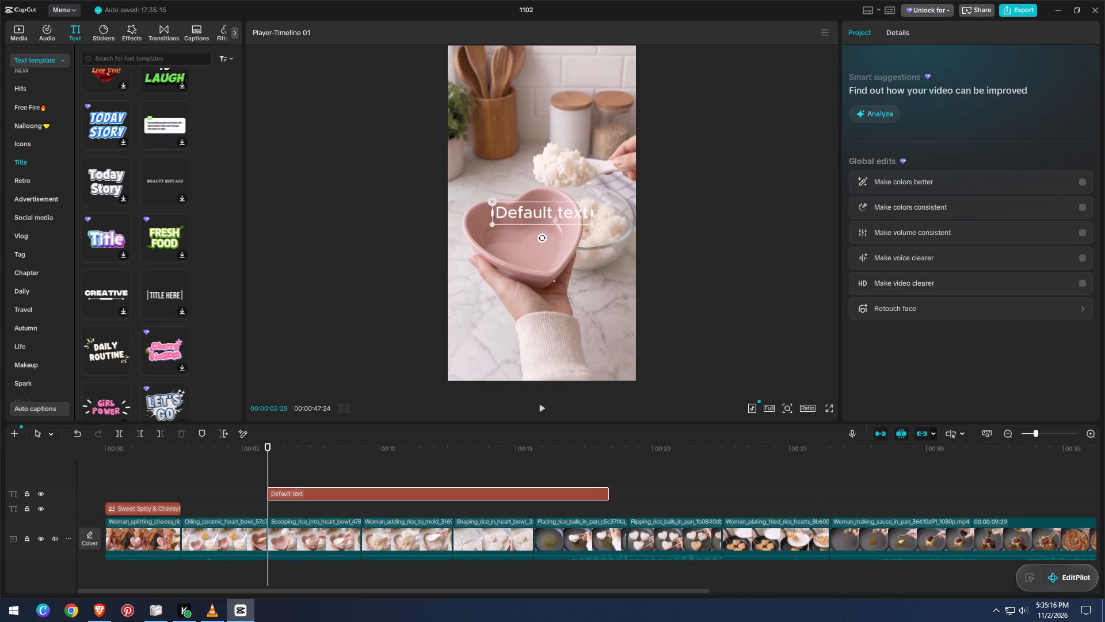
{"action": "left_click_drag", "start_coordinate": [299, 493], "coordinate": [299, 502]}
{"action": "left_click_drag", "start_coordinate": [306, 494], "coordinate": [307, 500]}
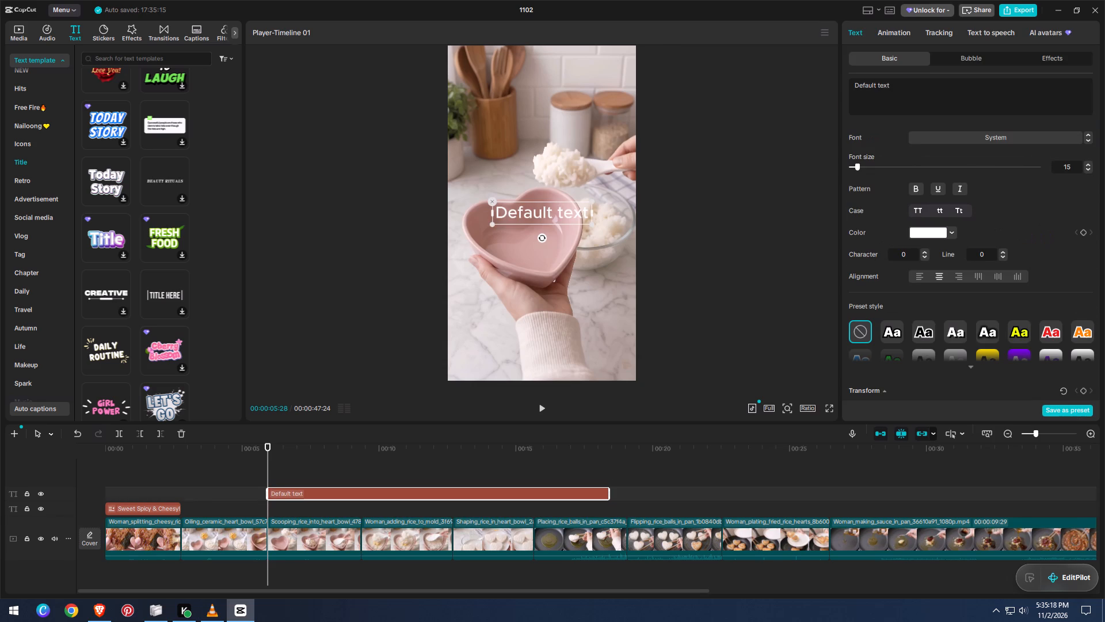
{"action": "left_click_drag", "start_coordinate": [307, 500], "coordinate": [309, 511]}
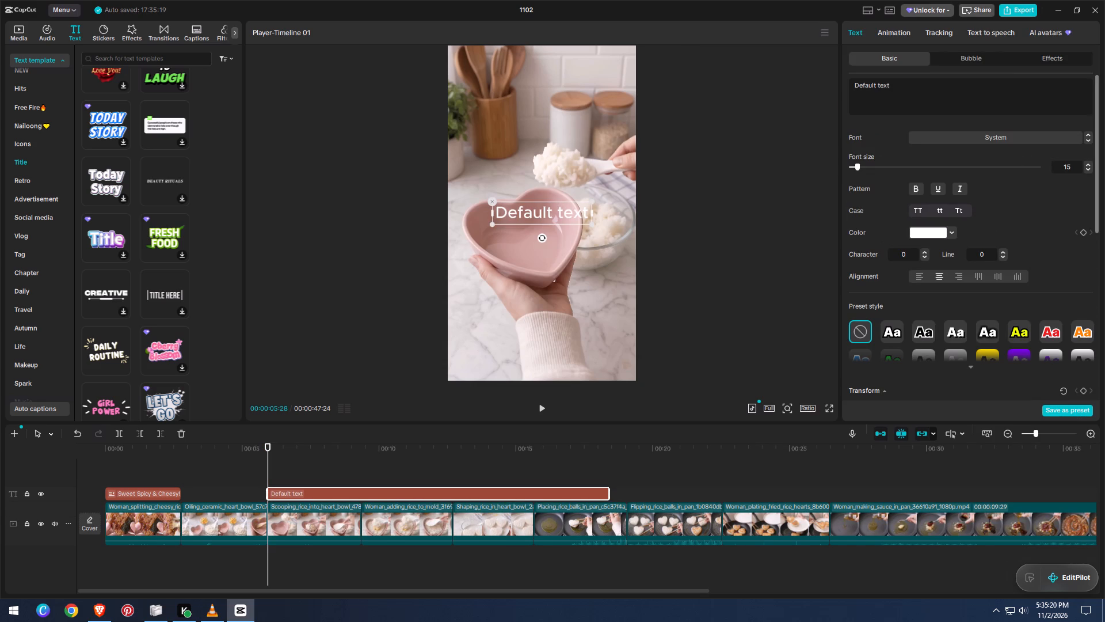
Replace the default text's wording with "rice".
{"action": "left_click", "coordinate": [904, 93]}
{"action": "left_click_drag", "start_coordinate": [902, 92], "coordinate": [847, 86]}
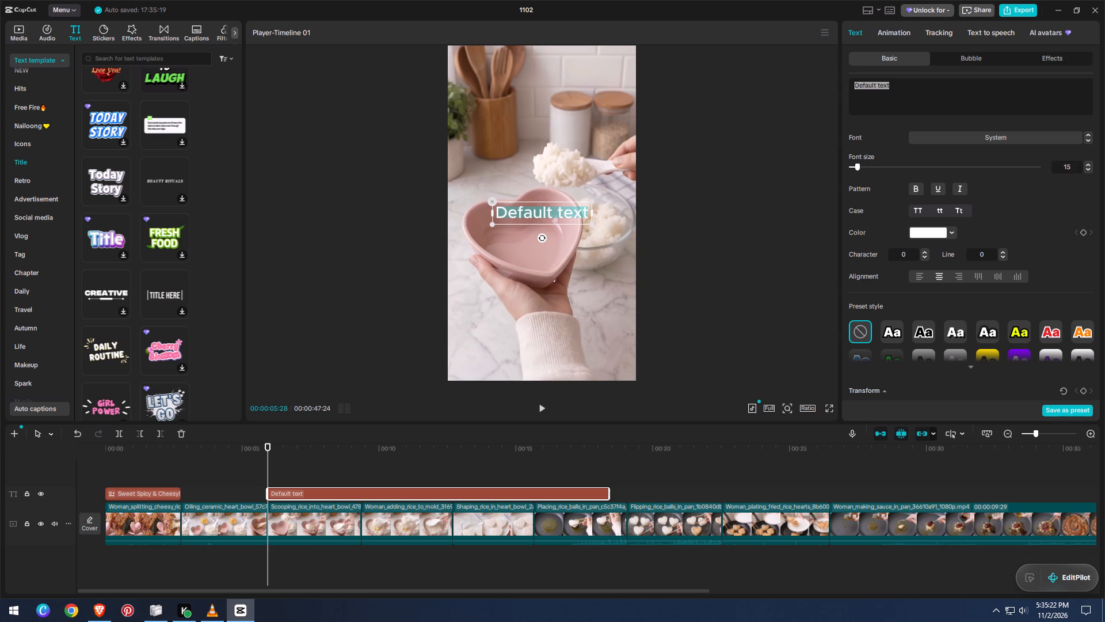
{"action": "type", "text": "rice"}
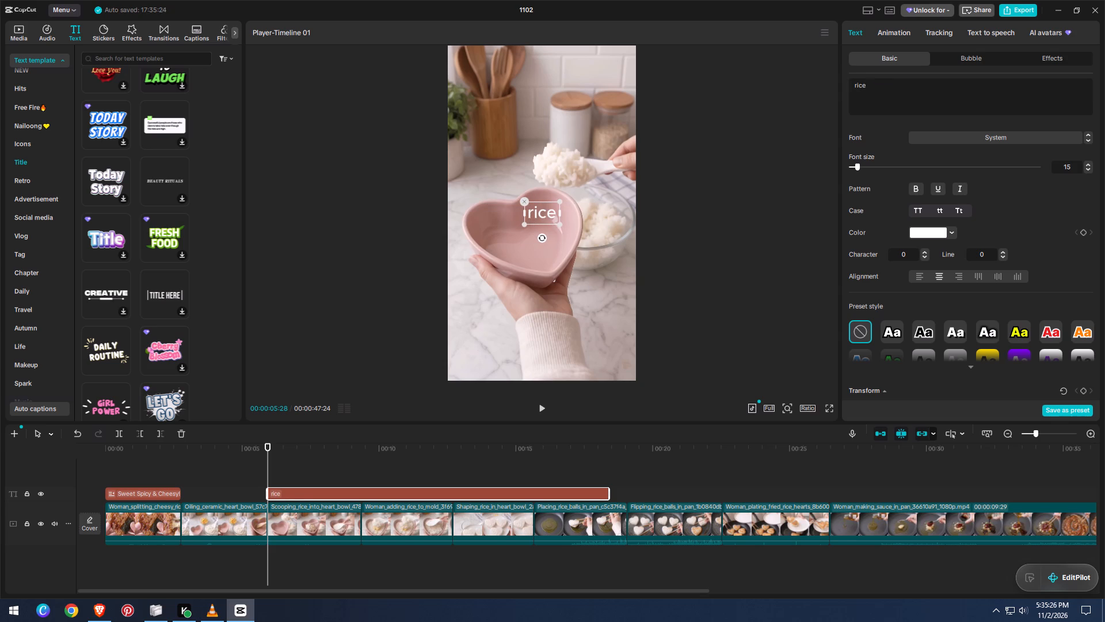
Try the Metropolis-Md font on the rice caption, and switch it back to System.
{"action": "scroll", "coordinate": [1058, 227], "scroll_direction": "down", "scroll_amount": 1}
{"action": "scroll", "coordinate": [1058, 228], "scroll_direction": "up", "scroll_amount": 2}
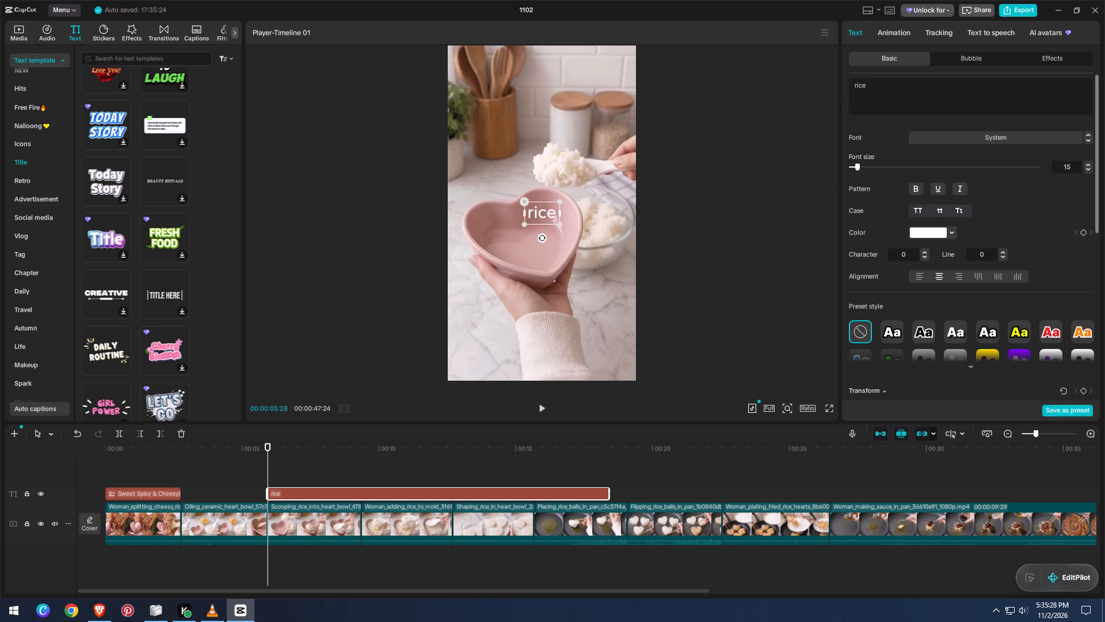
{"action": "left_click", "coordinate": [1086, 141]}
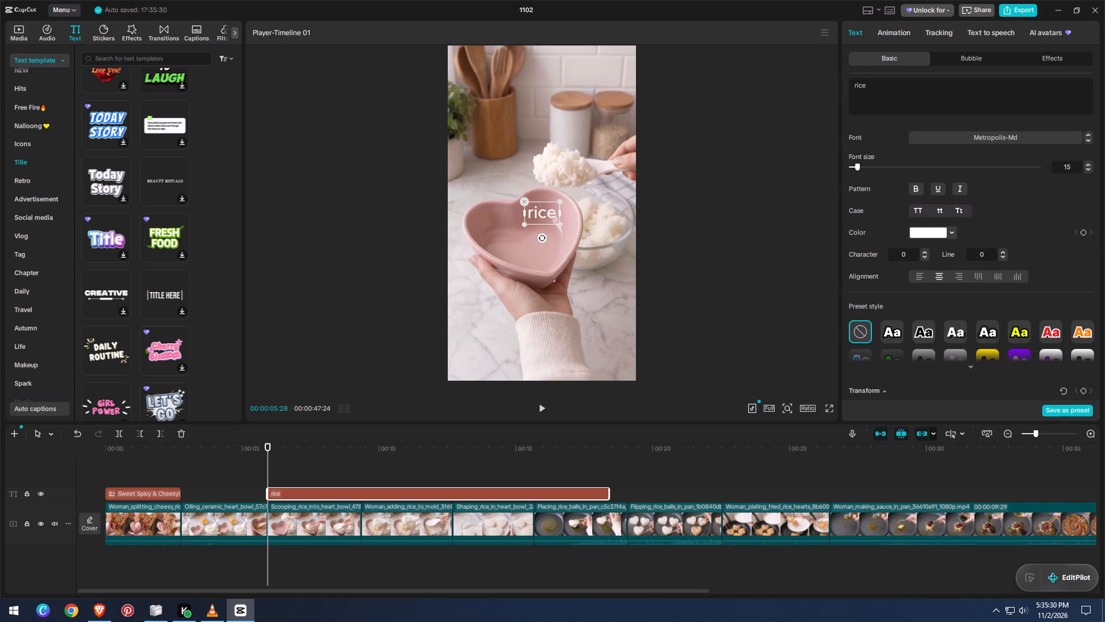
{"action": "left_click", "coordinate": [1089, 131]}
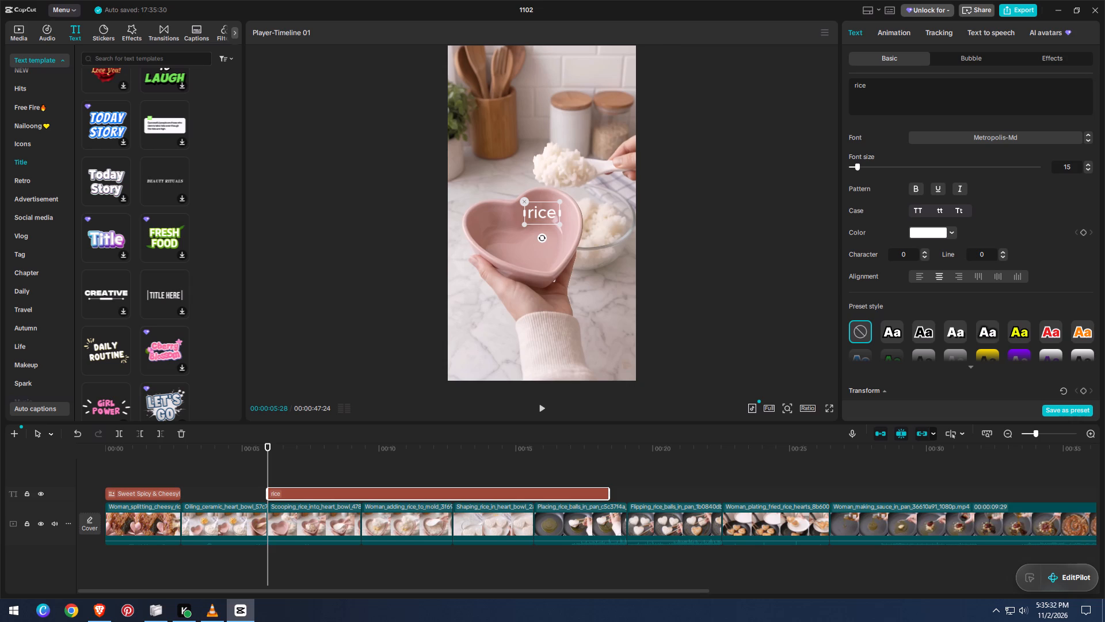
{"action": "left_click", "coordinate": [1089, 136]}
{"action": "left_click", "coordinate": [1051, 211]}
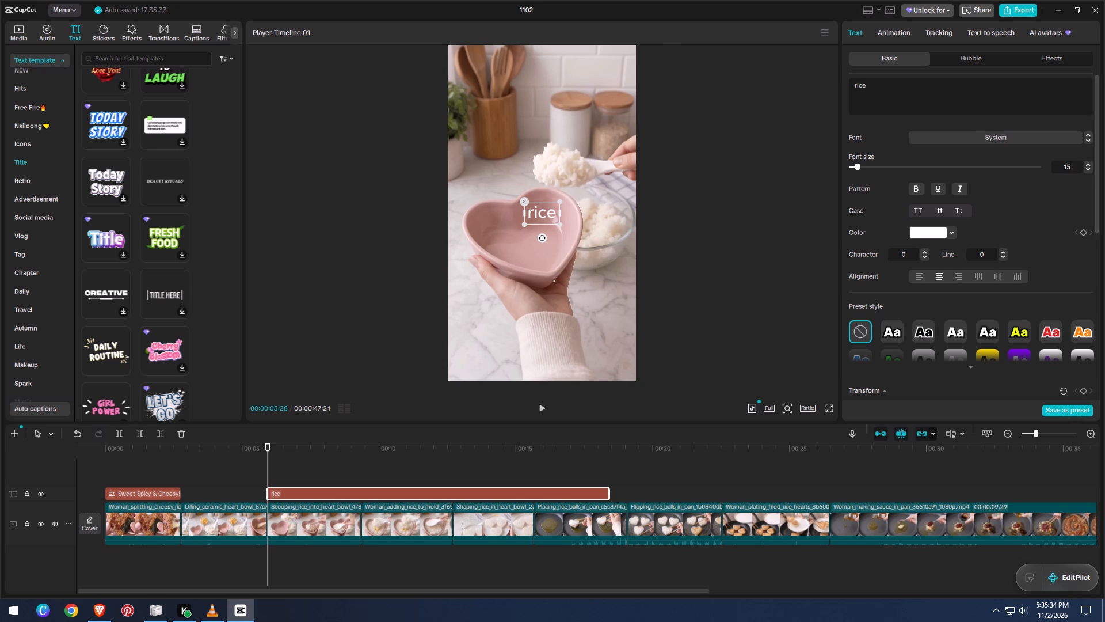
Set the rice caption's font size to 10.
{"action": "scroll", "coordinate": [1035, 128], "scroll_direction": "up", "scroll_amount": 3}
{"action": "scroll", "coordinate": [1049, 225], "scroll_direction": "down", "scroll_amount": 3}
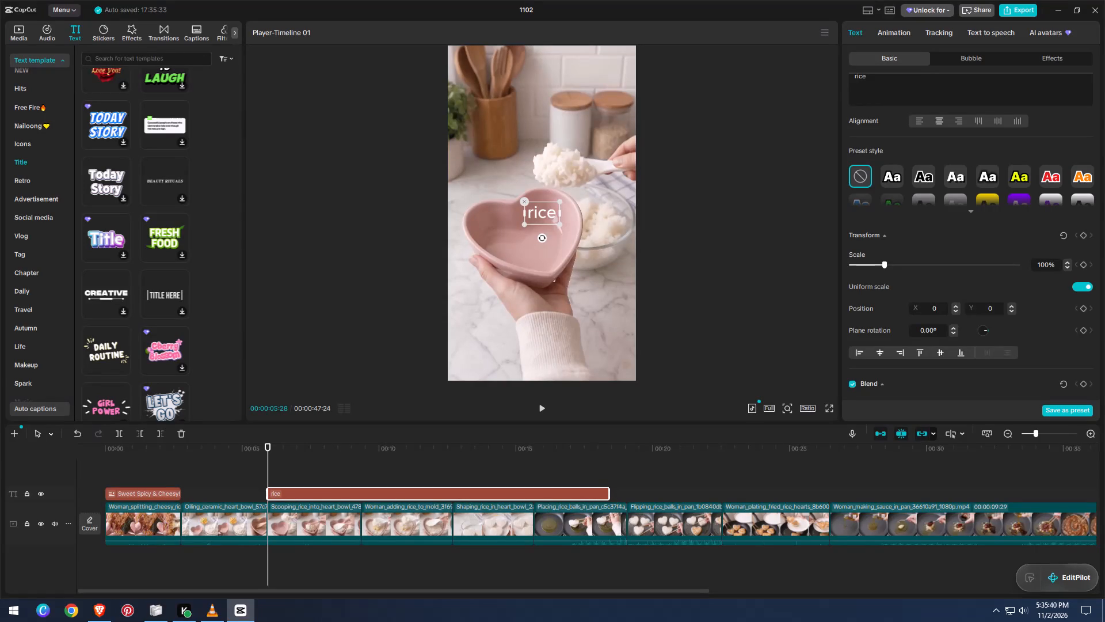
{"action": "scroll", "coordinate": [1050, 323], "scroll_direction": "down", "scroll_amount": 2}
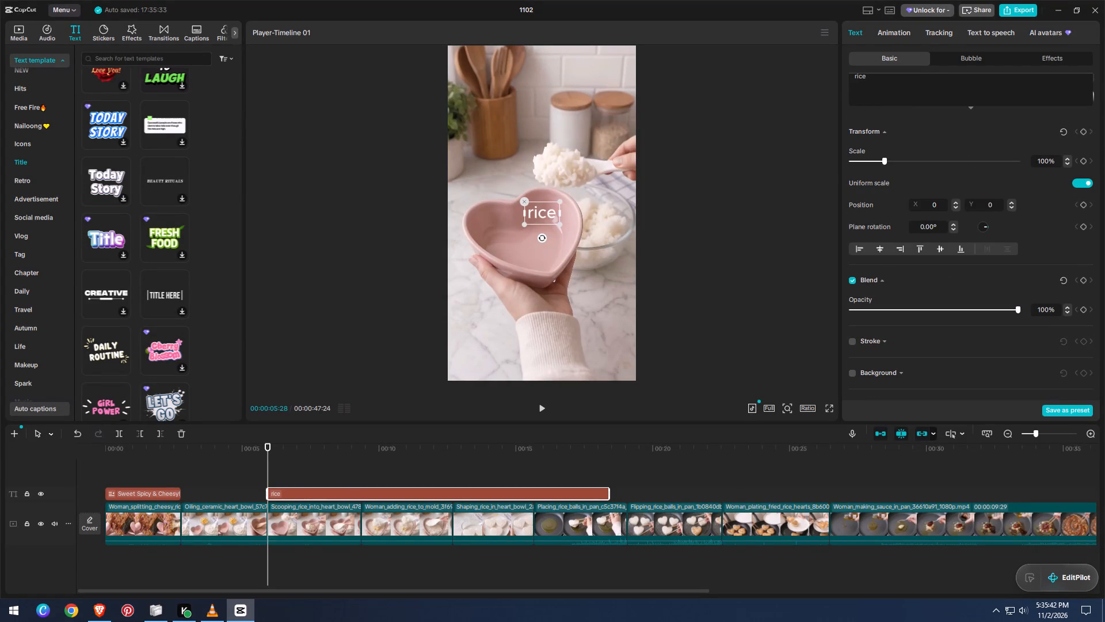
{"action": "left_click", "coordinate": [345, 490]}
{"action": "scroll", "coordinate": [946, 325], "scroll_direction": "up", "scroll_amount": 6}
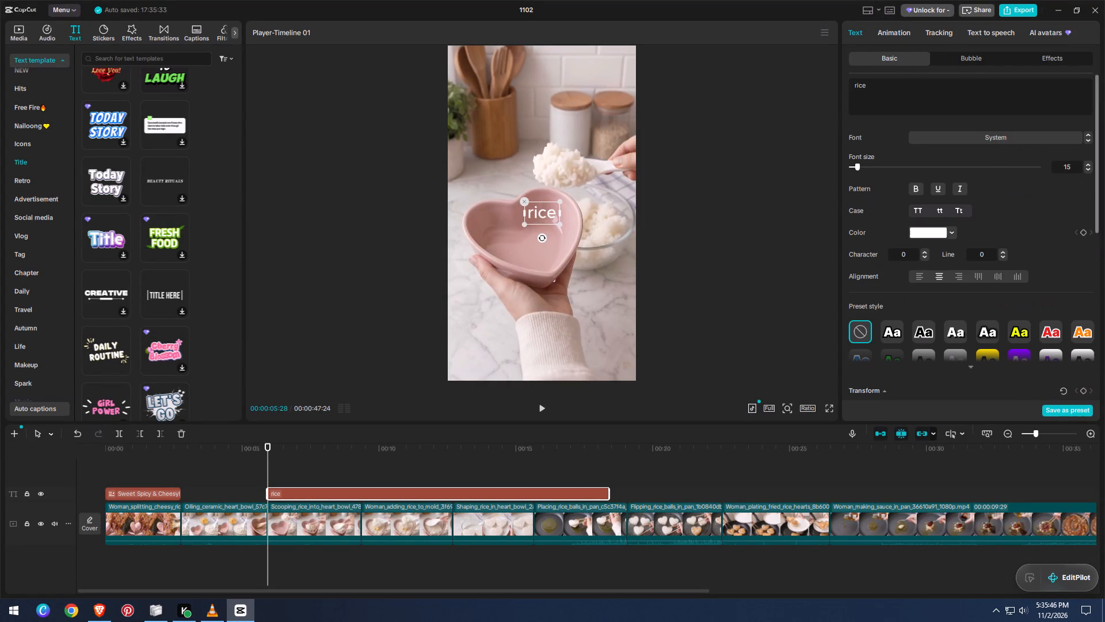
{"action": "scroll", "coordinate": [955, 314], "scroll_direction": "up", "scroll_amount": 2}
{"action": "left_click", "coordinate": [1073, 167]}
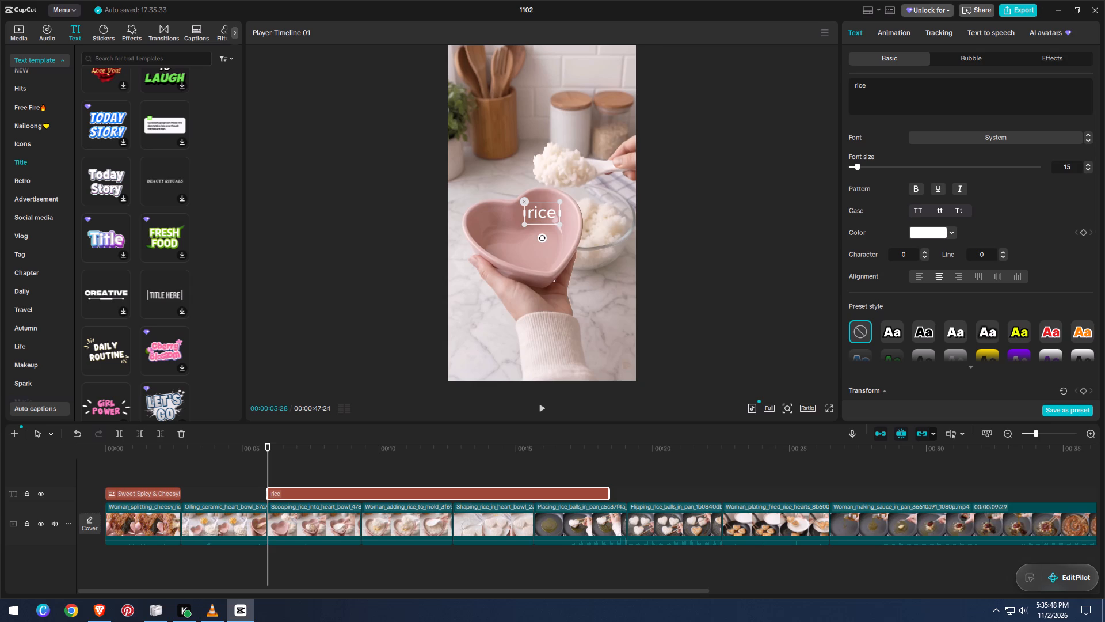
{"action": "key", "text": "BackSpace"}
{"action": "key", "text": "0"}
{"action": "key", "text": "Return"}
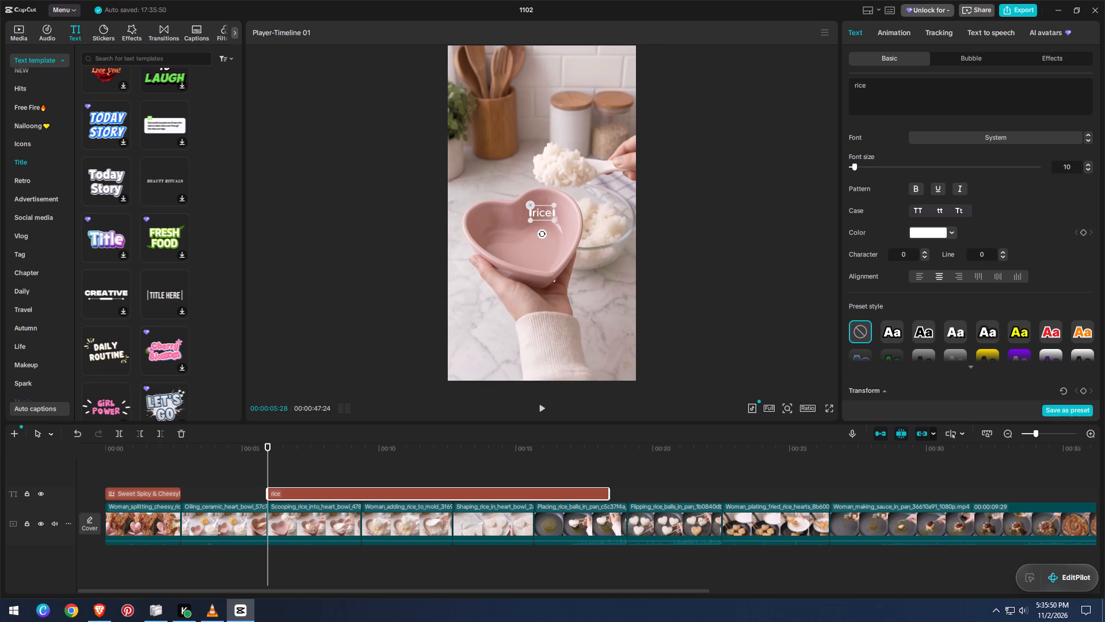
{"action": "left_click", "coordinate": [538, 211]}
Split the rice caption at 00:00:06:28, once the rice is in the heart-shaped bowl.
{"action": "left_click_drag", "start_coordinate": [268, 471], "coordinate": [283, 471]}
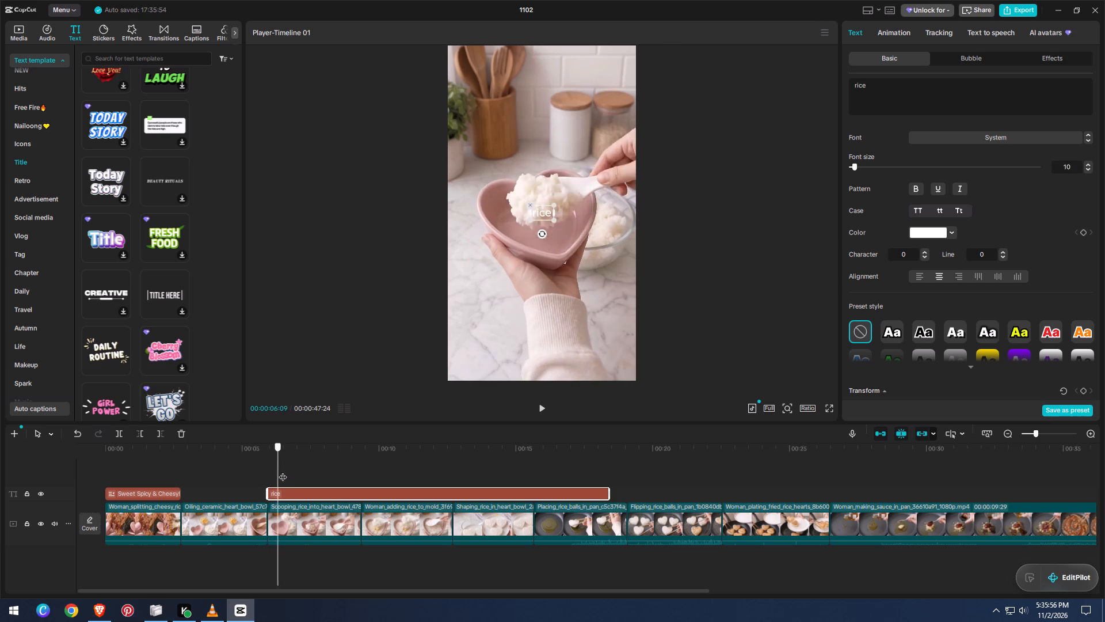
{"action": "left_click_drag", "start_coordinate": [283, 471], "coordinate": [295, 473]}
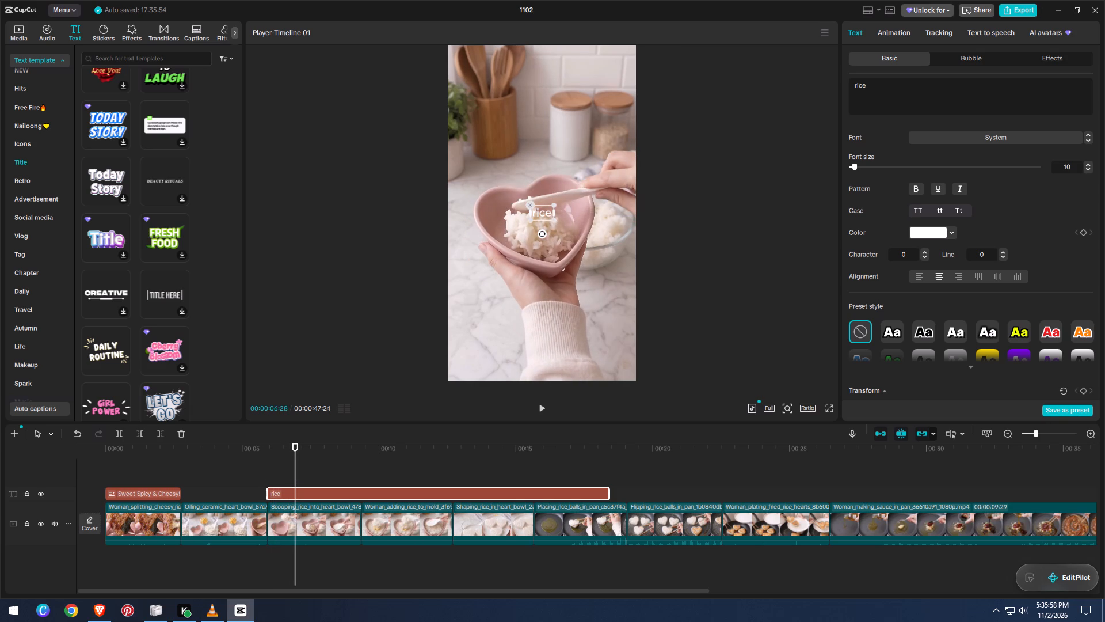
{"action": "left_click", "coordinate": [323, 495]}
{"action": "left_click", "coordinate": [115, 432]}
Move the second piece of the split rice caption to start at 00:00:08:04, where the cheese cubes are added, on the same track.
{"action": "left_click_drag", "start_coordinate": [350, 494], "coordinate": [424, 495]}
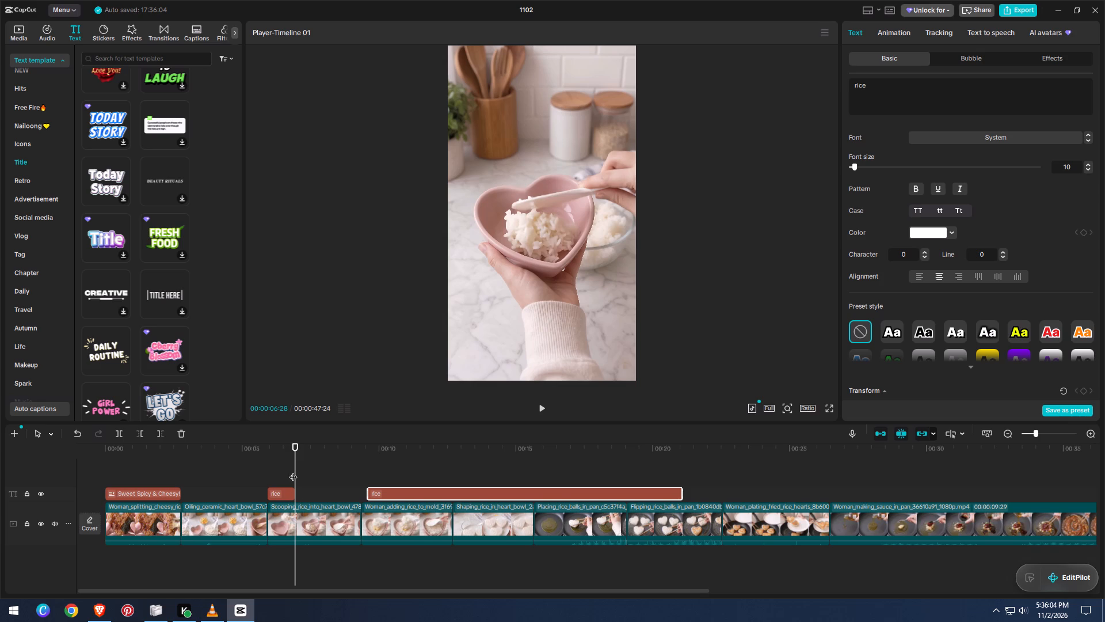
{"action": "left_click_drag", "start_coordinate": [295, 471], "coordinate": [332, 480]}
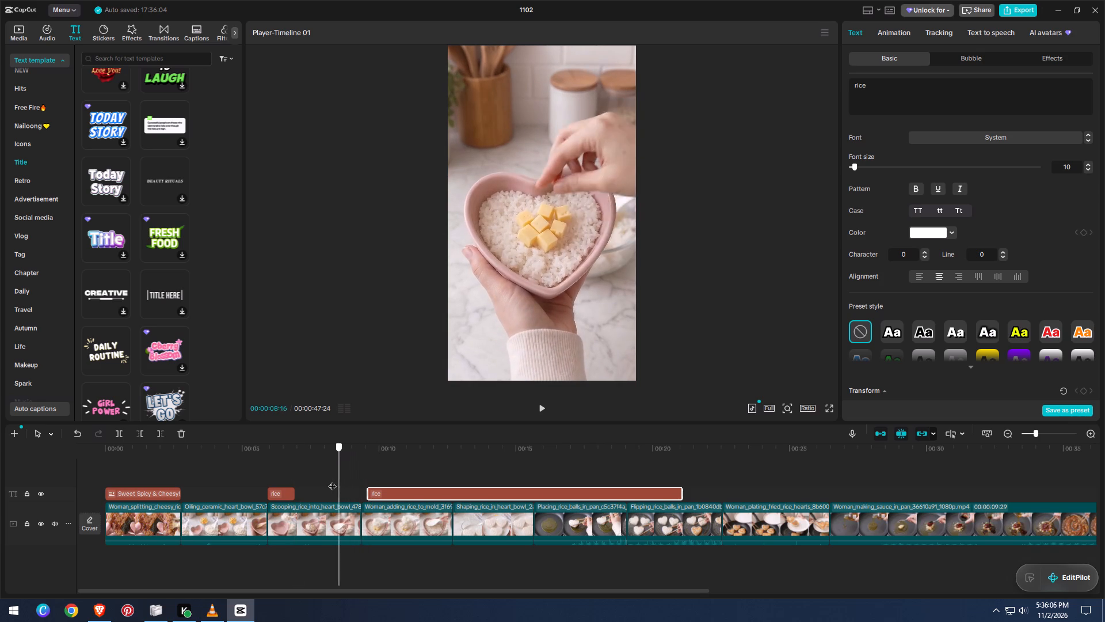
{"action": "left_click_drag", "start_coordinate": [332, 480], "coordinate": [328, 486]}
{"action": "left_click_drag", "start_coordinate": [414, 495], "coordinate": [412, 495]}
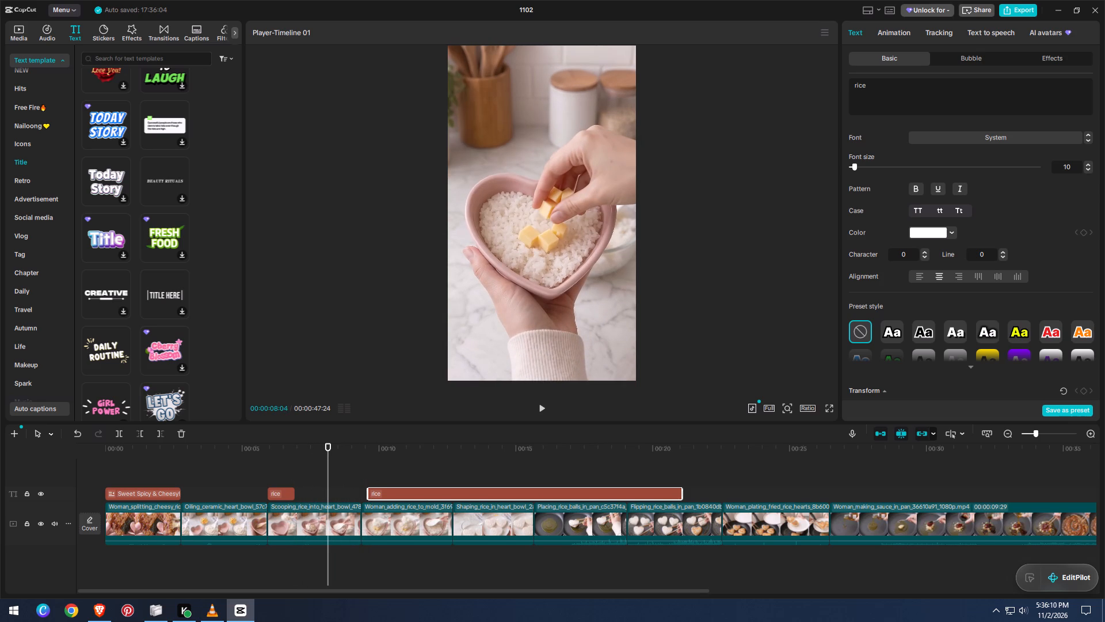
{"action": "left_click_drag", "start_coordinate": [412, 495], "coordinate": [375, 491]}
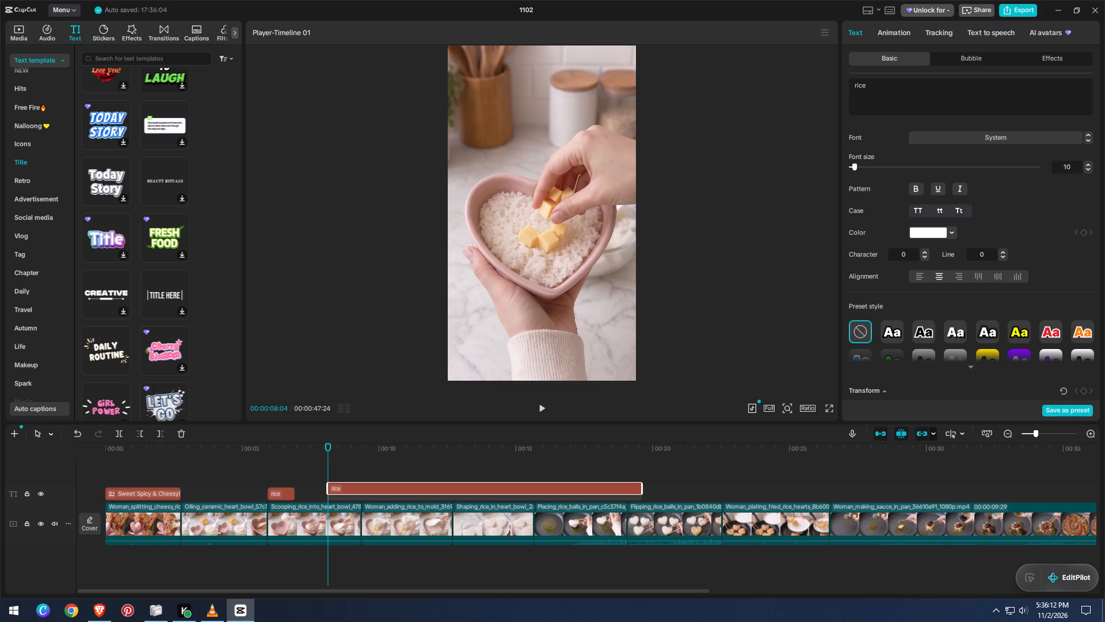
{"action": "left_click_drag", "start_coordinate": [375, 491], "coordinate": [376, 495]}
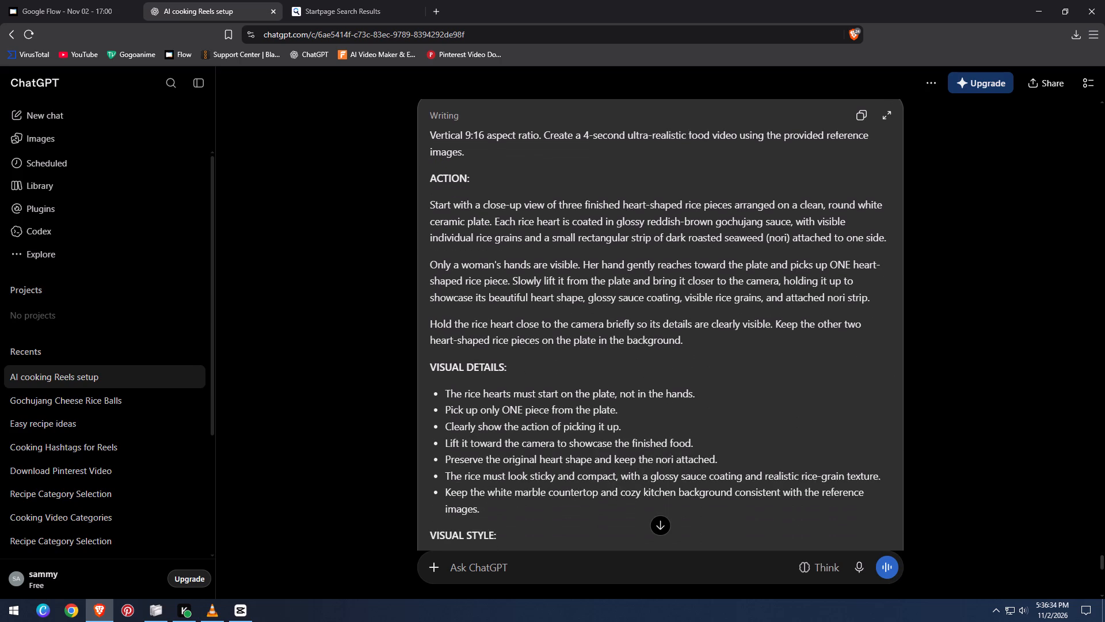
{"action": "scroll", "coordinate": [607, 441], "scroll_direction": "up", "scroll_amount": 19}
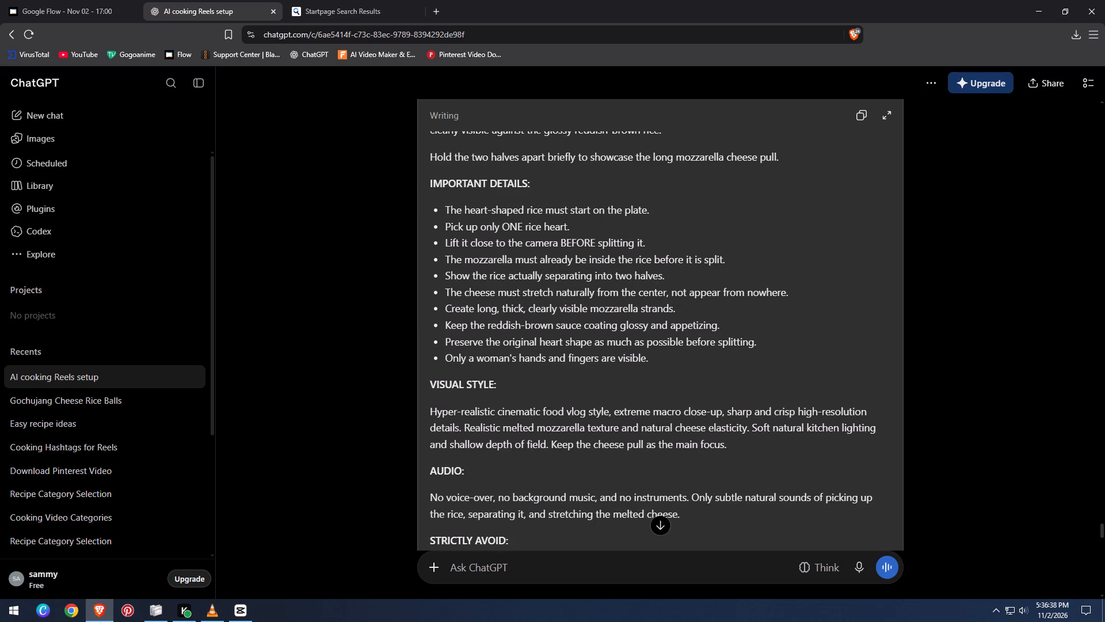
{"action": "left_click_drag", "start_coordinate": [464, 262], "coordinate": [486, 270]}
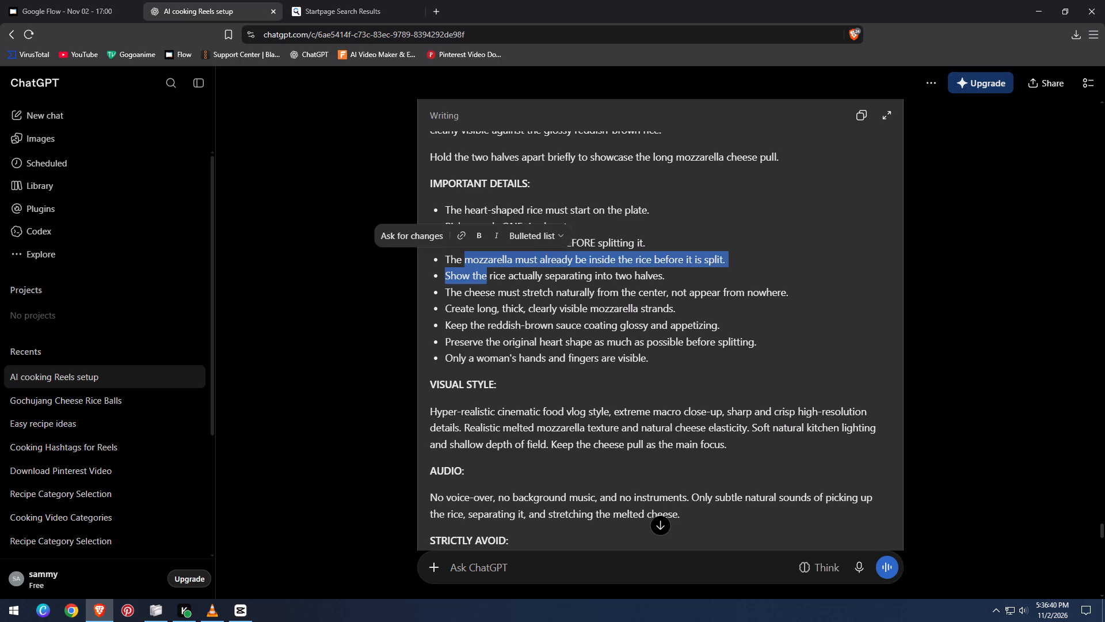
{"action": "left_click_drag", "start_coordinate": [486, 270], "coordinate": [511, 261]}
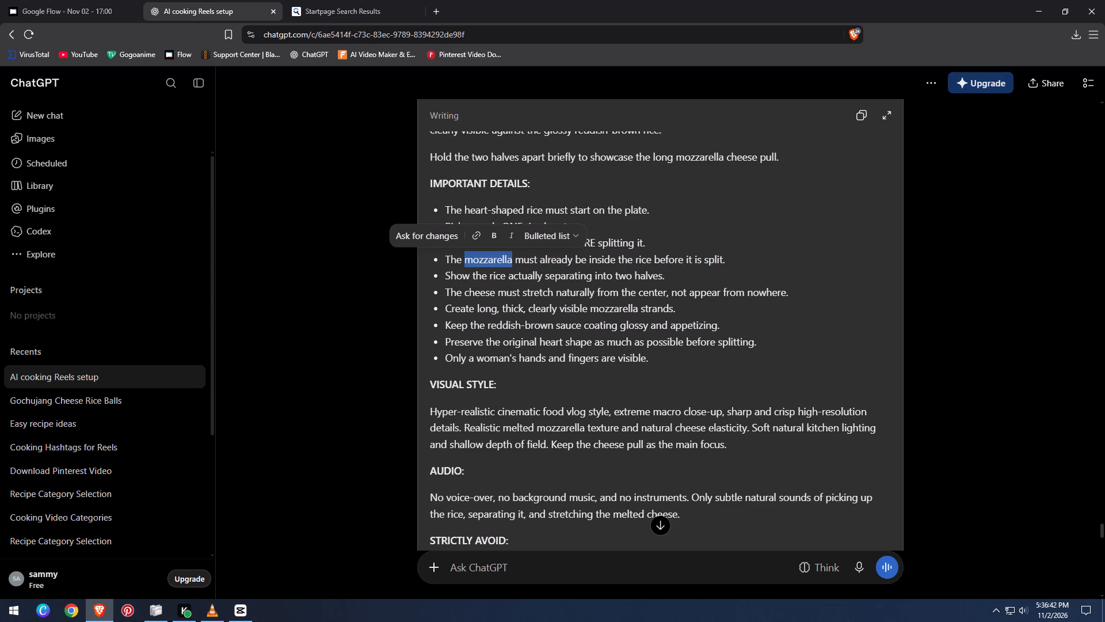
{"action": "key", "text": "ctrl+c"}
{"action": "key", "text": "ctrl+c"}
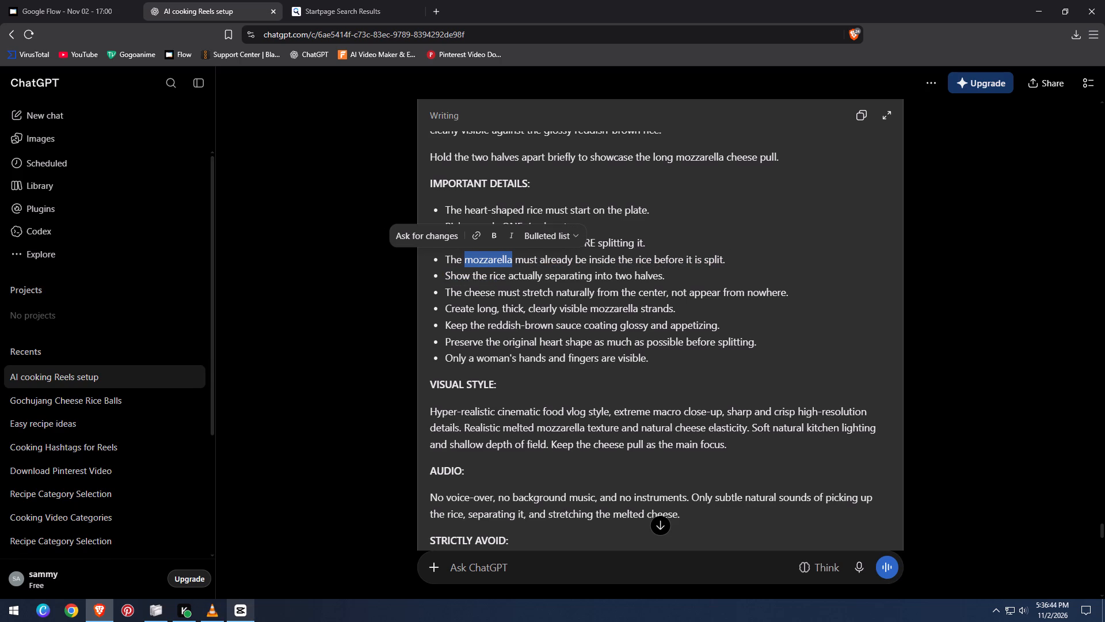
Back in CapCut, replace the second rice caption's wording with the copied "mozzarella".
{"action": "left_click", "coordinate": [243, 609]}
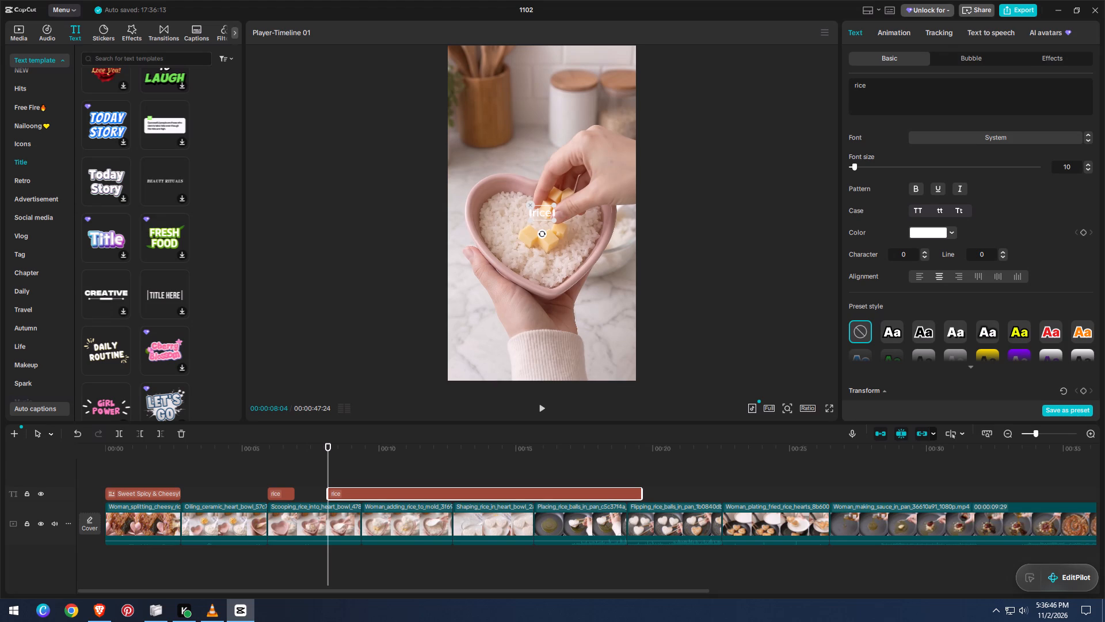
{"action": "left_click", "coordinate": [908, 82]}
{"action": "key", "text": "ctrl+a"}
{"action": "key", "text": "ctrl+v"}
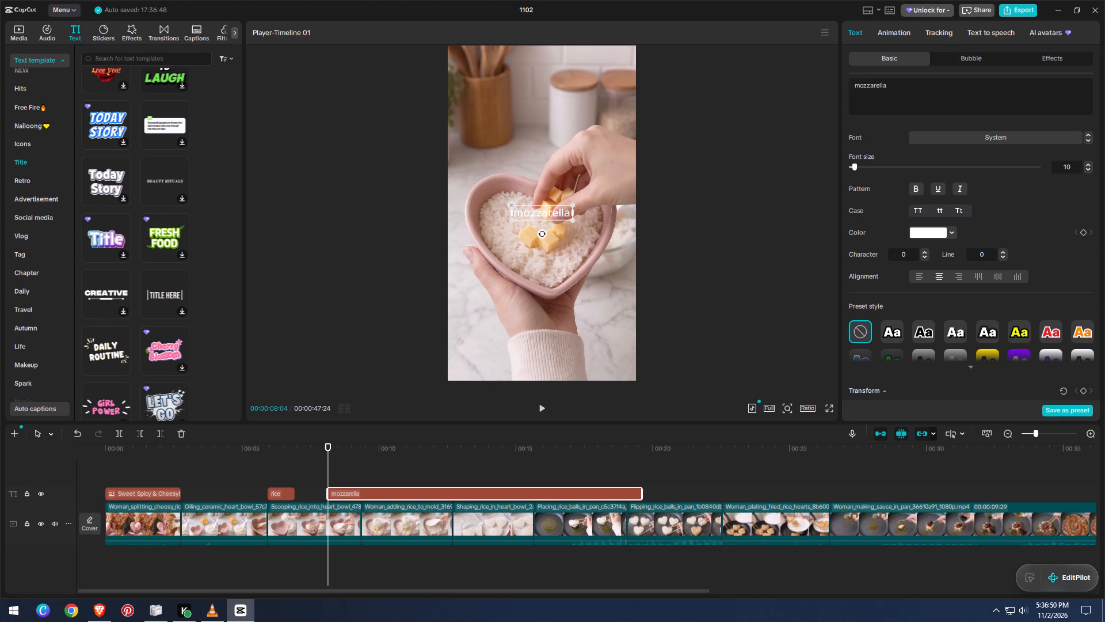
Move the mozzarella caption to start at 00:00:07:28, as the hand brings in the cheese cubes.
{"action": "left_click_drag", "start_coordinate": [331, 470], "coordinate": [321, 471]}
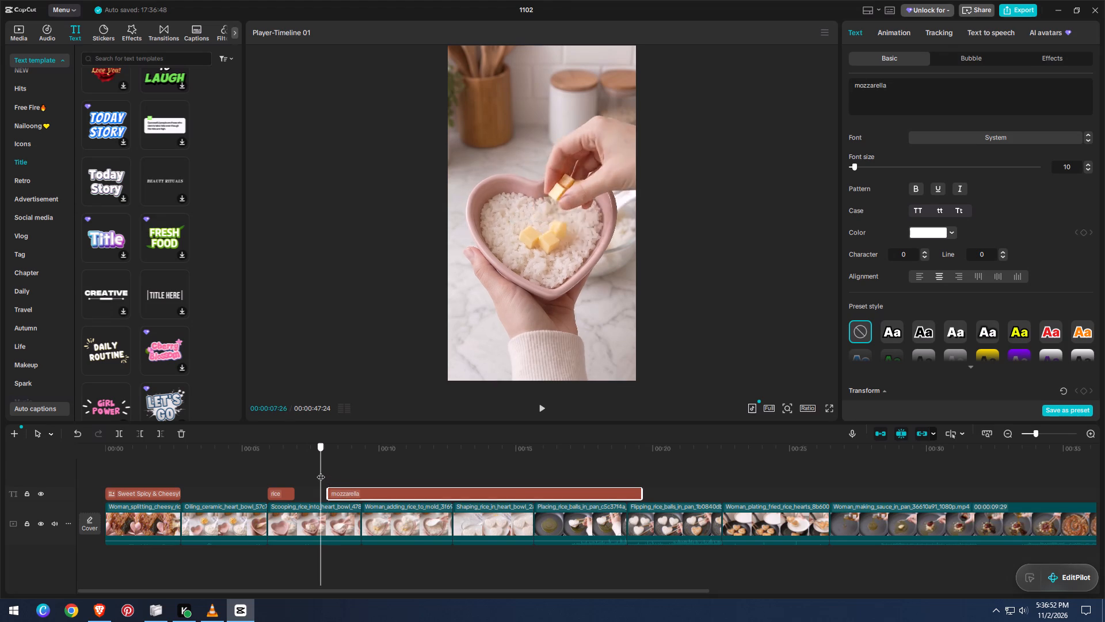
{"action": "left_click_drag", "start_coordinate": [321, 471], "coordinate": [323, 465]}
{"action": "left_click_drag", "start_coordinate": [358, 494], "coordinate": [352, 493]}
{"action": "left_click", "coordinate": [326, 475]}
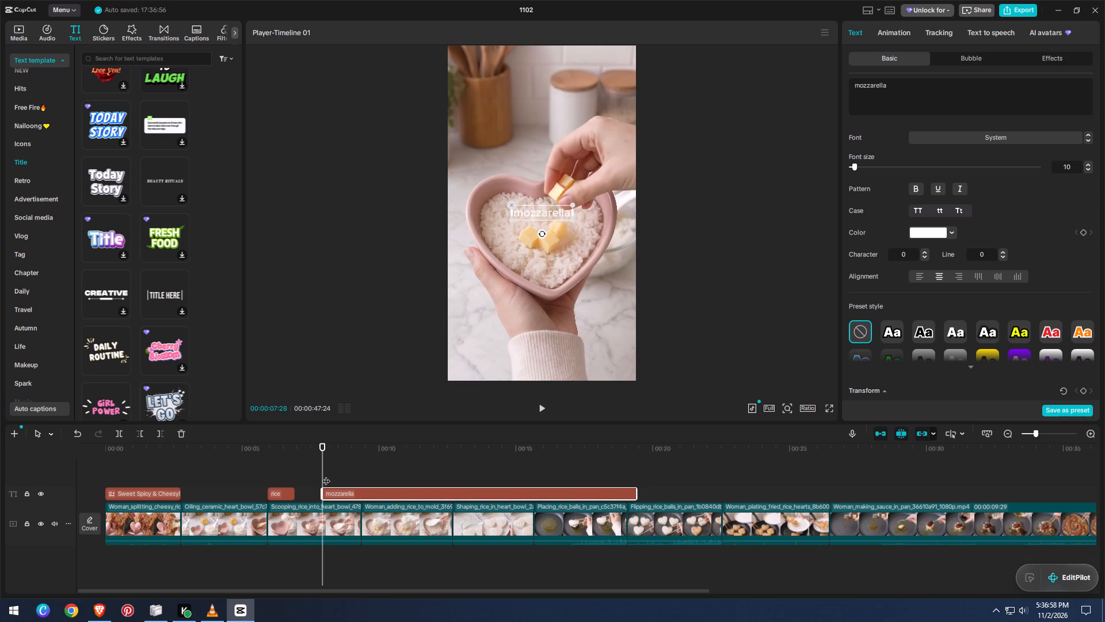
Split the mozzarella caption at 00:00:09:00, once the hand has dropped the cheese cubes and pulled away.
{"action": "left_click_drag", "start_coordinate": [318, 465], "coordinate": [326, 456]}
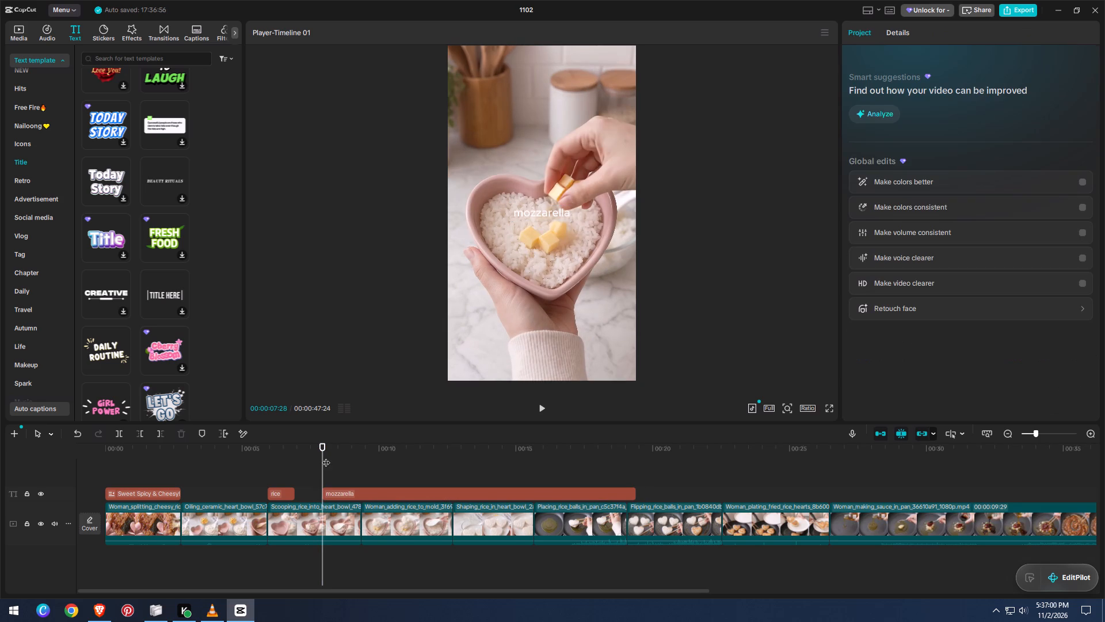
{"action": "left_click_drag", "start_coordinate": [323, 471], "coordinate": [330, 469]}
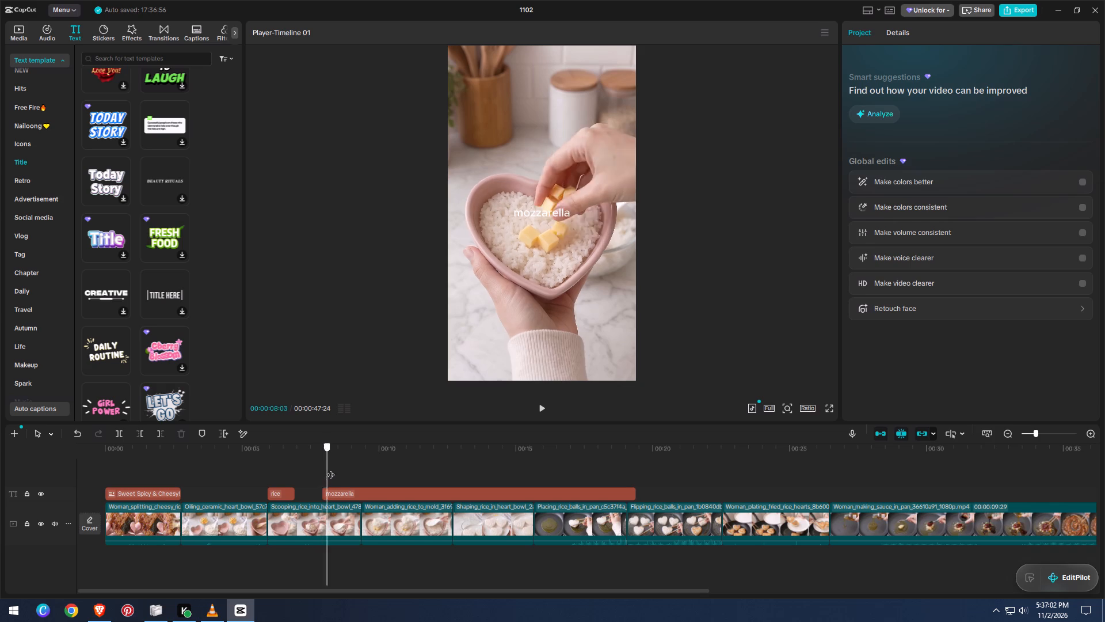
{"action": "left_click_drag", "start_coordinate": [330, 469], "coordinate": [352, 474]}
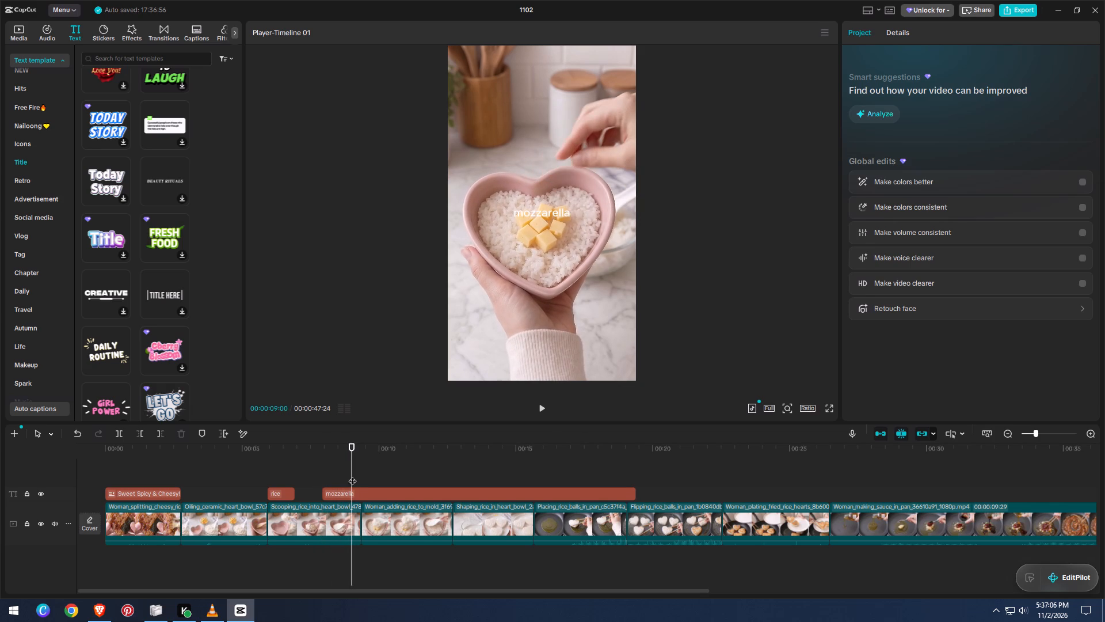
{"action": "left_click", "coordinate": [369, 492]}
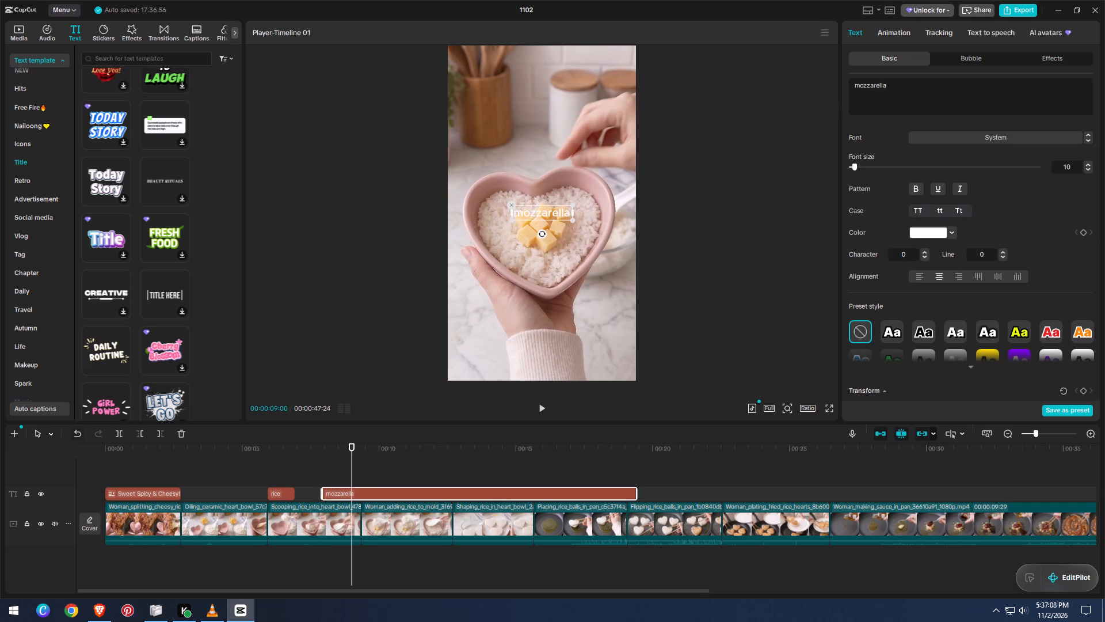
{"action": "left_click", "coordinate": [123, 436]}
Move the second piece of the mozzarella caption to start at 00:00:26:14, where the sauce-making clip begins, on the same track.
{"action": "left_click_drag", "start_coordinate": [352, 468], "coordinate": [411, 484]}
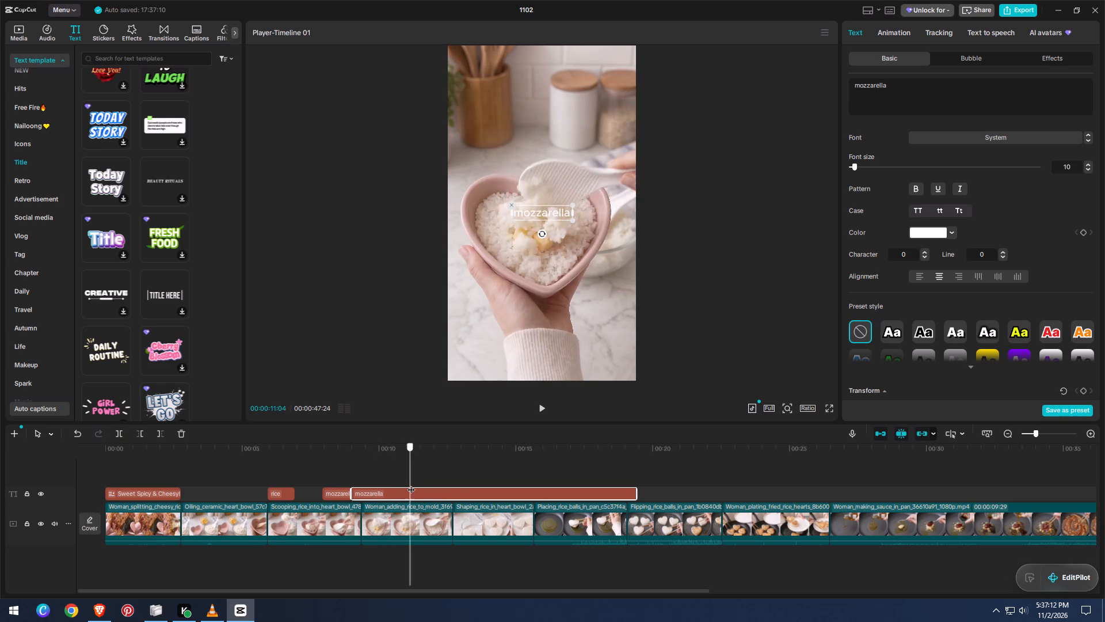
{"action": "left_click_drag", "start_coordinate": [411, 484], "coordinate": [559, 500]}
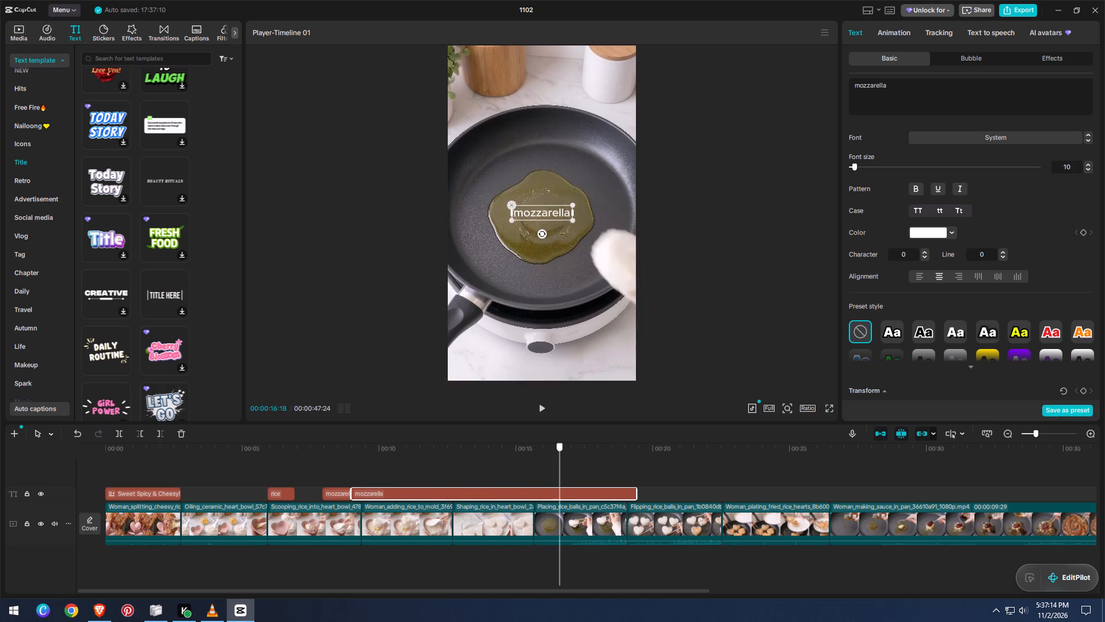
{"action": "left_click_drag", "start_coordinate": [559, 500], "coordinate": [729, 534]}
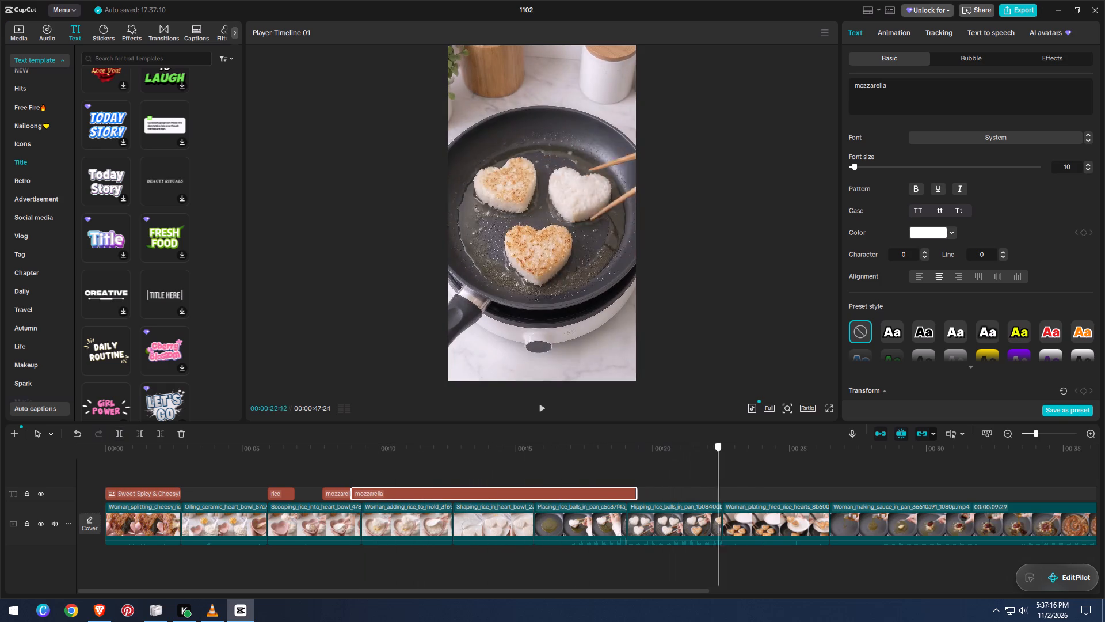
{"action": "left_click_drag", "start_coordinate": [729, 534], "coordinate": [855, 553]}
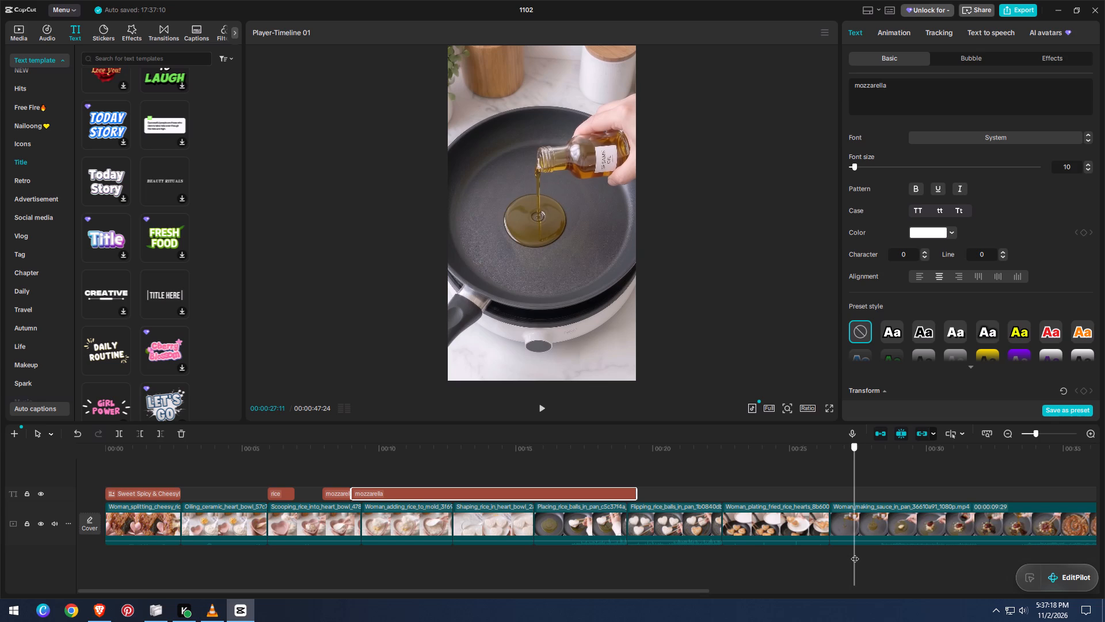
{"action": "left_click_drag", "start_coordinate": [855, 553], "coordinate": [836, 557]}
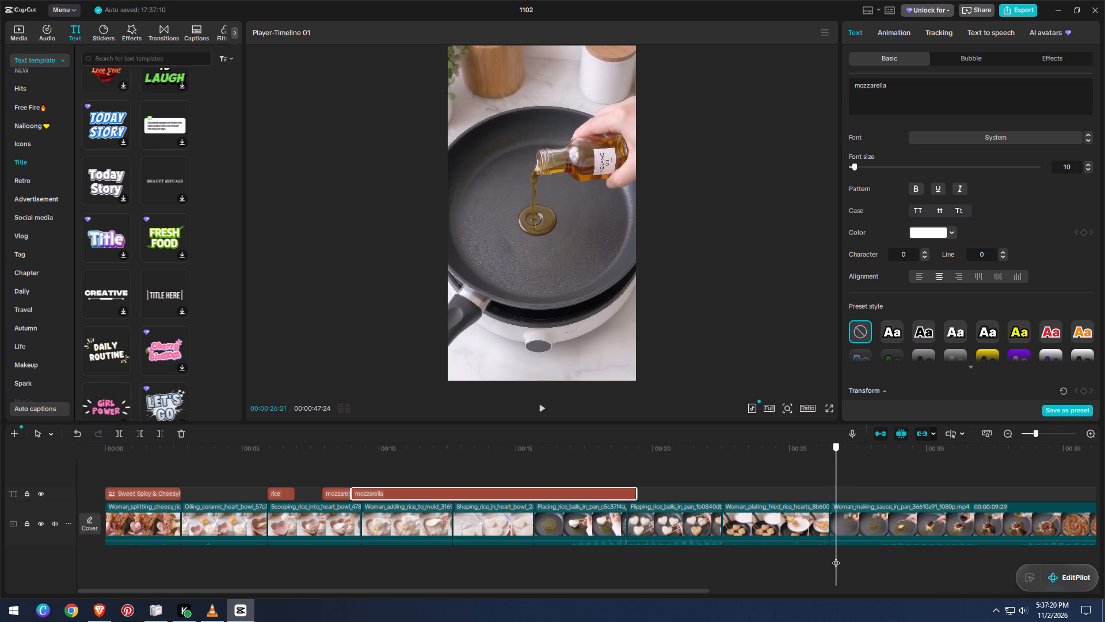
{"action": "left_click_drag", "start_coordinate": [836, 557], "coordinate": [831, 558]}
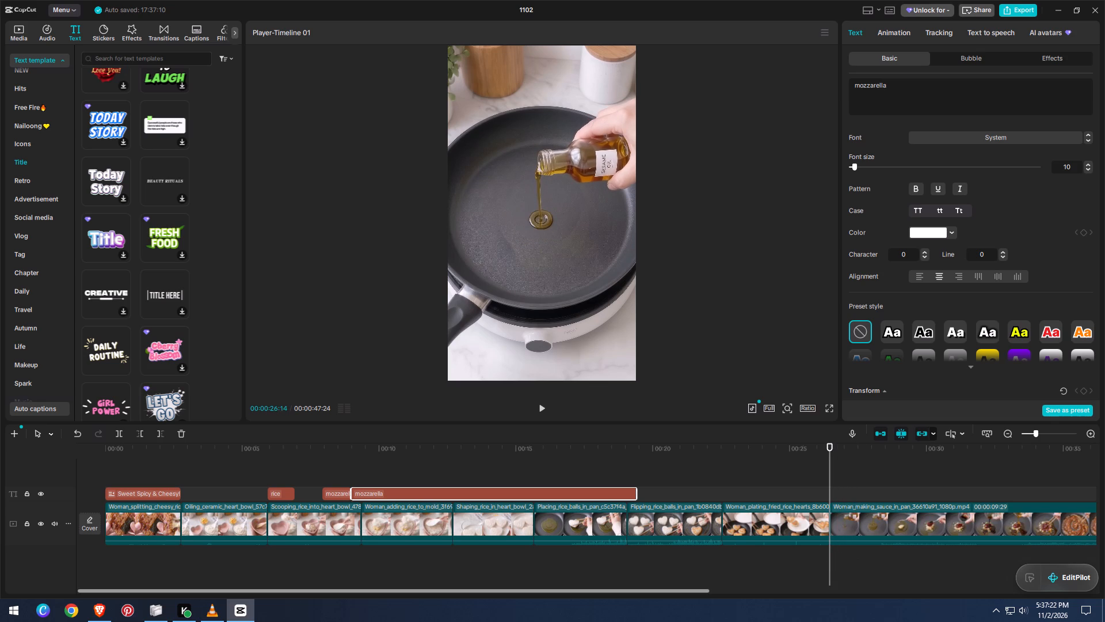
{"action": "left_click_drag", "start_coordinate": [531, 589], "coordinate": [622, 616]}
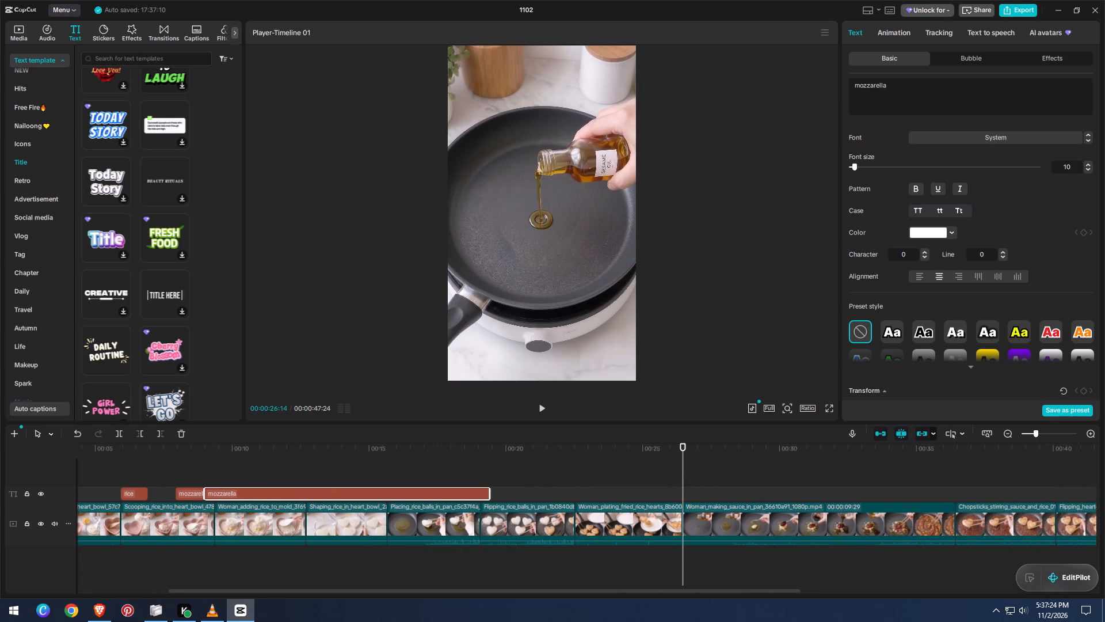
{"action": "left_click_drag", "start_coordinate": [251, 492], "coordinate": [736, 497]}
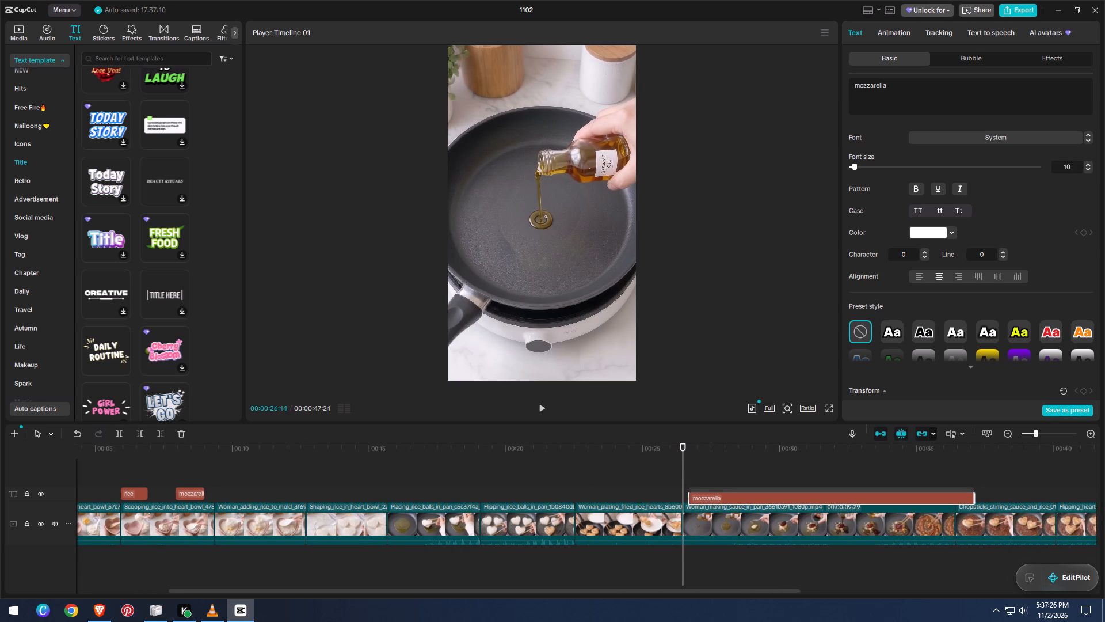
{"action": "left_click_drag", "start_coordinate": [736, 497], "coordinate": [731, 497]}
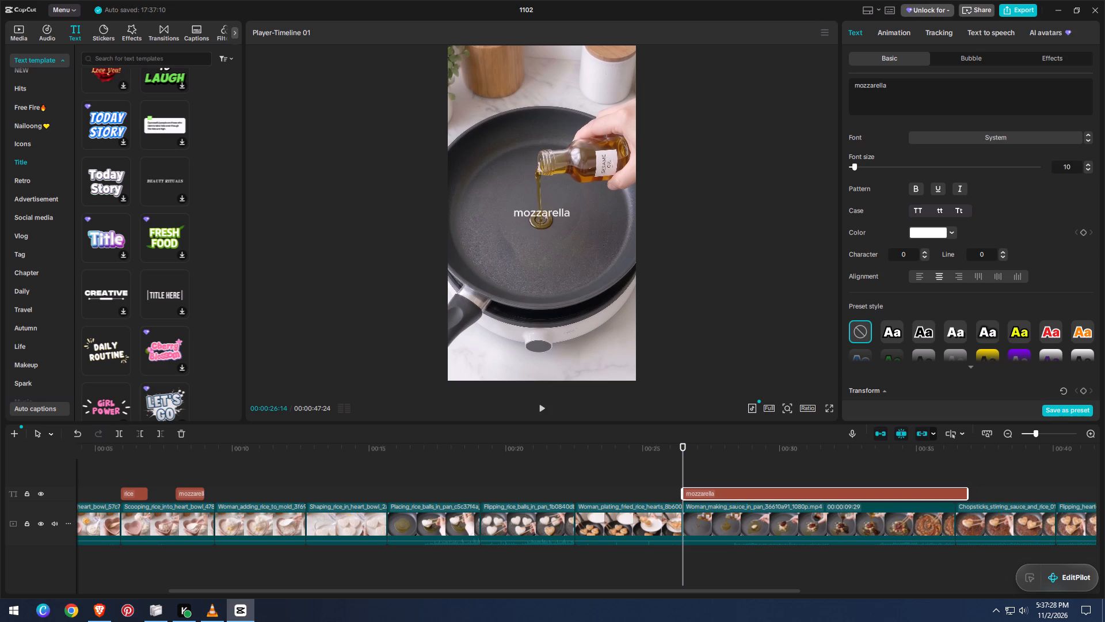
Replace the wording of the moved caption over the oil pour with "sesame oil".
{"action": "left_click", "coordinate": [928, 92]}
{"action": "left_click_drag", "start_coordinate": [928, 92], "coordinate": [845, 88]}
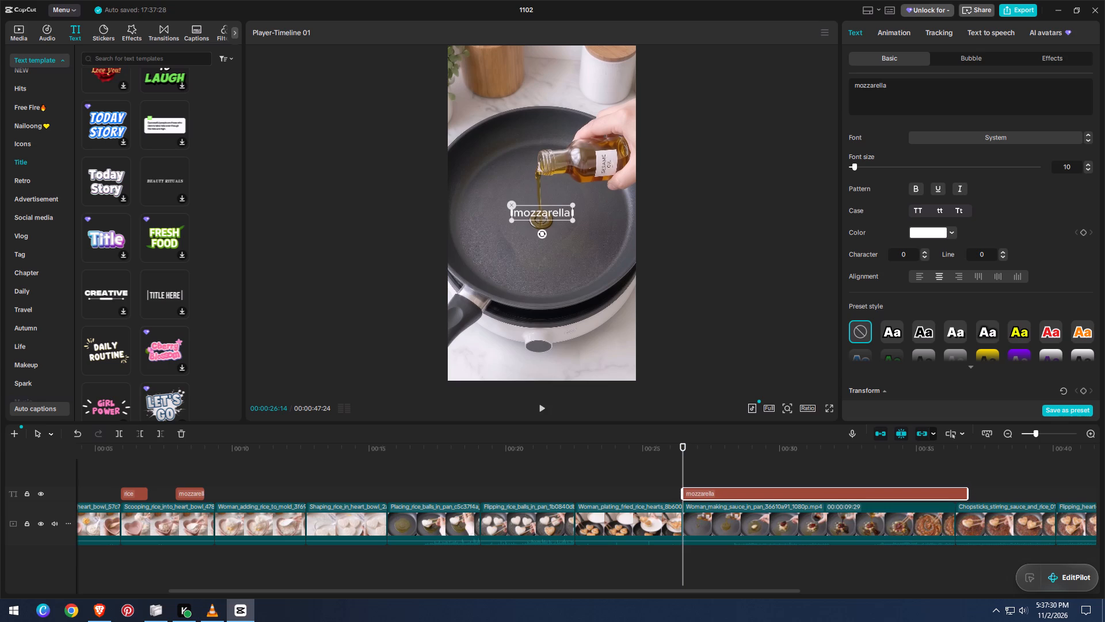
{"action": "left_click_drag", "start_coordinate": [845, 88], "coordinate": [842, 88]}
{"action": "type", "text": "sesame oil"}
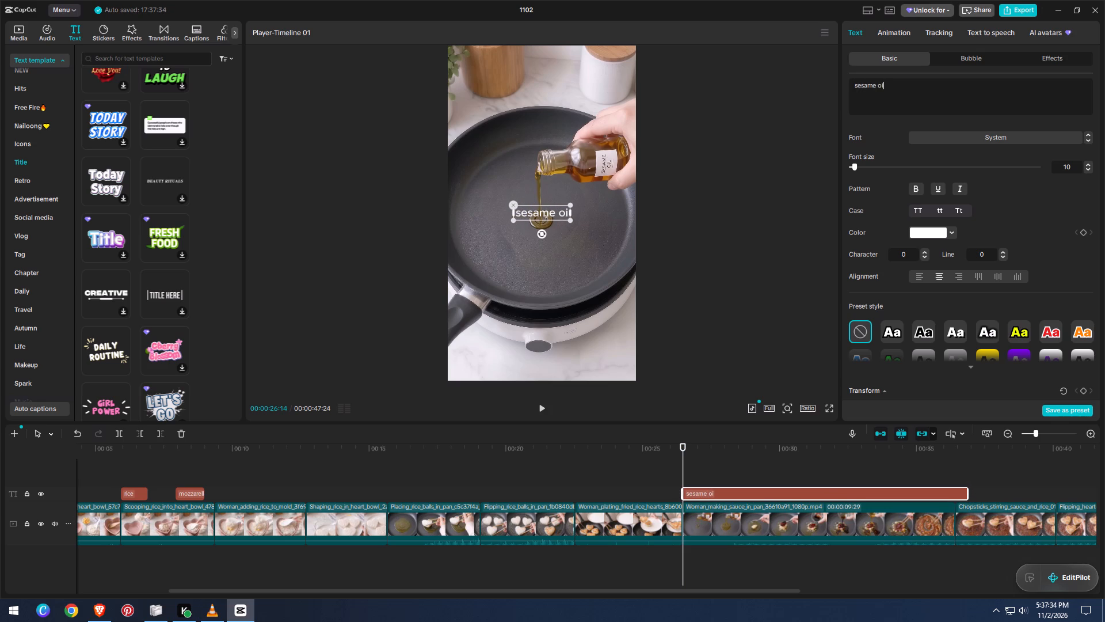
{"action": "left_click", "coordinate": [97, 609]}
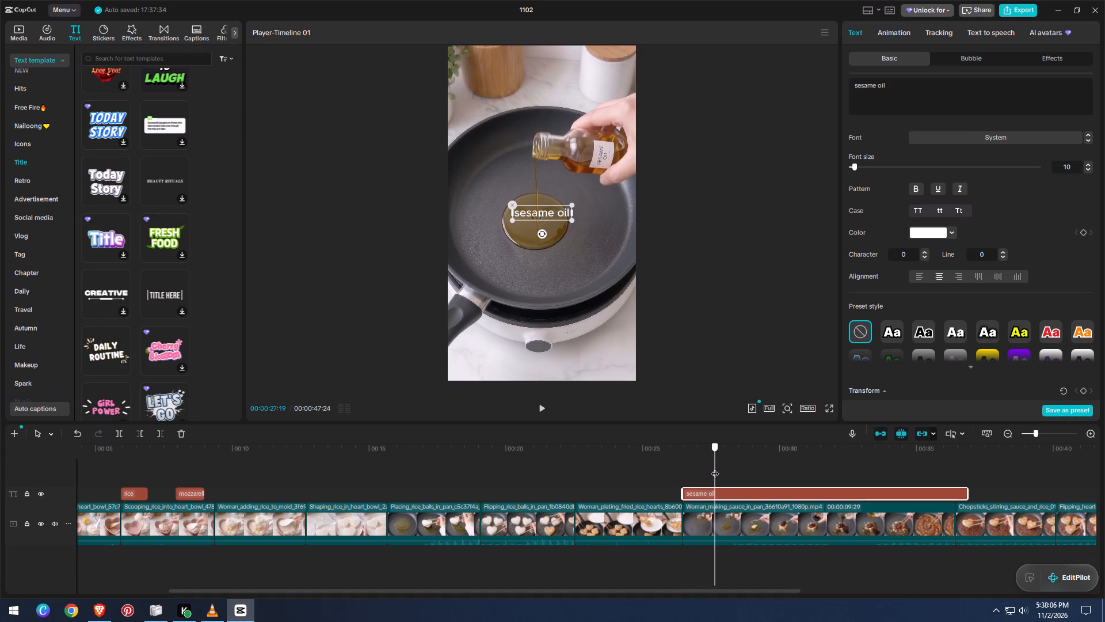
{"action": "left_click", "coordinate": [737, 495]}
{"action": "left_click", "coordinate": [119, 433]}
Move the second piece of the sesame oil caption to start at 00:00:28:01, where the spoon brings in the garlic.
{"action": "left_click_drag", "start_coordinate": [343, 590], "coordinate": [350, 591]}
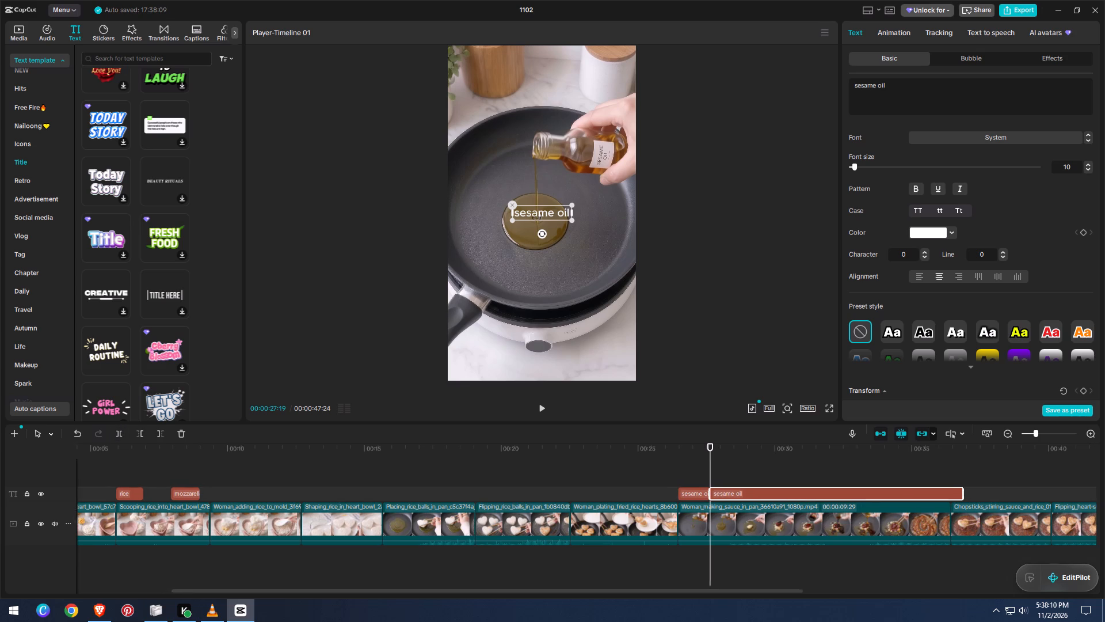
{"action": "left_click_drag", "start_coordinate": [350, 591], "coordinate": [569, 604]}
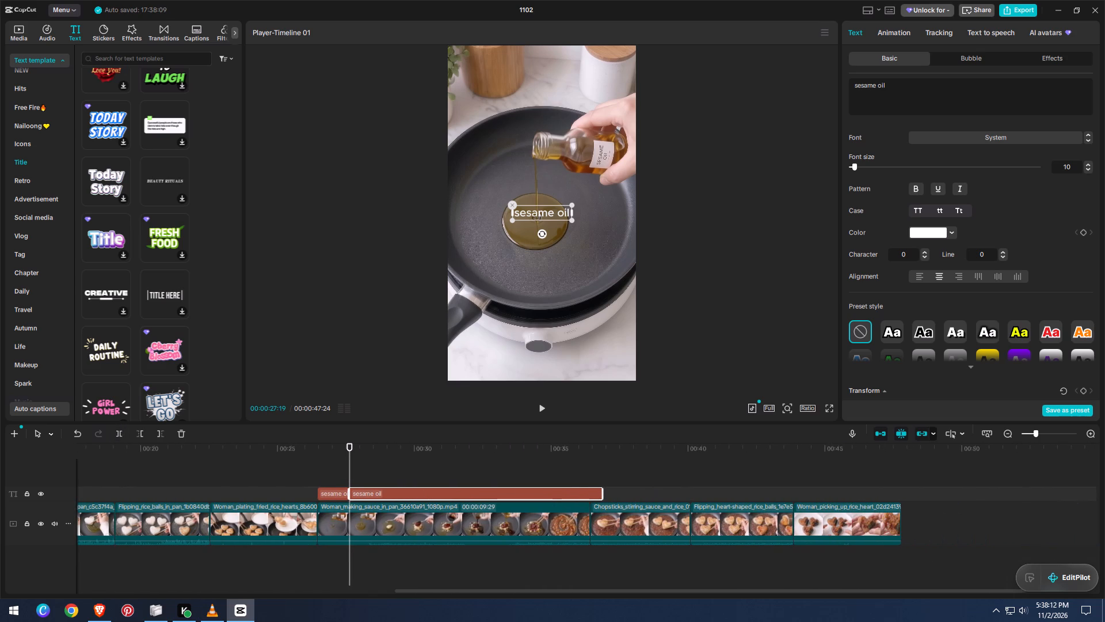
{"action": "left_click_drag", "start_coordinate": [350, 466], "coordinate": [364, 465]}
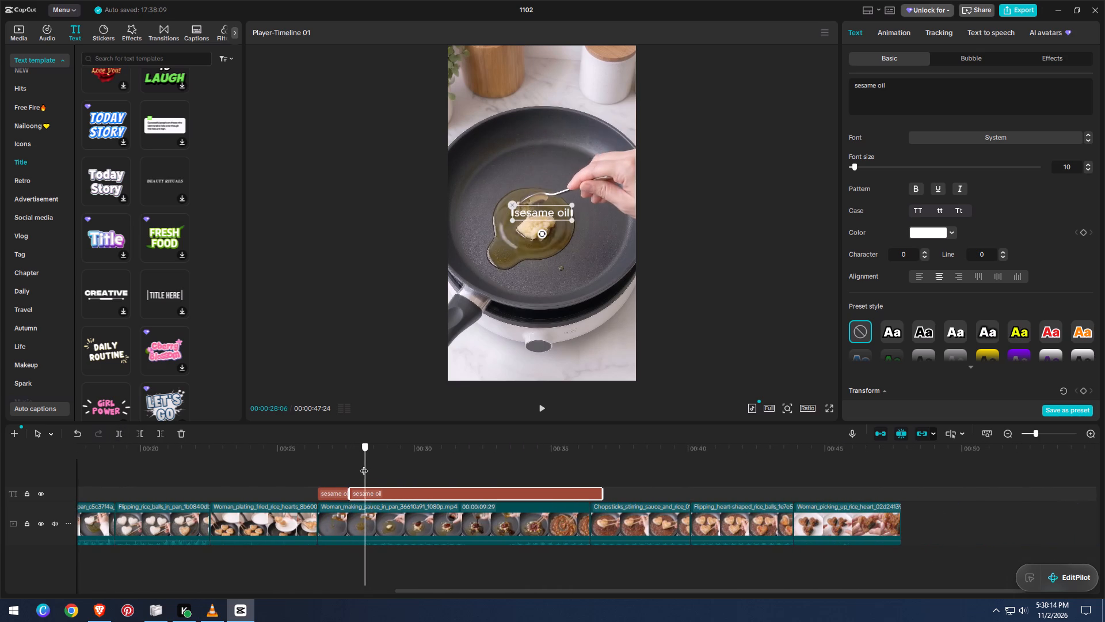
{"action": "left_click_drag", "start_coordinate": [364, 465], "coordinate": [360, 465]}
{"action": "left_click_drag", "start_coordinate": [386, 492], "coordinate": [398, 492]}
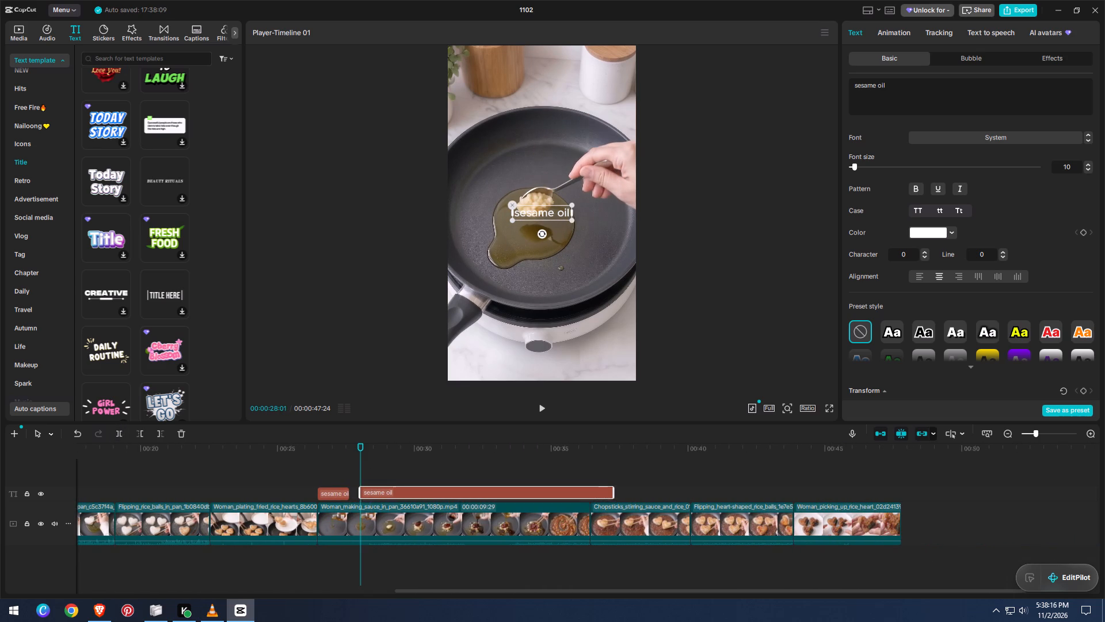
{"action": "left_click_drag", "start_coordinate": [398, 492], "coordinate": [400, 493]}
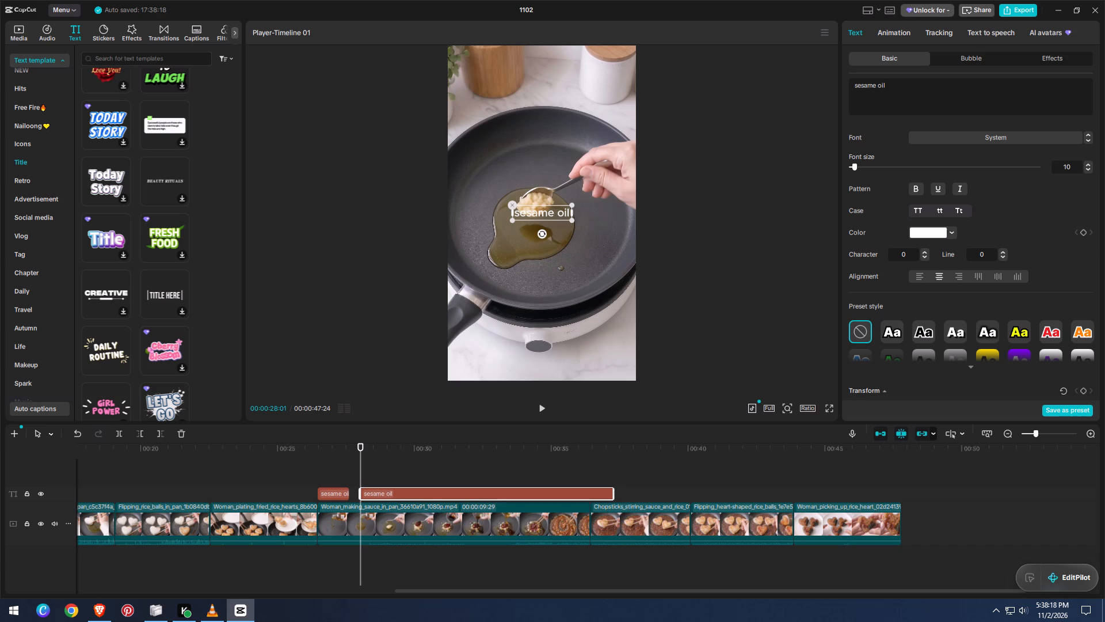
Replace the wording of the second sesame oil caption with "garlic".
{"action": "left_click", "coordinate": [899, 90]}
{"action": "left_click_drag", "start_coordinate": [900, 89], "coordinate": [828, 93]}
{"action": "left_click_drag", "start_coordinate": [904, 84], "coordinate": [848, 85]}
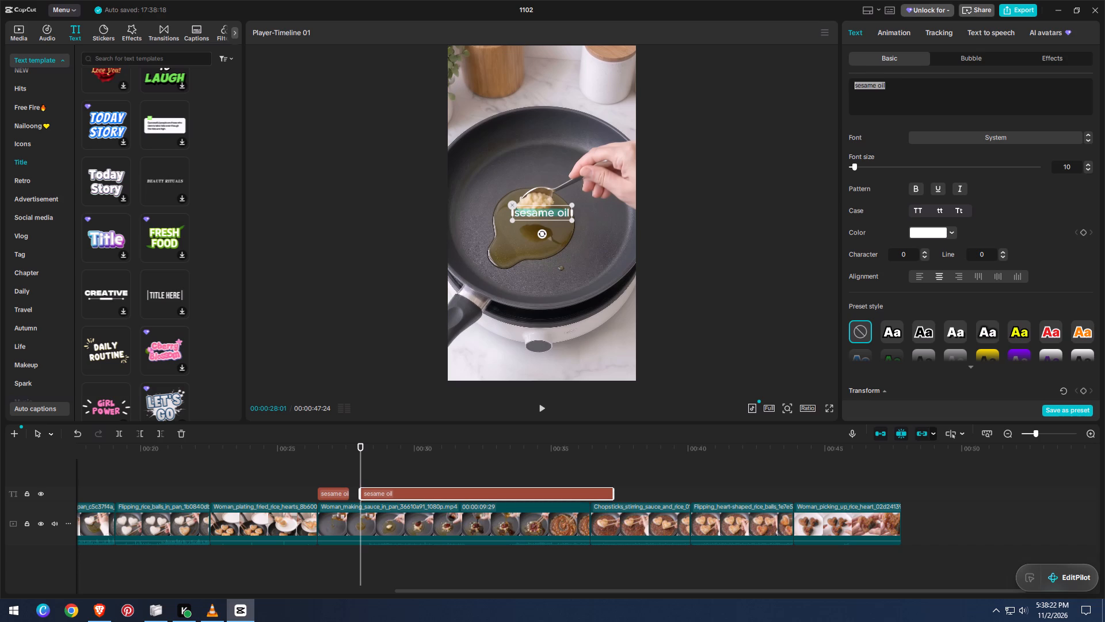
{"action": "key", "text": "g"}
{"action": "type", "text": "arli"}
{"action": "key", "text": "c"}
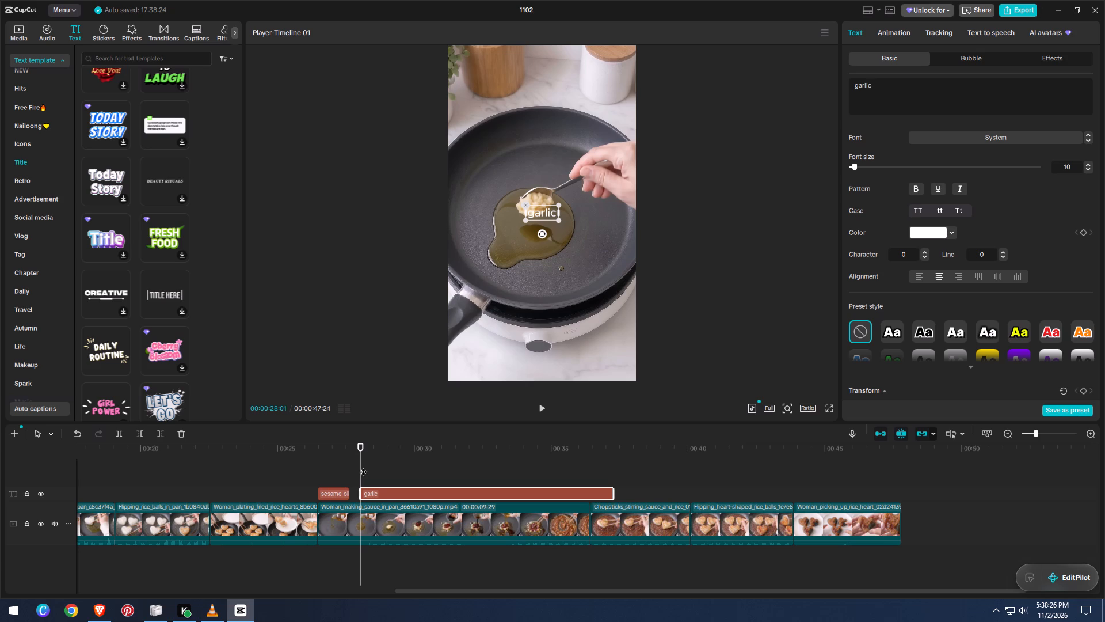
Split the garlic caption at 00:00:28:22, once the garlic is in the pan.
{"action": "left_click_drag", "start_coordinate": [363, 467], "coordinate": [379, 468]}
{"action": "left_click", "coordinate": [398, 497]}
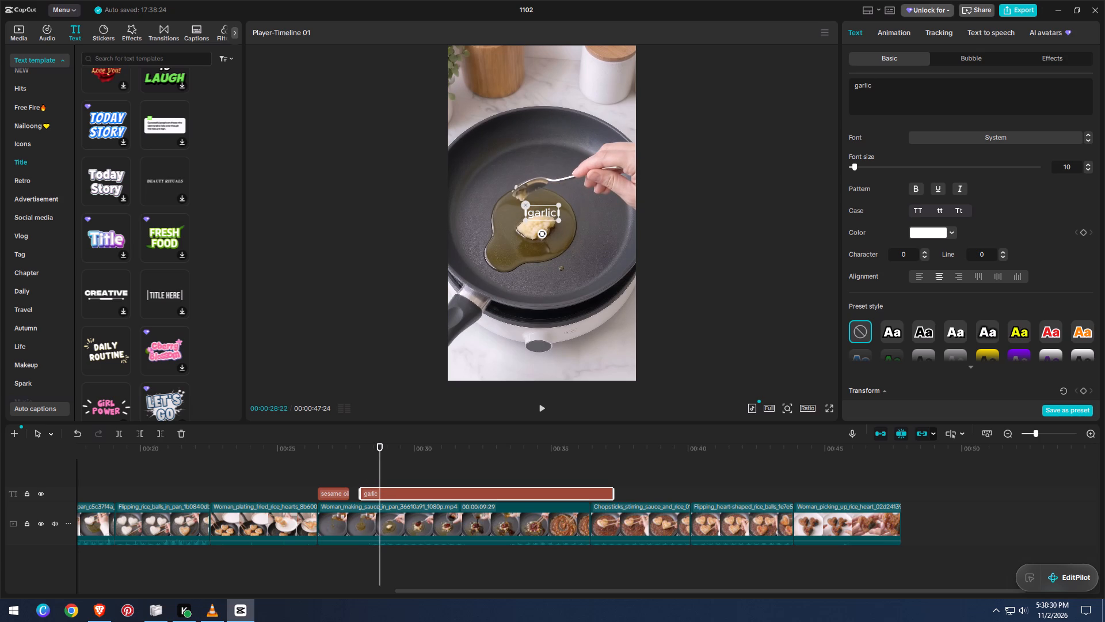
{"action": "left_click", "coordinate": [120, 434]}
Move the second garlic piece to start at 00:00:29:05, where the spoon brings in the red paste, and reword it "gochujang".
{"action": "left_click_drag", "start_coordinate": [379, 467], "coordinate": [399, 471]}
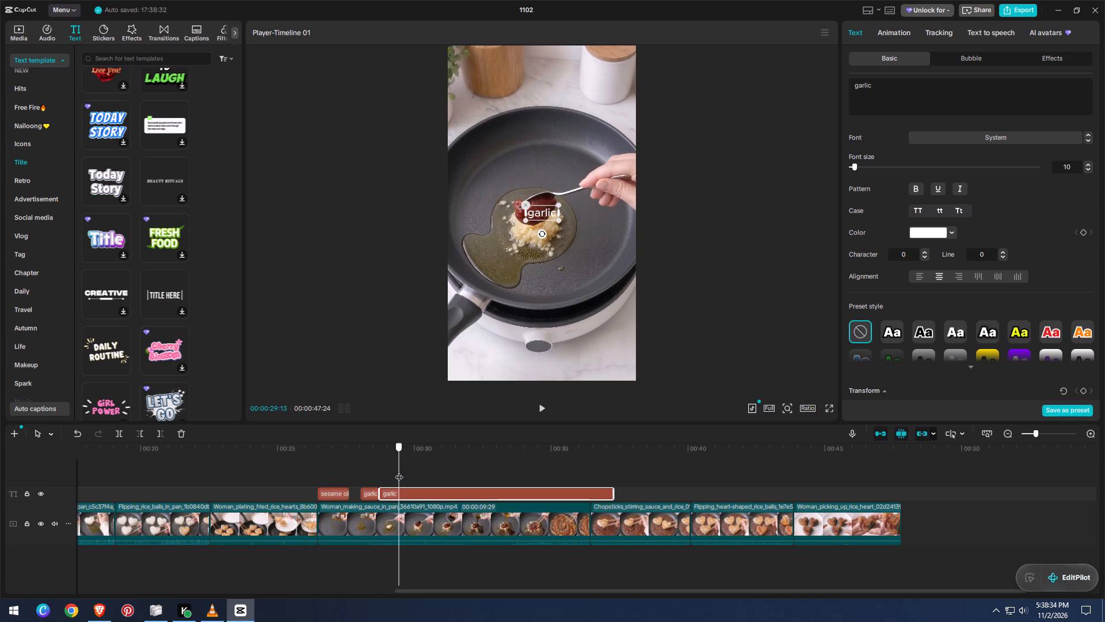
{"action": "left_click_drag", "start_coordinate": [399, 471], "coordinate": [392, 471]}
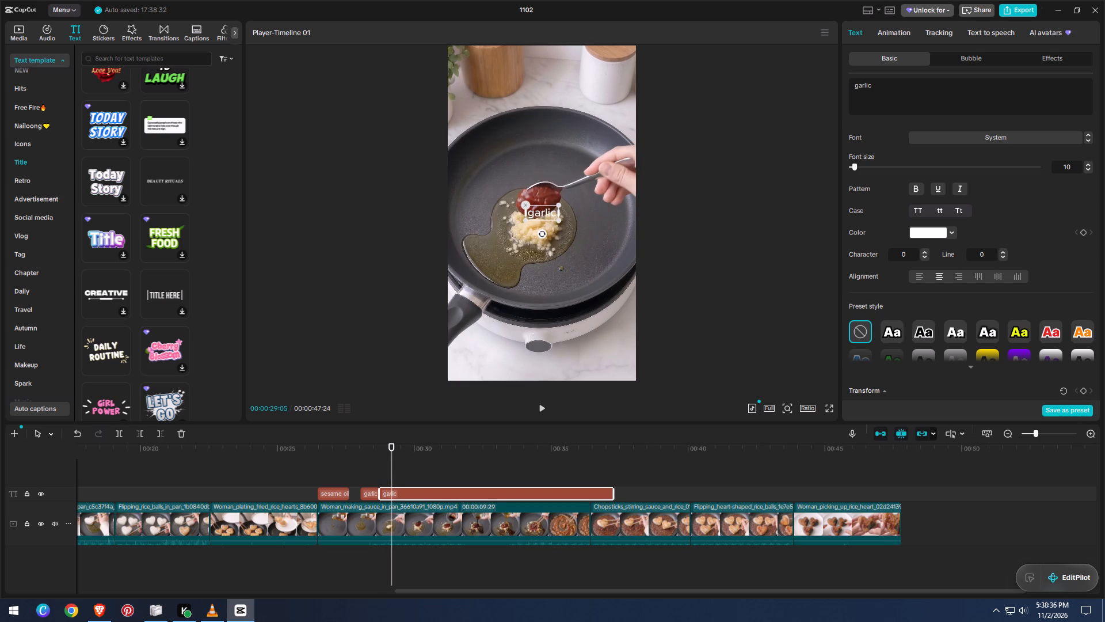
{"action": "left_click_drag", "start_coordinate": [412, 494], "coordinate": [430, 497]}
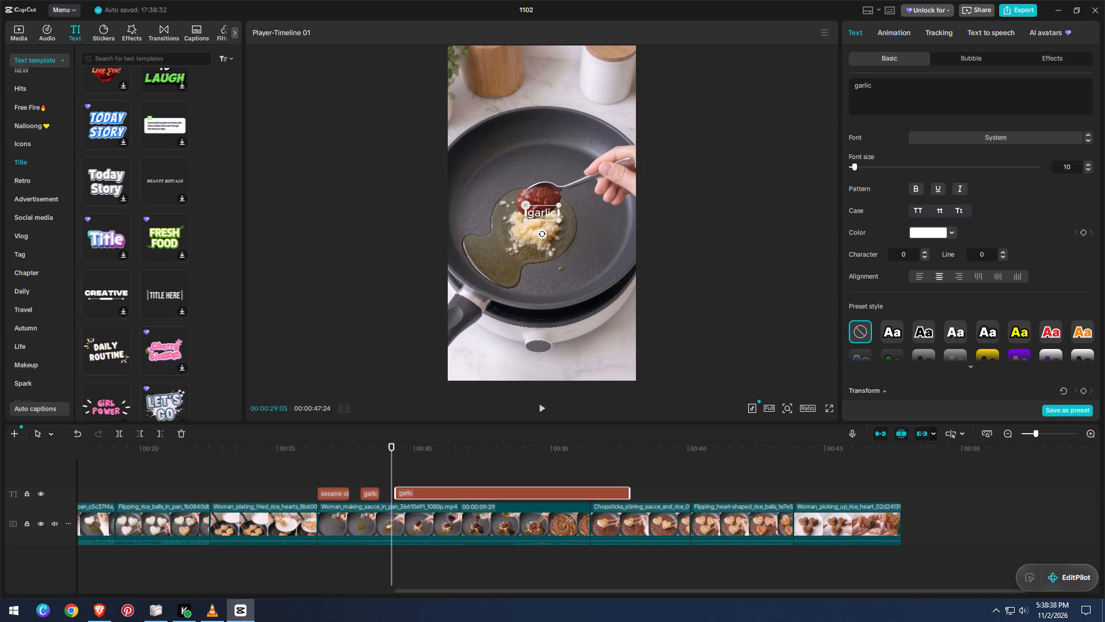
{"action": "left_click_drag", "start_coordinate": [430, 497], "coordinate": [426, 497]}
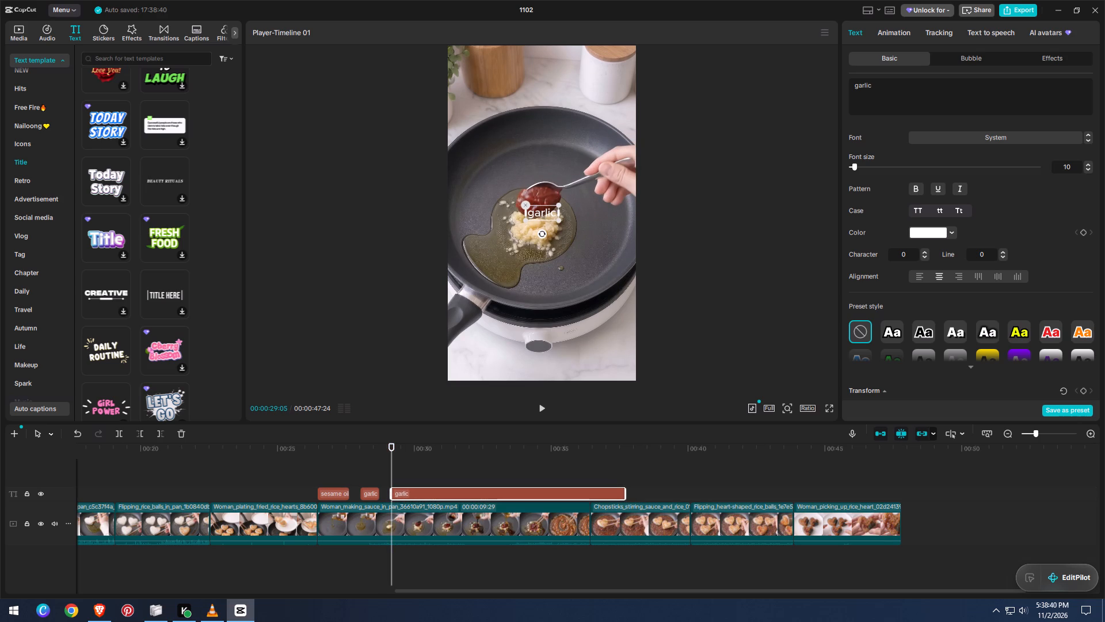
{"action": "left_click_drag", "start_coordinate": [889, 88], "coordinate": [845, 100]}
{"action": "left_click_drag", "start_coordinate": [874, 86], "coordinate": [851, 84]}
{"action": "type", "text": "gochujang"}
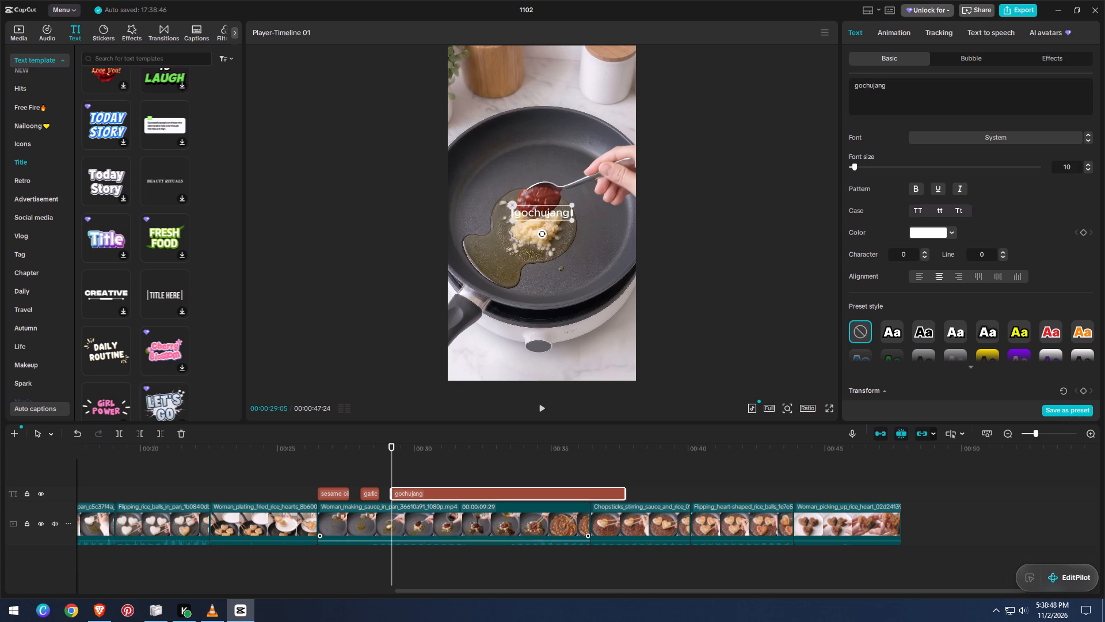
Split the gochujang caption at 00:00:30:06, as the spoon lifts away from the paste.
{"action": "left_click_drag", "start_coordinate": [391, 468], "coordinate": [413, 466]}
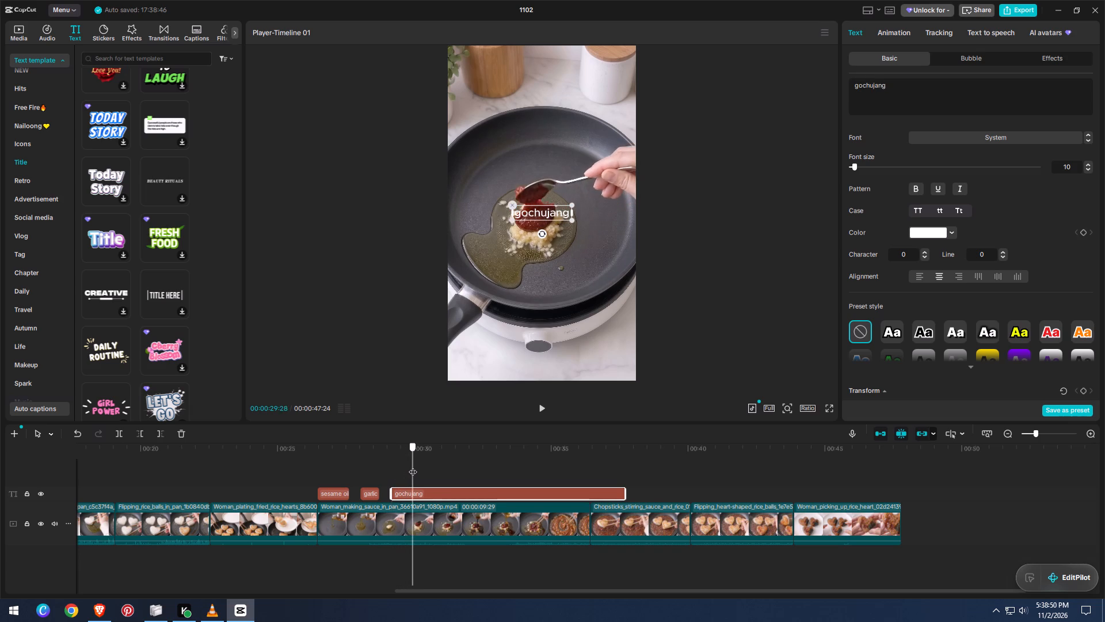
{"action": "left_click_drag", "start_coordinate": [413, 466], "coordinate": [420, 466]}
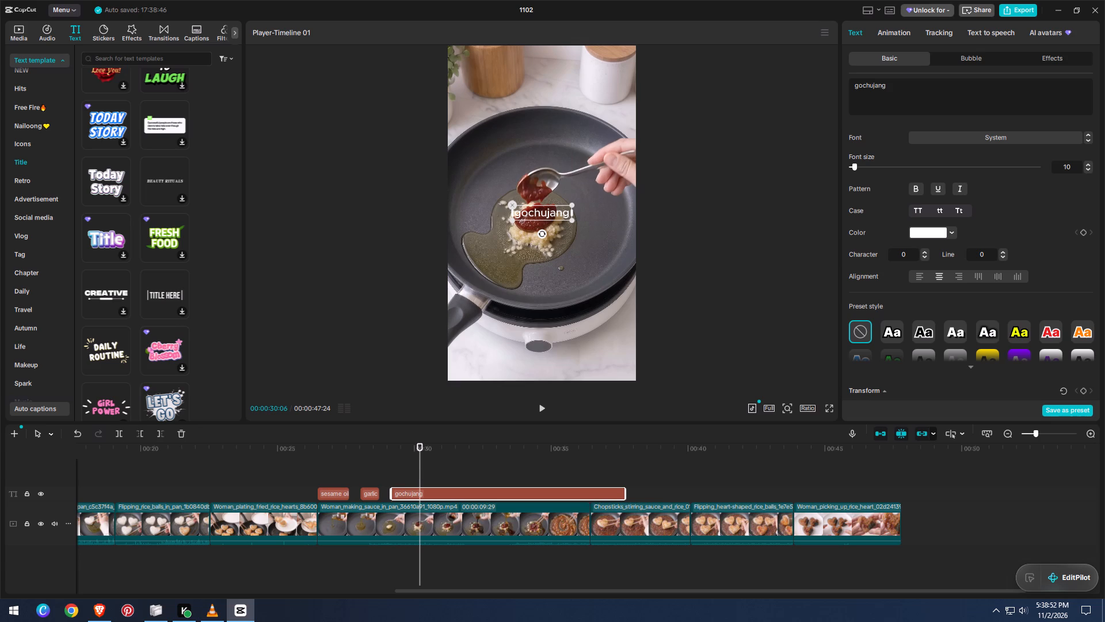
{"action": "left_click", "coordinate": [433, 494]}
{"action": "left_click", "coordinate": [116, 439]}
Move the second gochujang piece to start at 00:00:30:23, where the dark sauce bowl appears, and reword it "soy sauce".
{"action": "left_click_drag", "start_coordinate": [418, 474], "coordinate": [435, 481]}
{"action": "left_click_drag", "start_coordinate": [448, 493], "coordinate": [464, 494]}
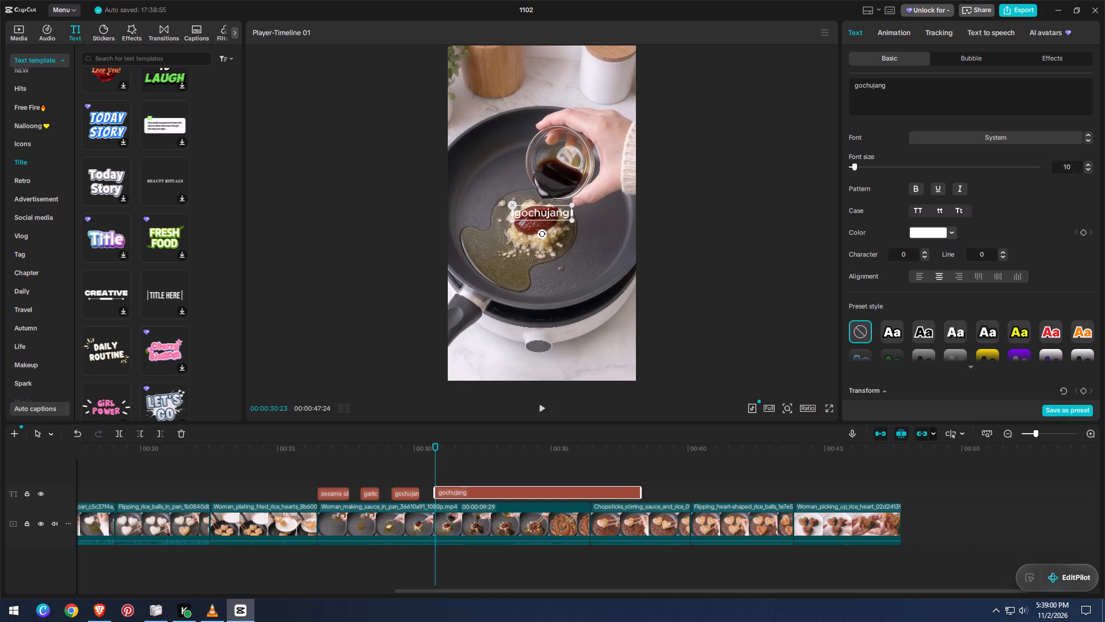
{"action": "left_click_drag", "start_coordinate": [464, 494], "coordinate": [466, 495]}
{"action": "left_click", "coordinate": [902, 83]}
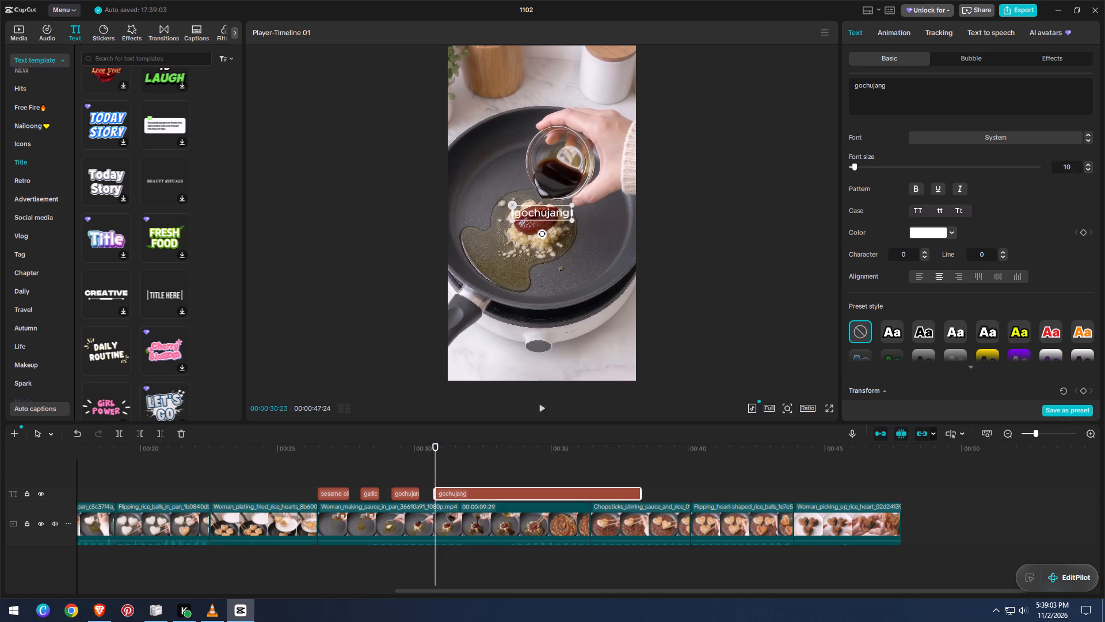
{"action": "key", "text": "ctrl+a"}
{"action": "type", "text": "so"}
{"action": "key", "text": "y"}
{"action": "key", "text": "space"}
{"action": "type", "text": "sauce"}
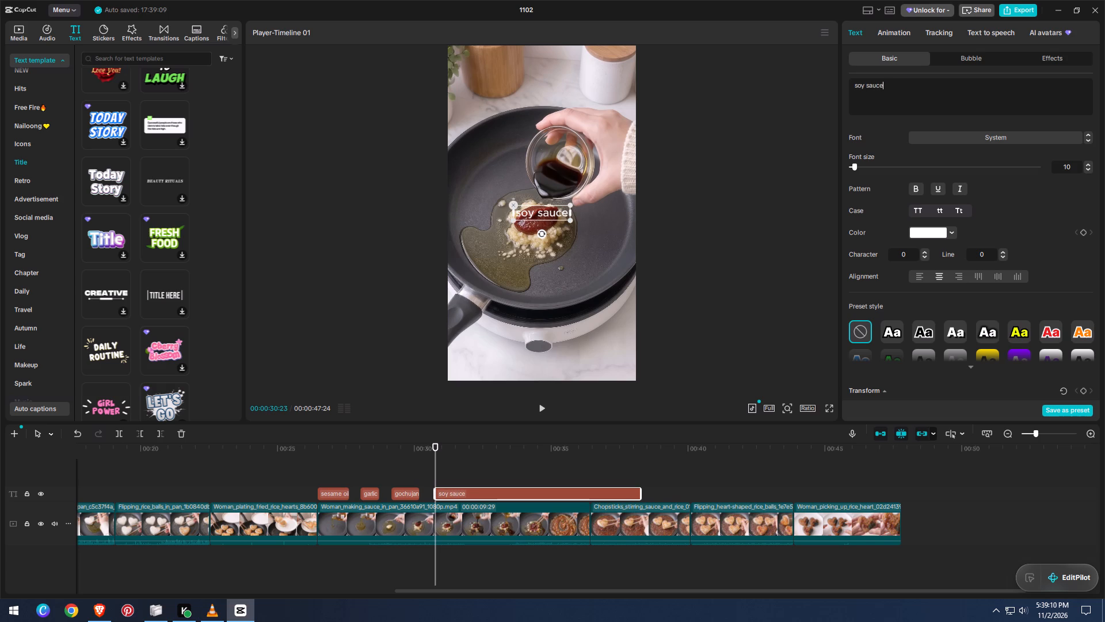
Split the soy sauce caption at 00:00:31:19, near the end of the dark sauce pour.
{"action": "left_click_drag", "start_coordinate": [434, 469], "coordinate": [460, 471]}
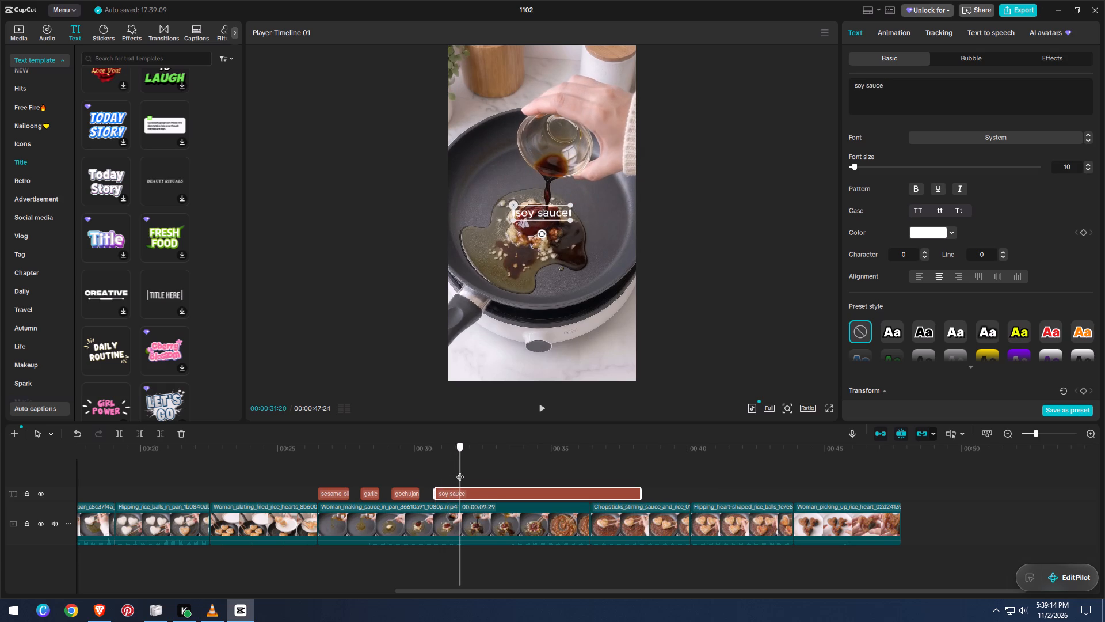
{"action": "left_click_drag", "start_coordinate": [460, 471], "coordinate": [459, 472]}
{"action": "left_click", "coordinate": [125, 434]}
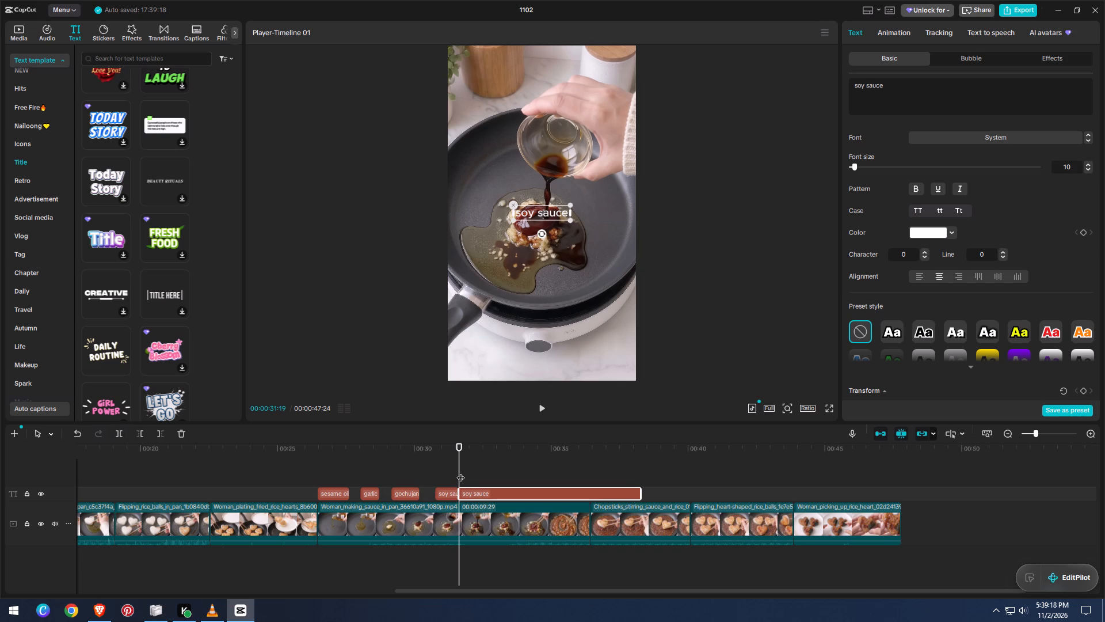
Move the second soy sauce piece to start at 00:00:31:27, where the amber syrup pour begins, and reword it "honey".
{"action": "left_click_drag", "start_coordinate": [460, 472], "coordinate": [486, 475]}
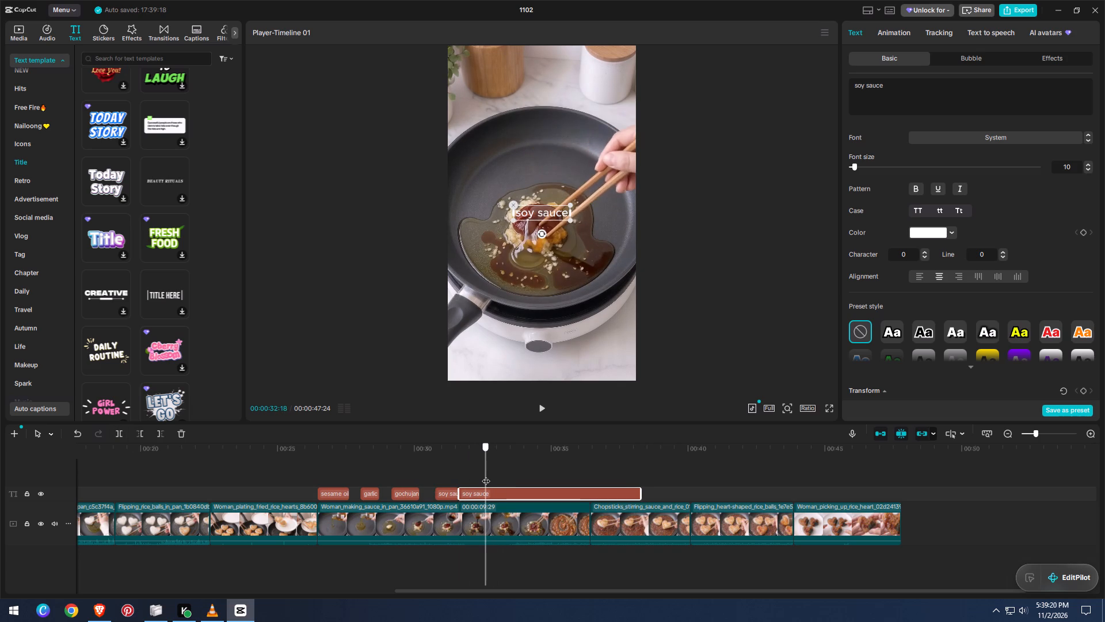
{"action": "left_click_drag", "start_coordinate": [486, 475], "coordinate": [477, 480]}
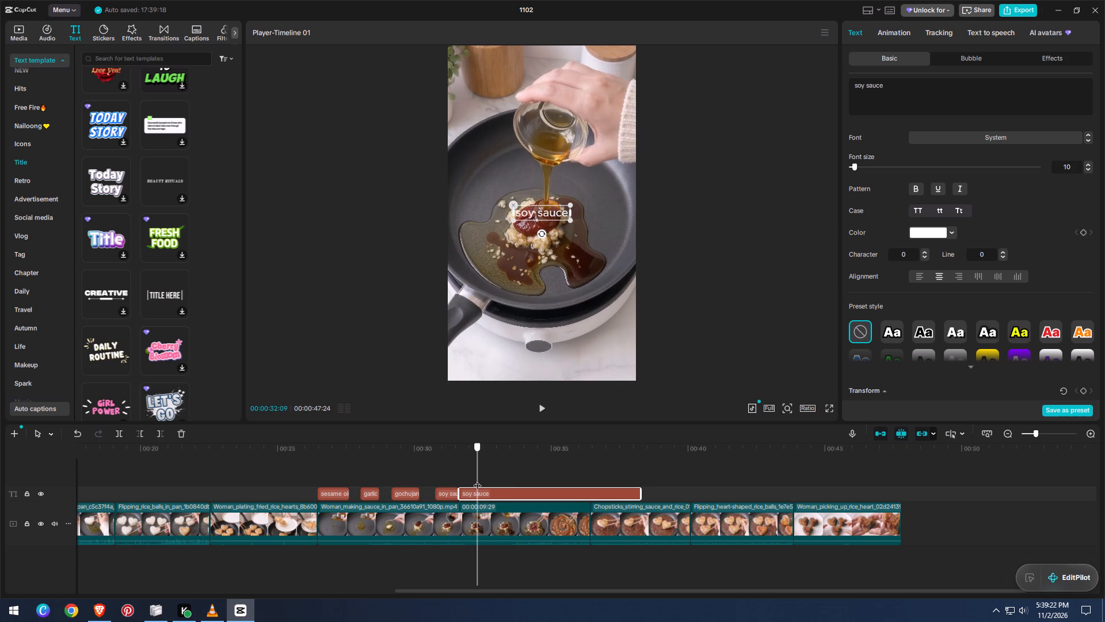
{"action": "left_click_drag", "start_coordinate": [477, 480], "coordinate": [470, 482]}
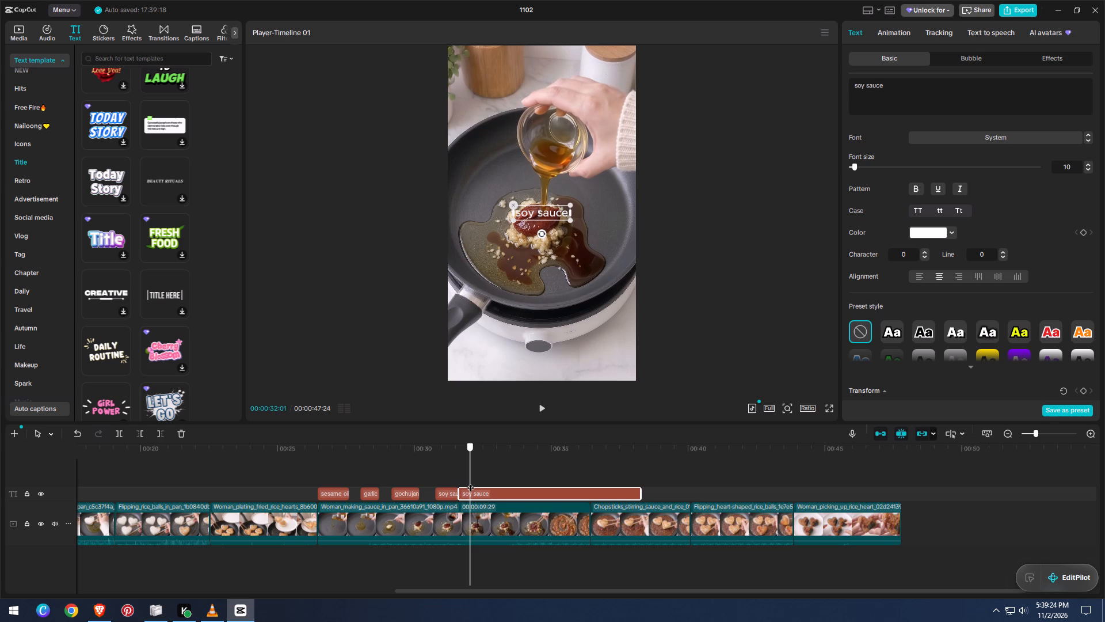
{"action": "left_click_drag", "start_coordinate": [470, 482], "coordinate": [467, 483]}
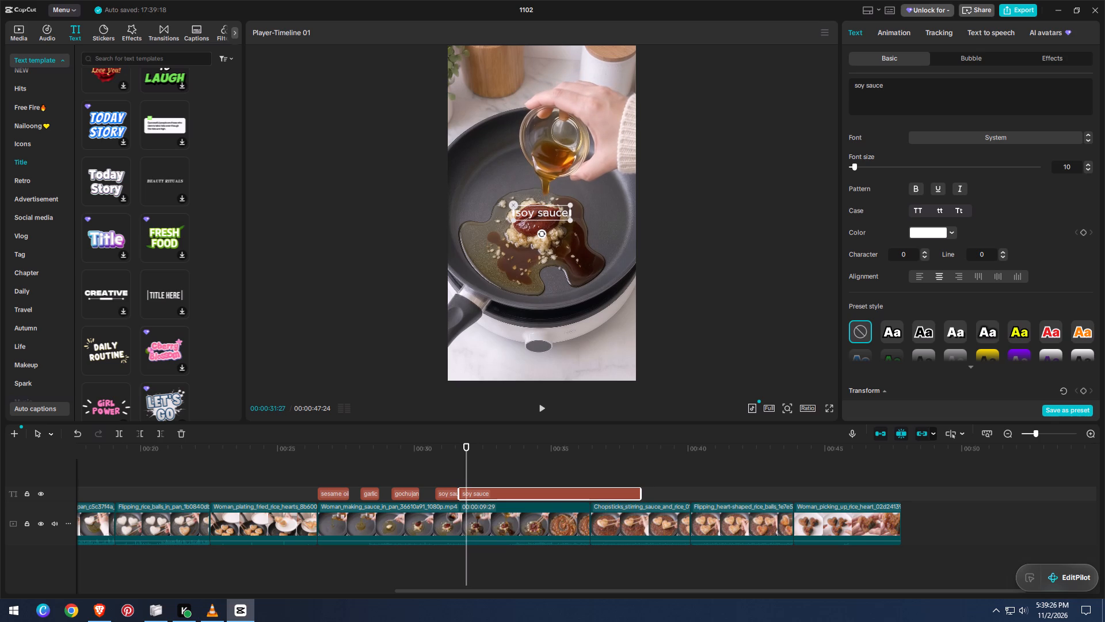
{"action": "left_click_drag", "start_coordinate": [480, 490], "coordinate": [494, 491]}
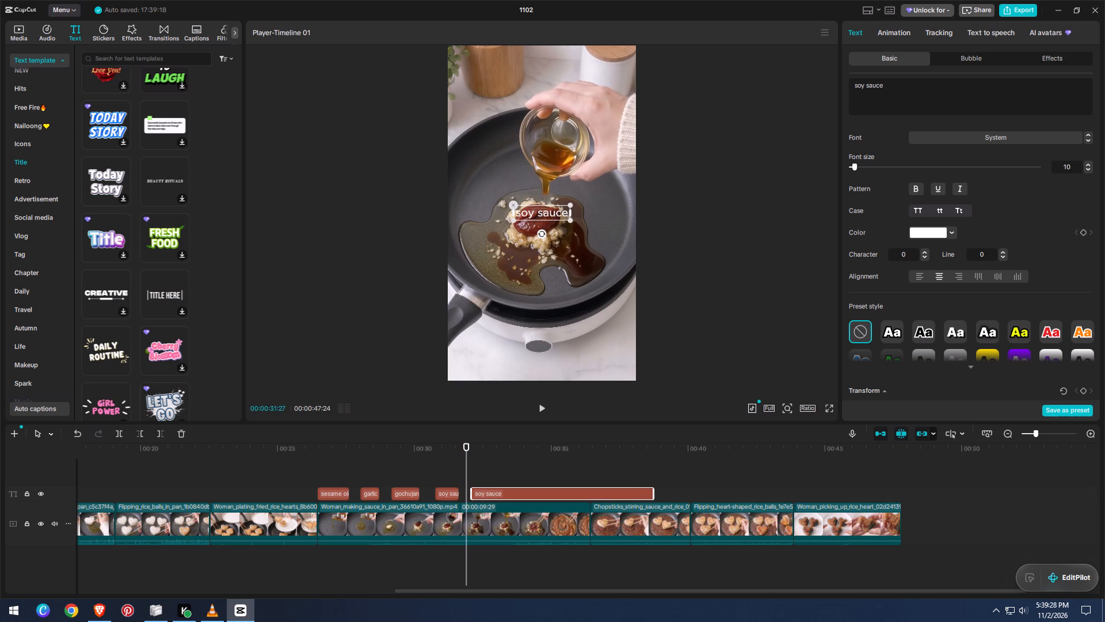
{"action": "left_click_drag", "start_coordinate": [494, 491], "coordinate": [489, 490]}
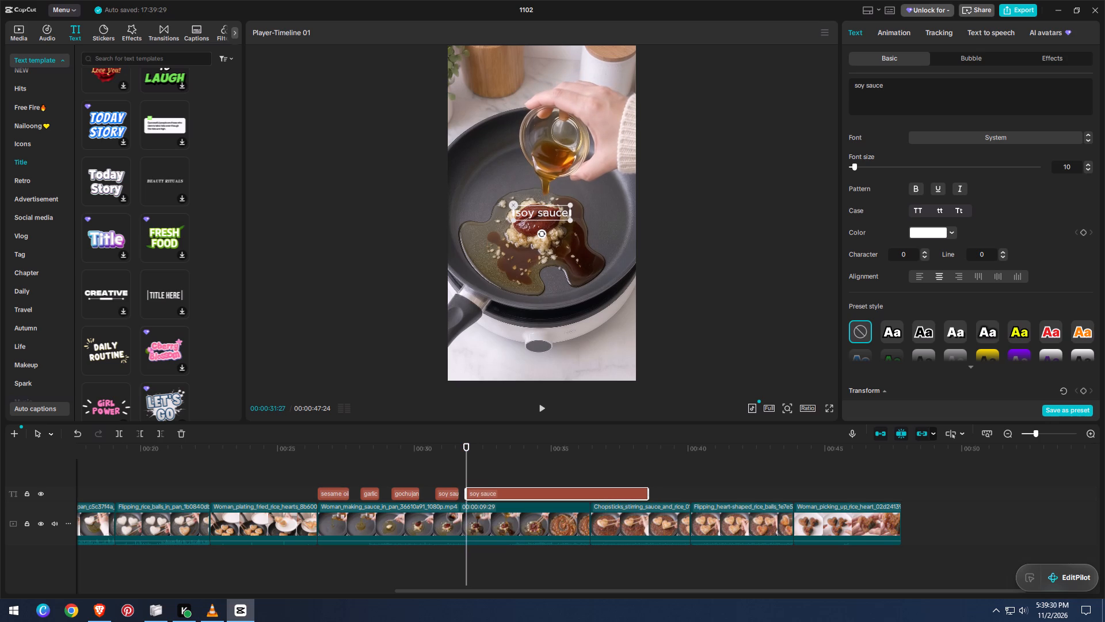
{"action": "left_click", "coordinate": [892, 82]}
{"action": "key", "text": "ctrl+a"}
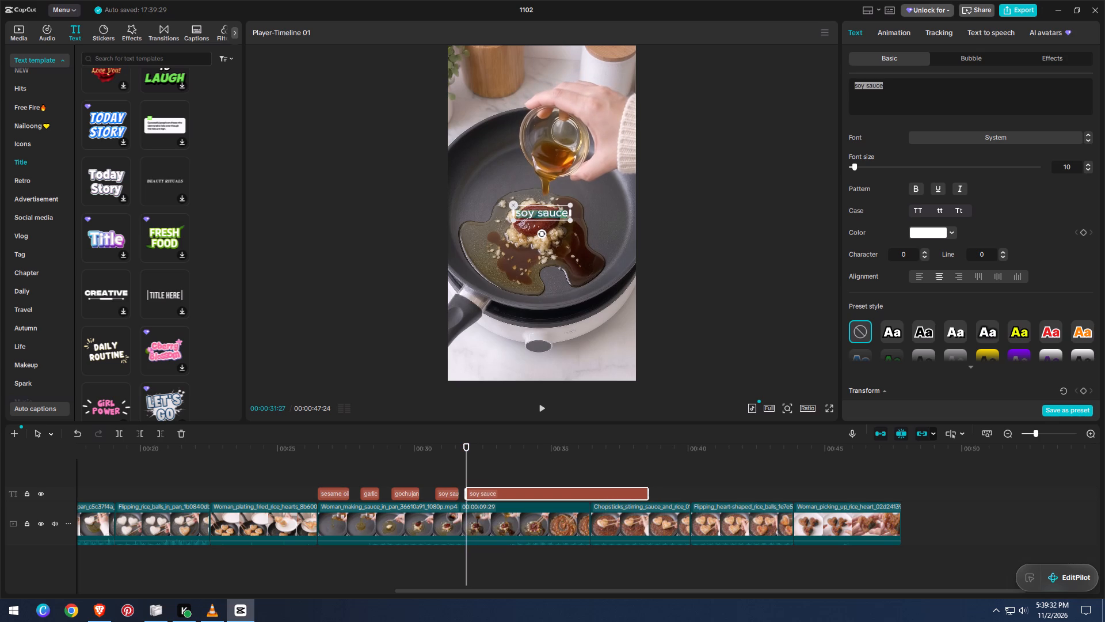
{"action": "type", "text": "honey"}
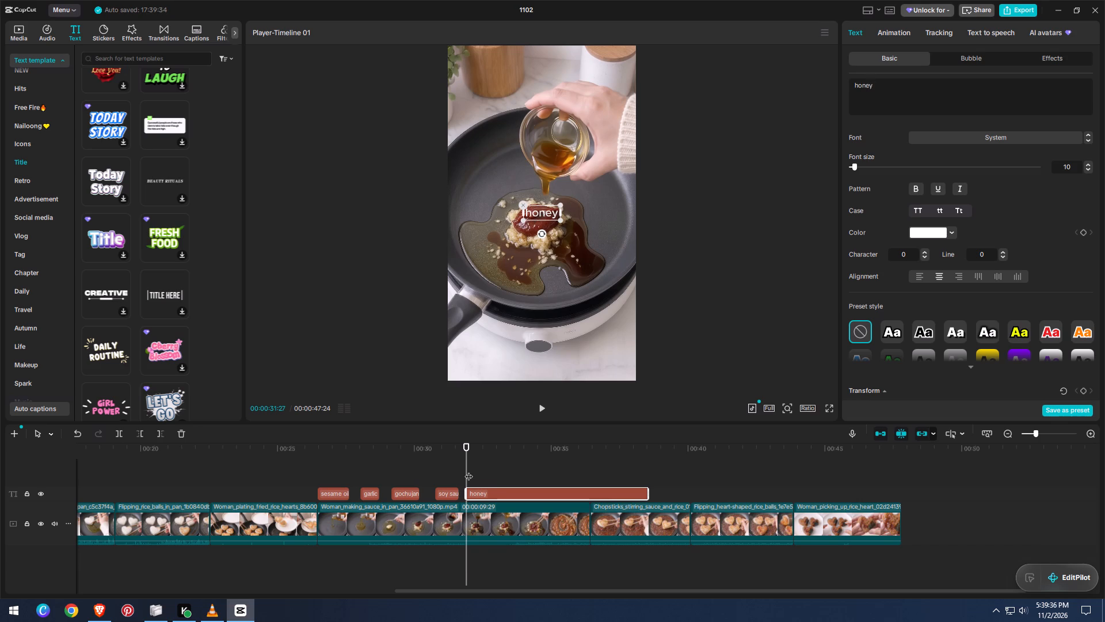
Split the honey caption at 00:00:32:18, at the end of the honey pour.
{"action": "left_click_drag", "start_coordinate": [468, 471], "coordinate": [489, 473]}
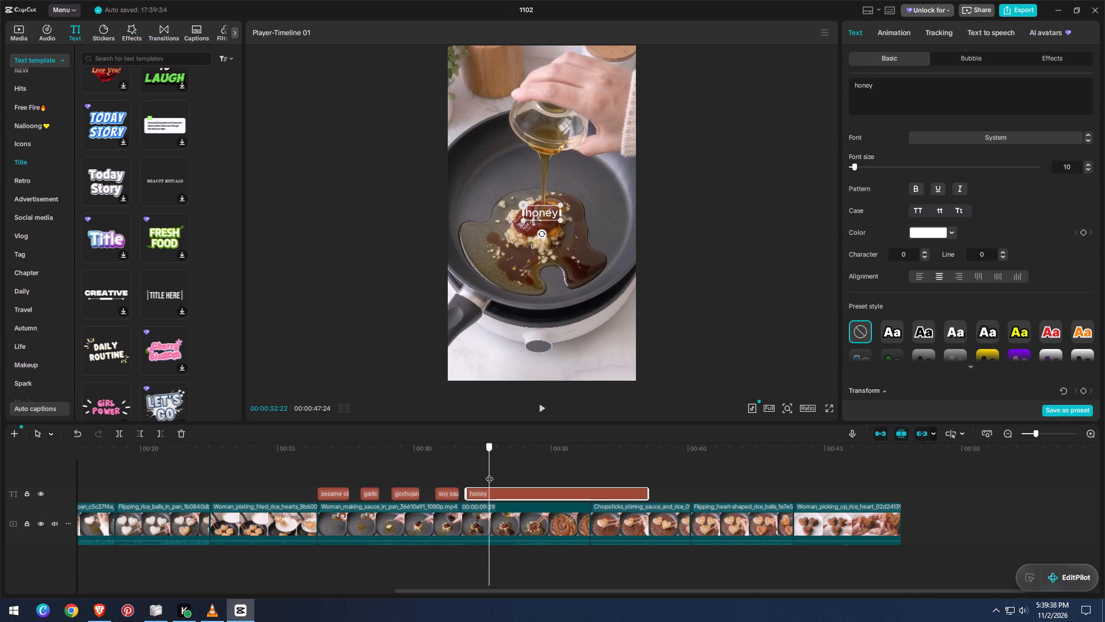
{"action": "left_click_drag", "start_coordinate": [489, 473], "coordinate": [484, 476]}
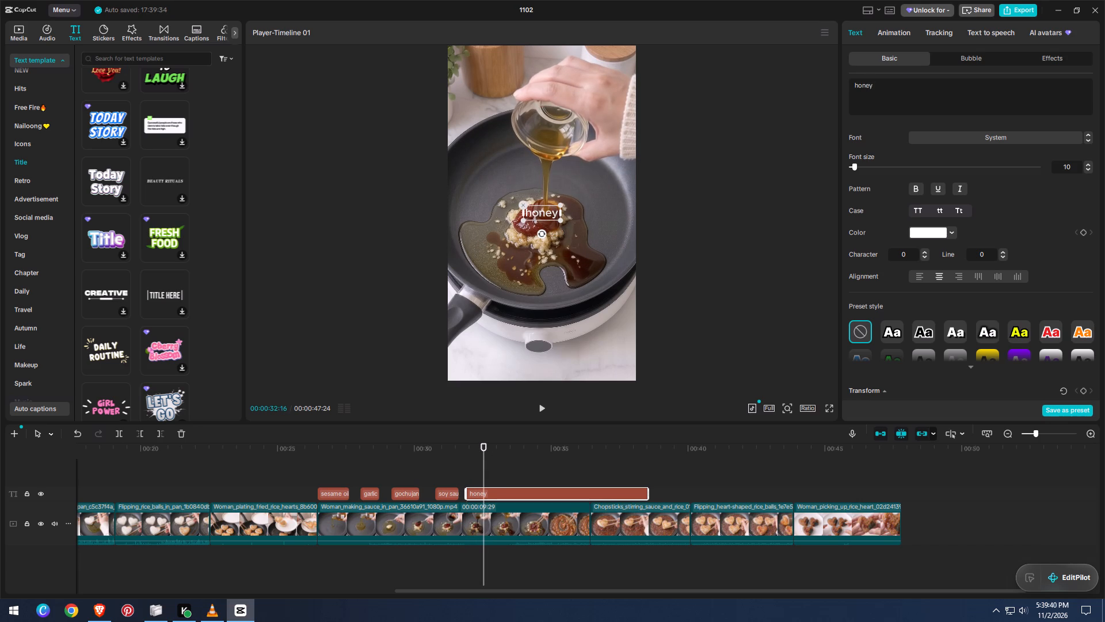
{"action": "left_click", "coordinate": [484, 471]}
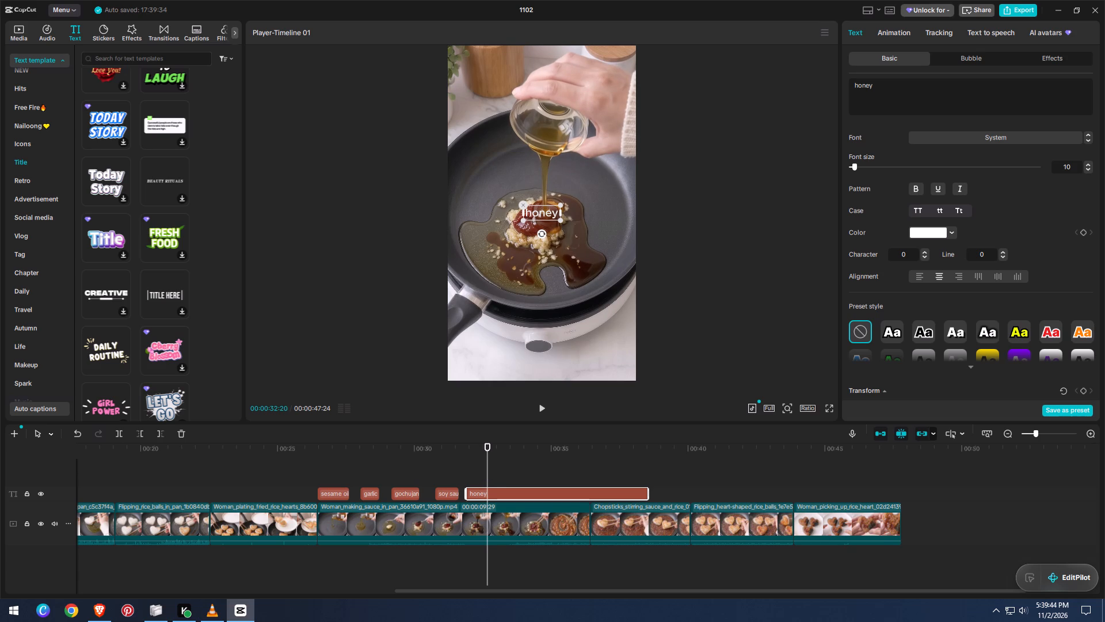
{"action": "left_click_drag", "start_coordinate": [487, 466], "coordinate": [487, 471]}
{"action": "left_click_drag", "start_coordinate": [487, 471], "coordinate": [486, 473]}
{"action": "left_click", "coordinate": [504, 494]}
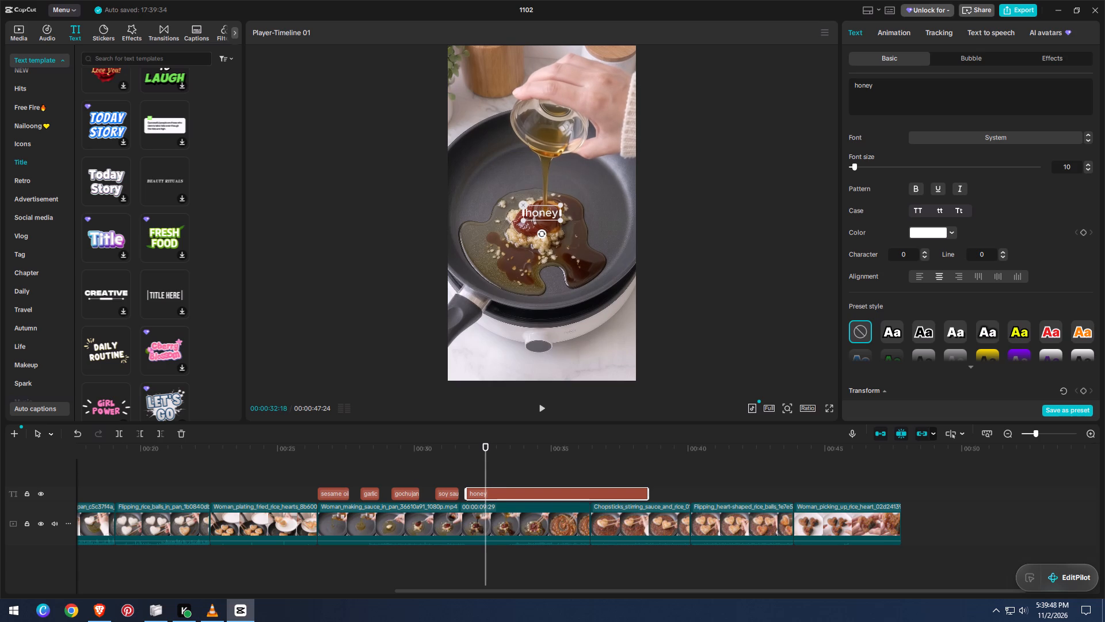
{"action": "left_click", "coordinate": [122, 434]}
Check the remaining clips up to 00:00:43:08 for further ingredients, and delete the leftover honey caption piece after the split.
{"action": "left_click_drag", "start_coordinate": [484, 473], "coordinate": [588, 493]}
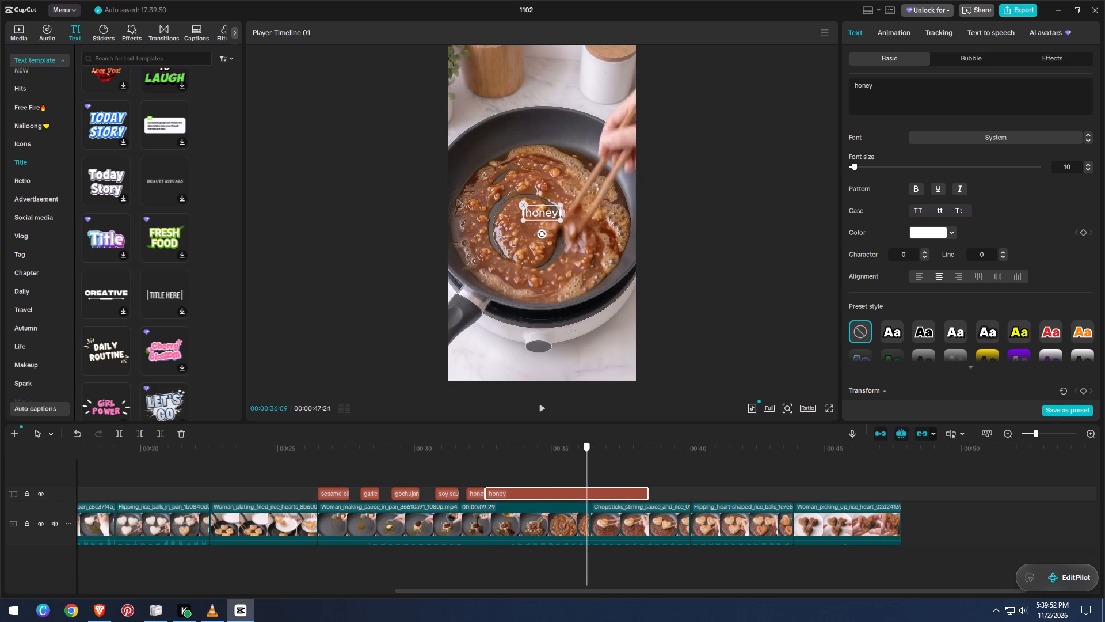
{"action": "left_click_drag", "start_coordinate": [588, 493], "coordinate": [777, 504]}
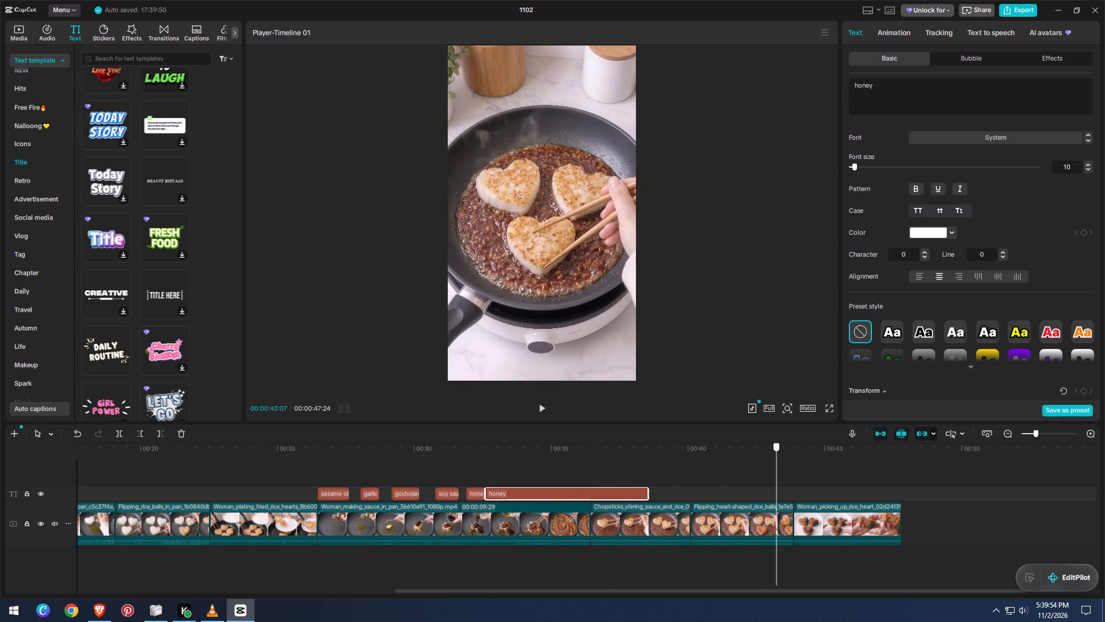
{"action": "left_click_drag", "start_coordinate": [777, 504], "coordinate": [778, 505]}
{"action": "left_click", "coordinate": [589, 493]}
{"action": "key", "text": "BackSpace"}
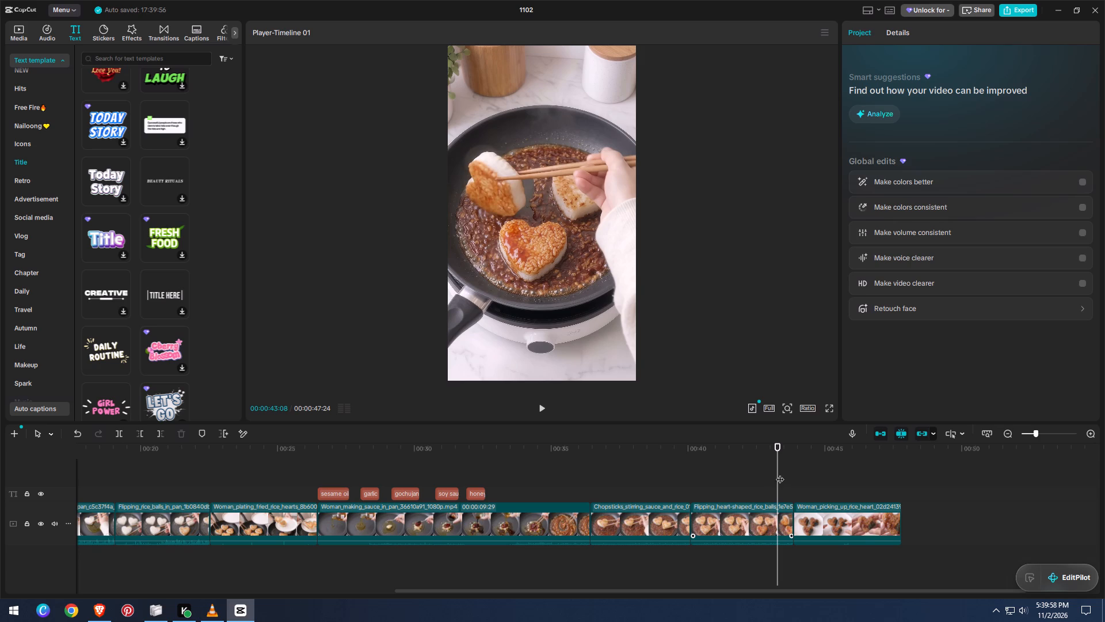
Play the opening of the video and trim off the start of the bowl-oiling clip up to 00:00:02:27.
{"action": "left_click_drag", "start_coordinate": [781, 473], "coordinate": [35, 438]}
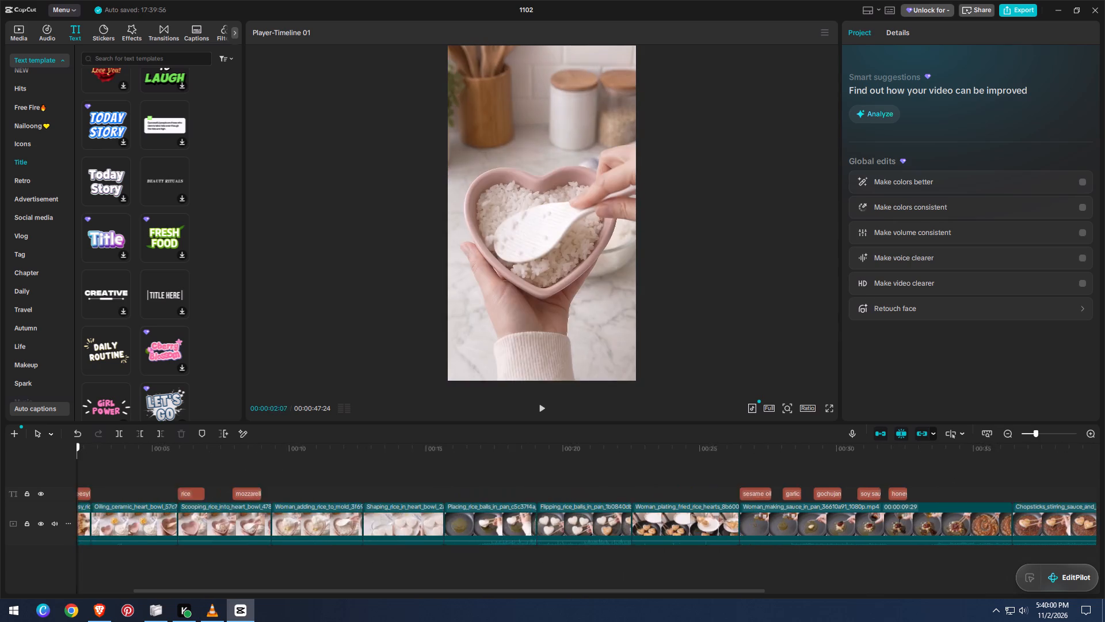
{"action": "left_click_drag", "start_coordinate": [35, 438], "coordinate": [14, 438]}
{"action": "triple_click", "coordinate": [1007, 433]}
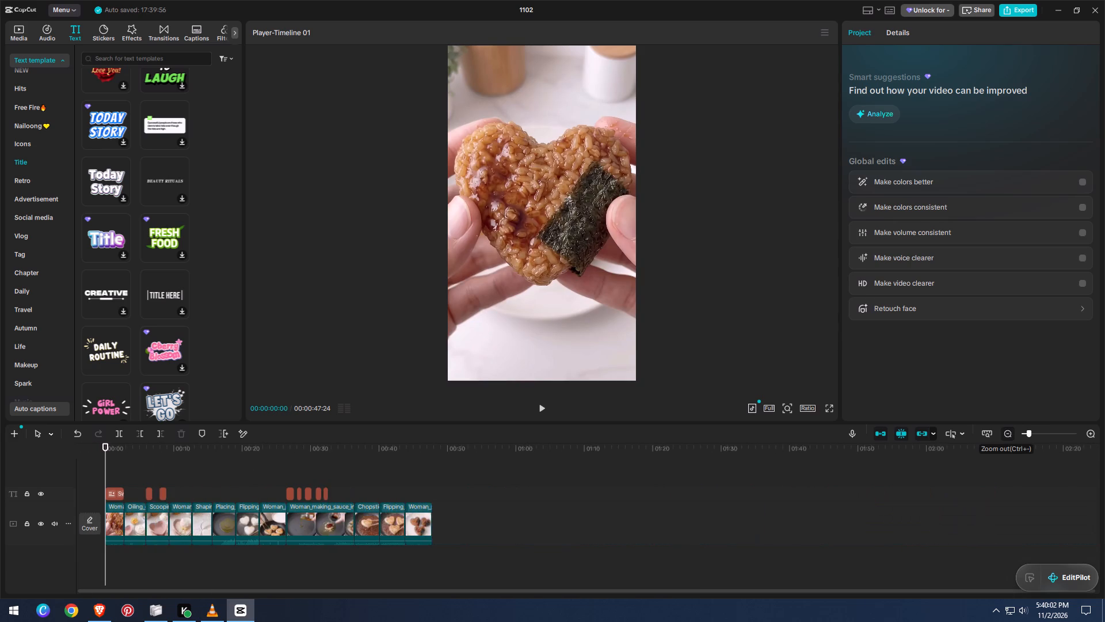
{"action": "left_click", "coordinate": [1091, 435]}
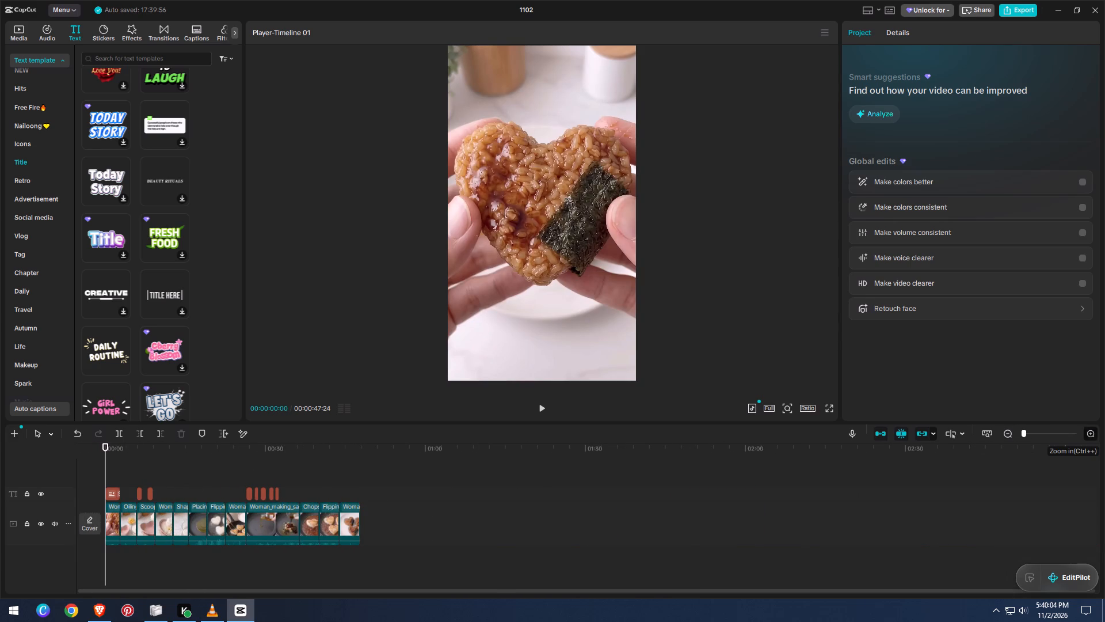
{"action": "key", "text": "space"}
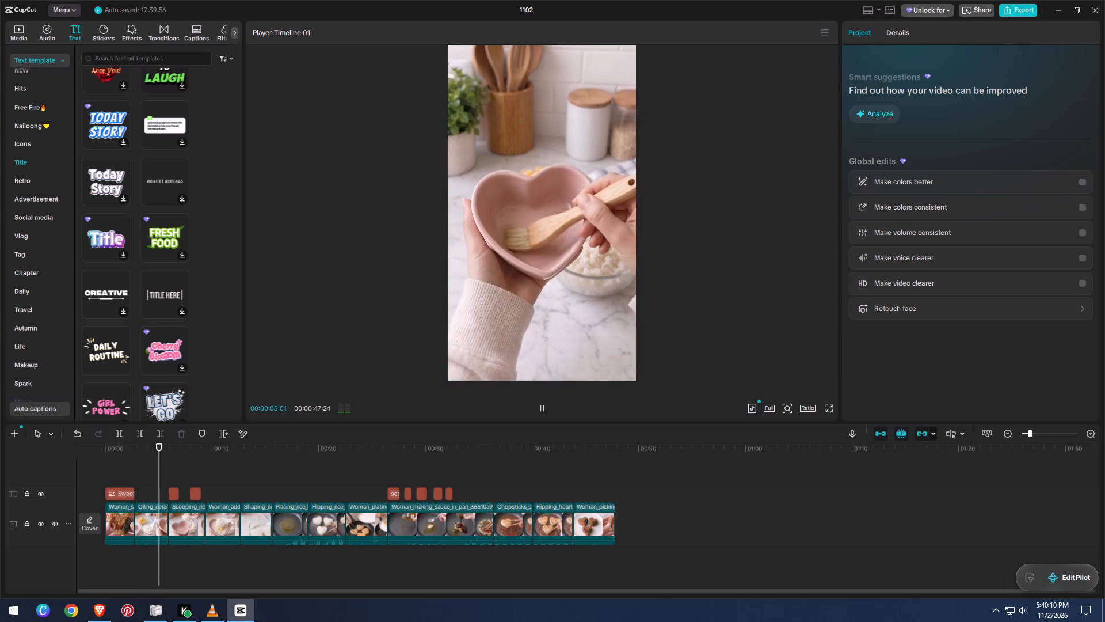
{"action": "key", "text": "space"}
{"action": "left_click_drag", "start_coordinate": [165, 472], "coordinate": [142, 479]}
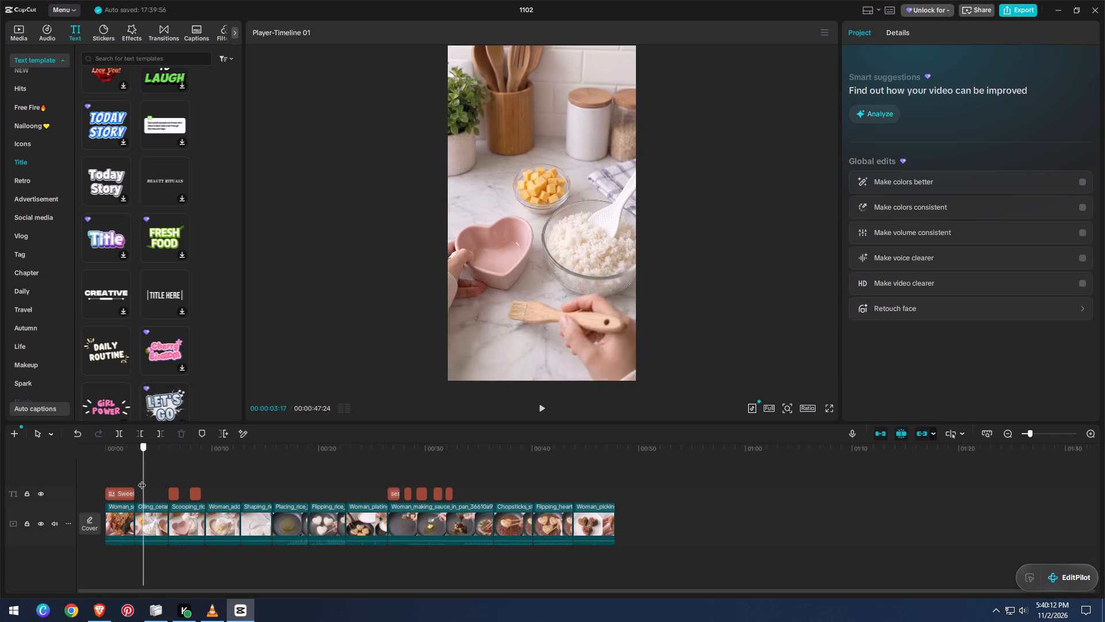
{"action": "left_click_drag", "start_coordinate": [142, 479], "coordinate": [138, 482]}
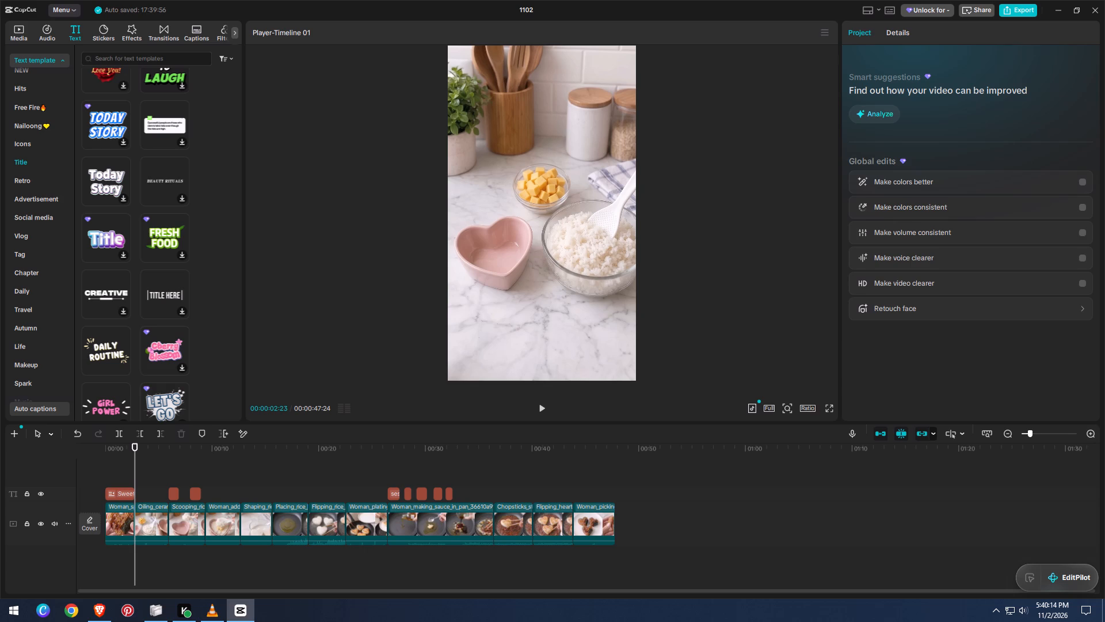
{"action": "double_click", "coordinate": [1092, 434]}
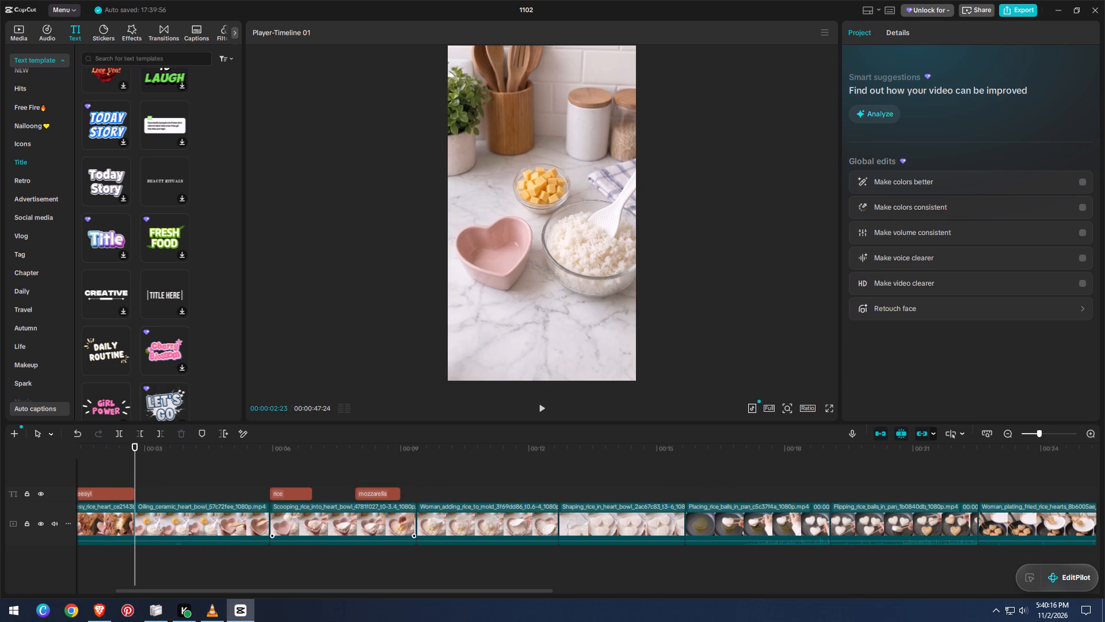
{"action": "left_click_drag", "start_coordinate": [131, 473], "coordinate": [142, 473]}
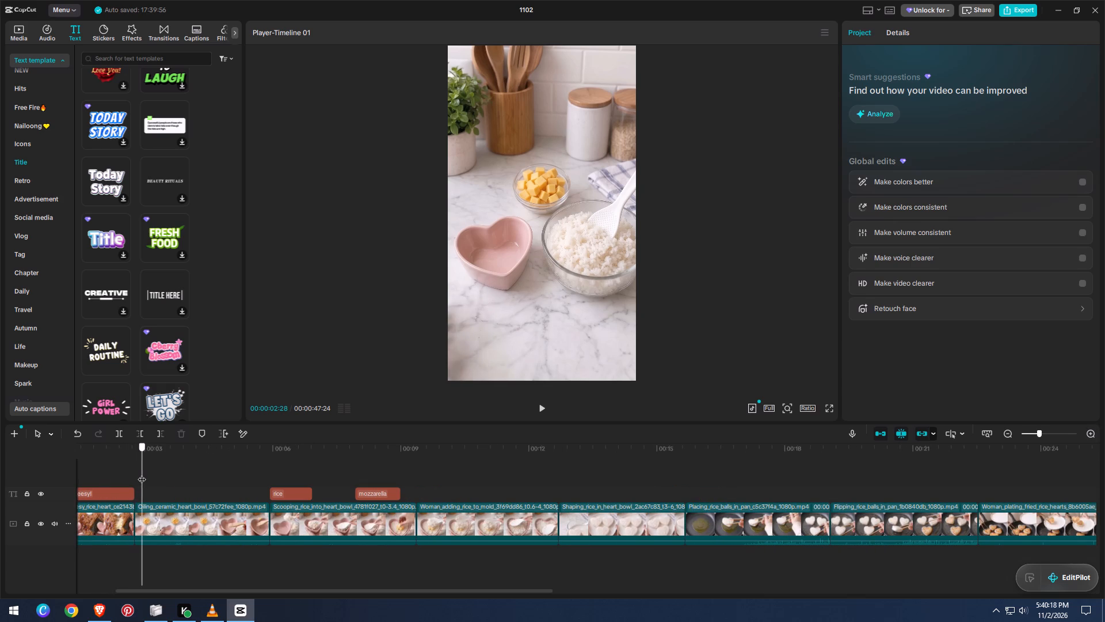
{"action": "left_click_drag", "start_coordinate": [142, 473], "coordinate": [138, 479]}
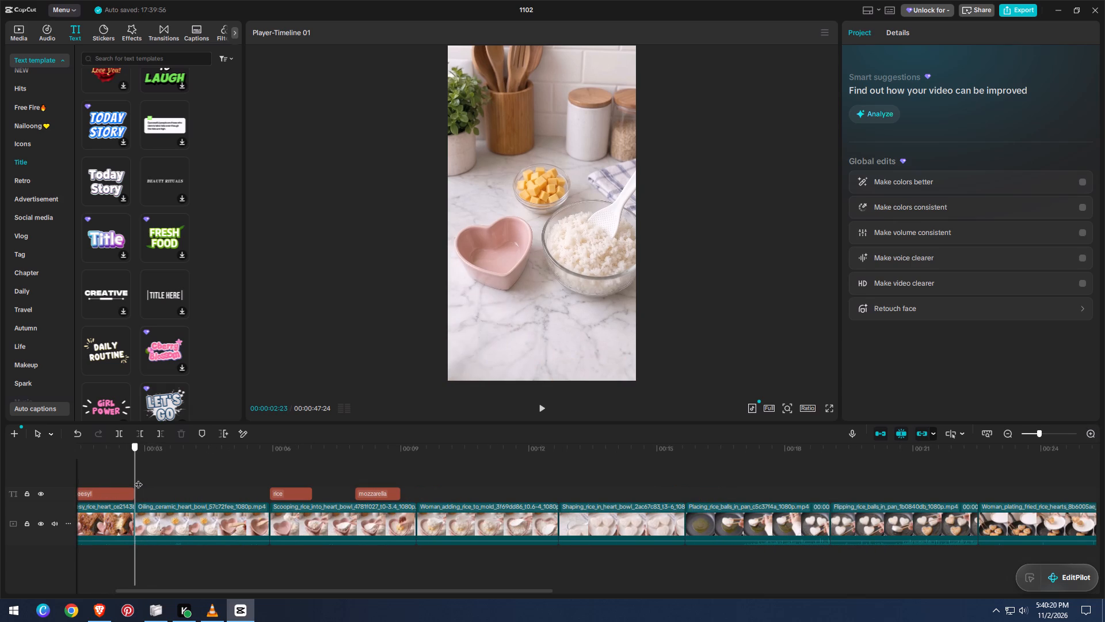
{"action": "left_click_drag", "start_coordinate": [138, 479], "coordinate": [141, 475]}
{"action": "left_click", "coordinate": [163, 514]}
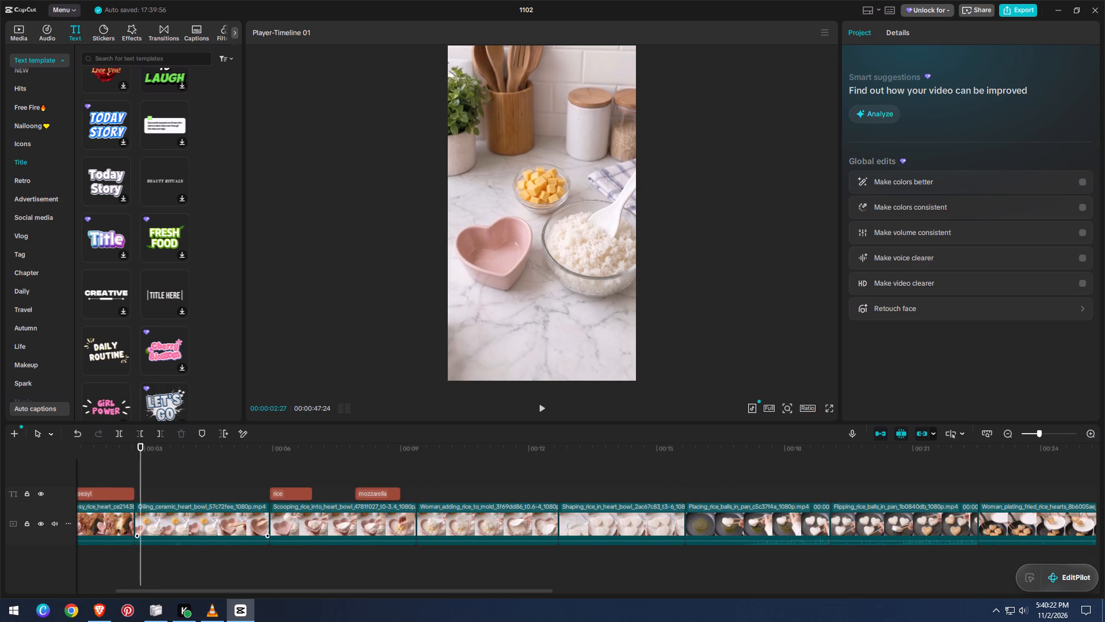
{"action": "left_click", "coordinate": [141, 434]}
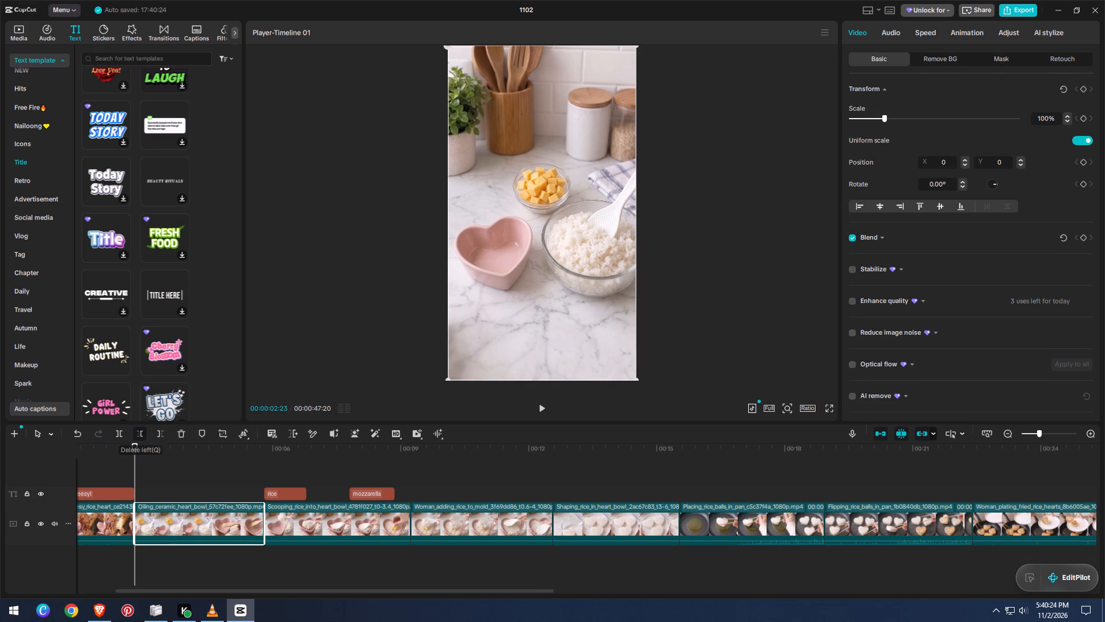
Play the whole video from the beginning to check the clip transitions and caption timing.
{"action": "left_click", "coordinate": [1008, 434]}
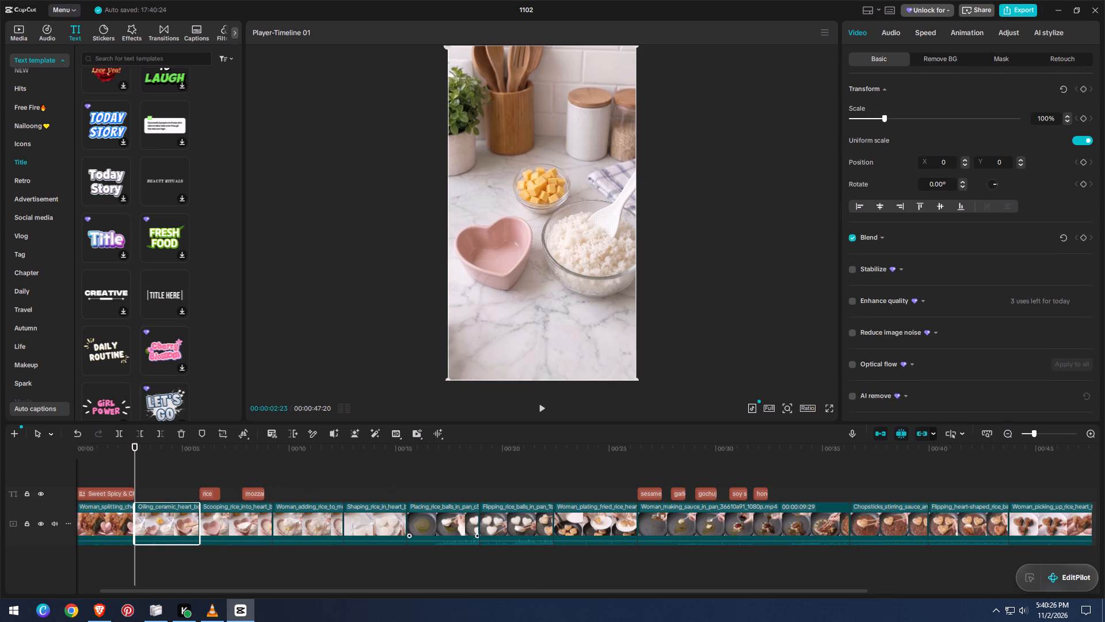
{"action": "left_click_drag", "start_coordinate": [135, 482], "coordinate": [26, 469]}
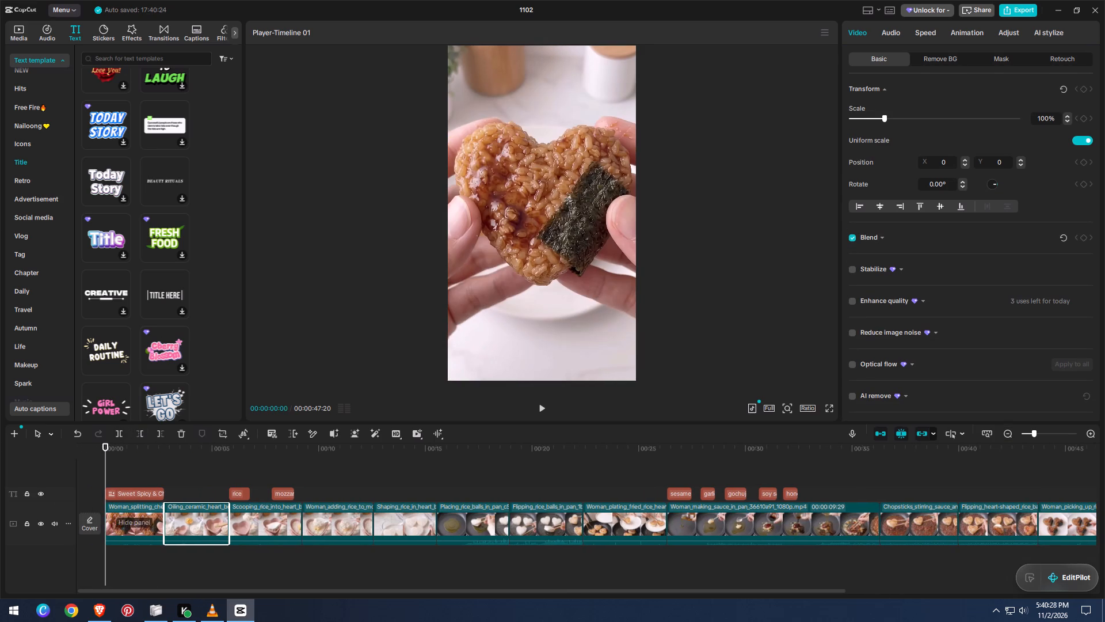
{"action": "key", "text": "space"}
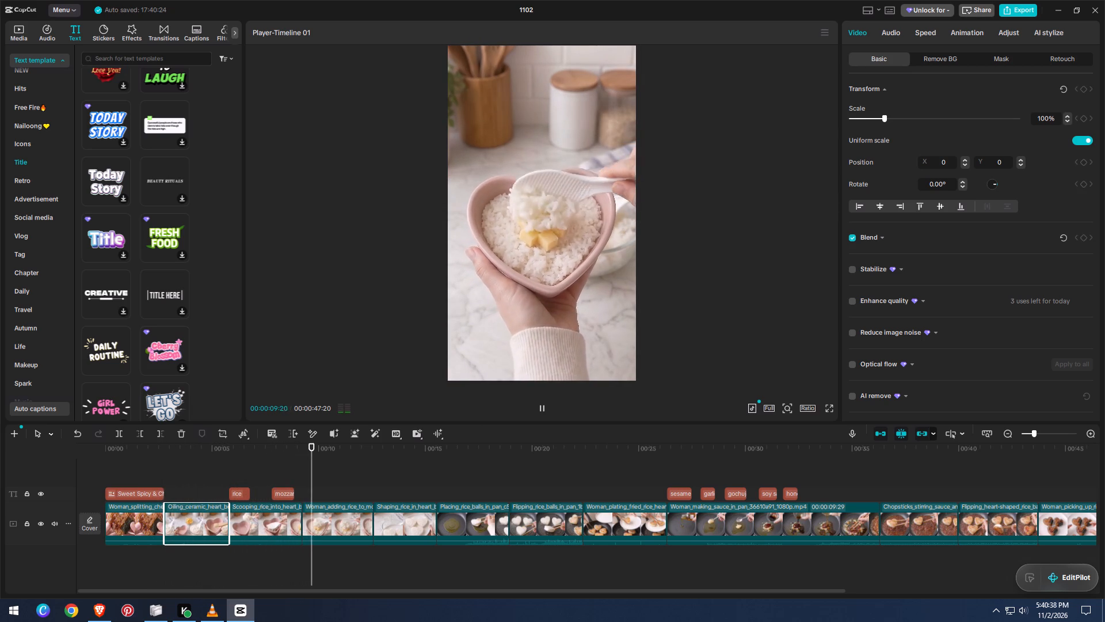
{"action": "left_click", "coordinate": [360, 477]}
{"action": "left_click_drag", "start_coordinate": [360, 468], "coordinate": [84, 476]}
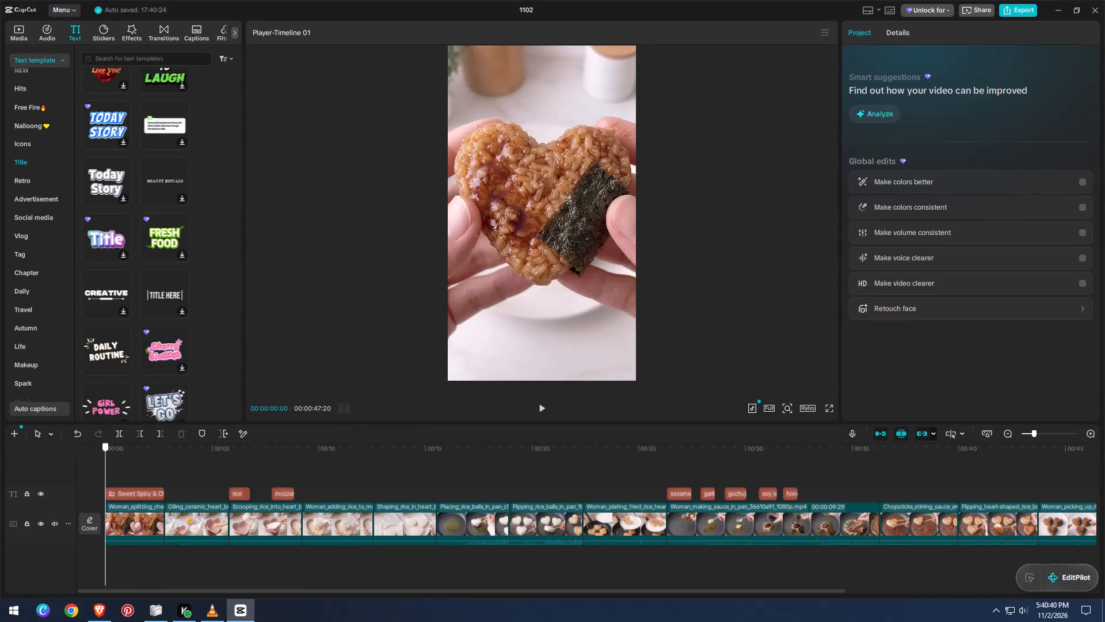
{"action": "left_click_drag", "start_coordinate": [84, 476], "coordinate": [73, 477]}
{"action": "key", "text": "space"}
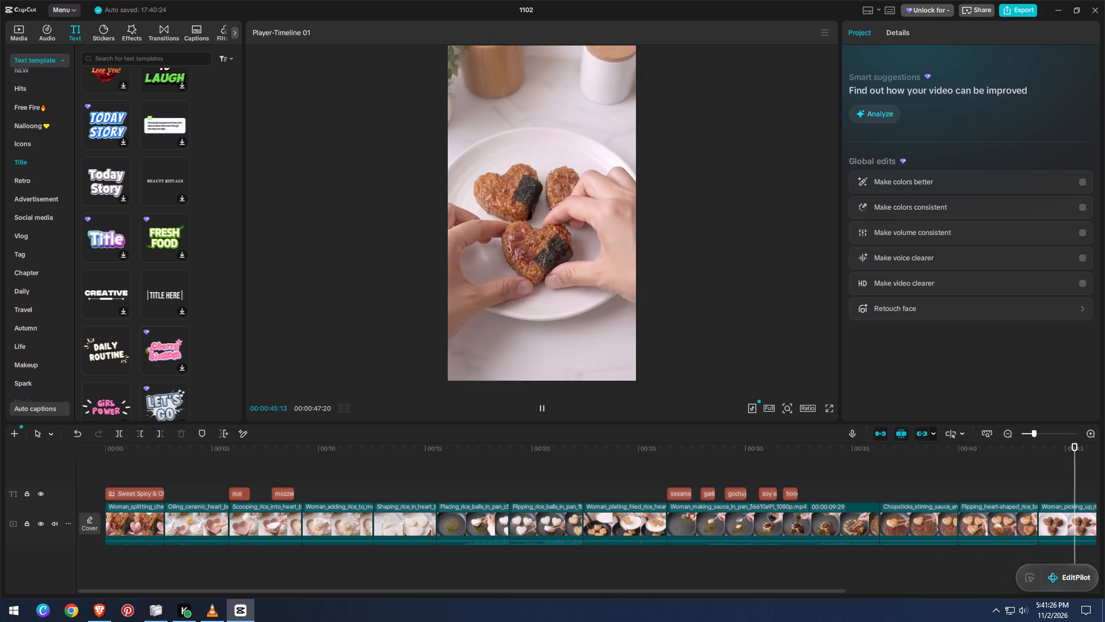
{"action": "key", "text": "space"}
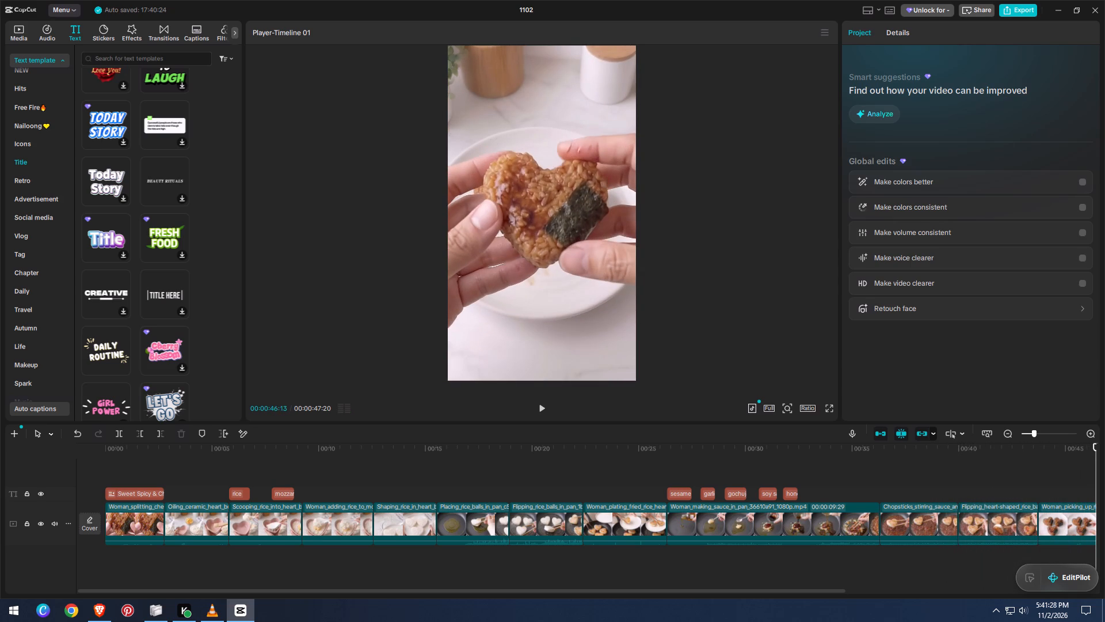
Trim off the start of the final clip of the rice heart being picked up, up to 00:00:44:21, and replay the ending.
{"action": "left_click_drag", "start_coordinate": [730, 590], "coordinate": [918, 604]}
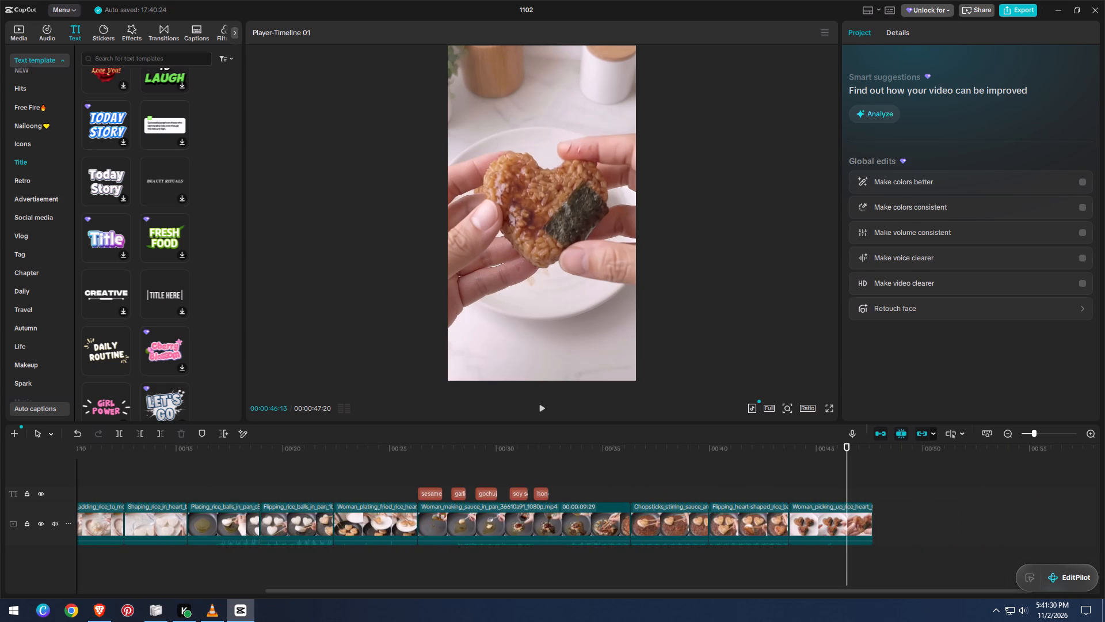
{"action": "double_click", "coordinate": [1093, 433]}
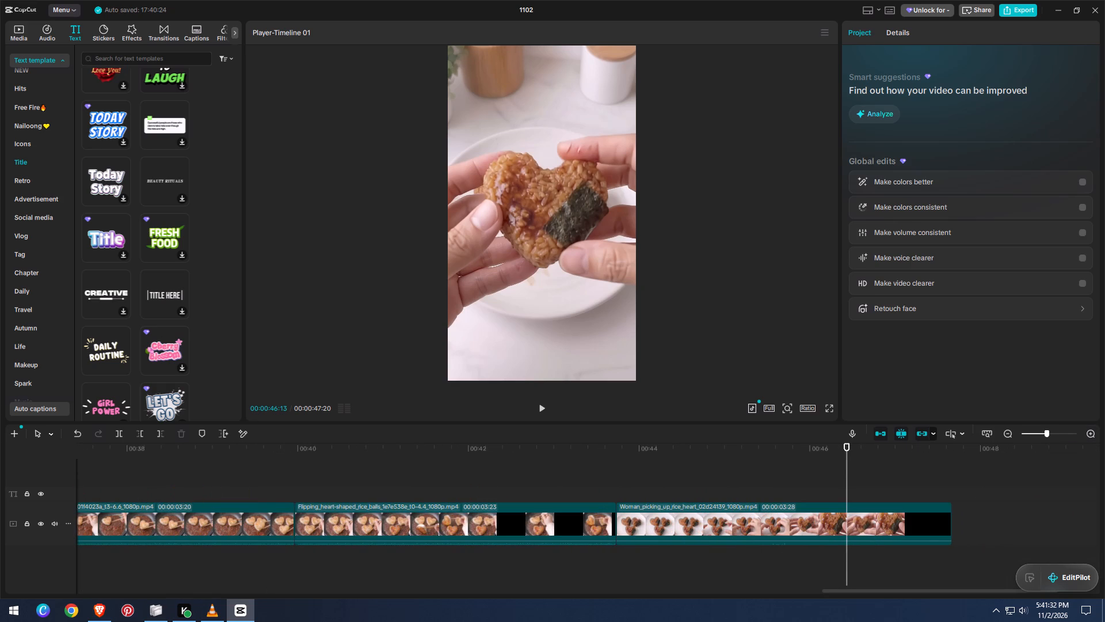
{"action": "left_click_drag", "start_coordinate": [848, 469], "coordinate": [681, 466]}
{"action": "left_click_drag", "start_coordinate": [683, 466], "coordinate": [698, 469]}
{"action": "left_click", "coordinate": [666, 515]}
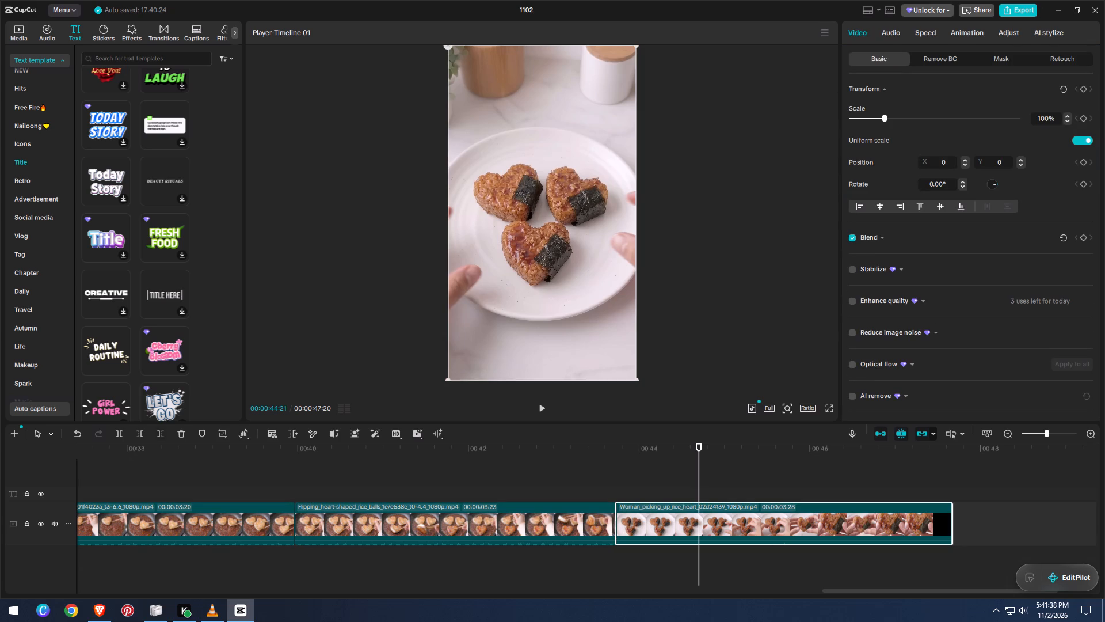
{"action": "left_click", "coordinate": [141, 437]}
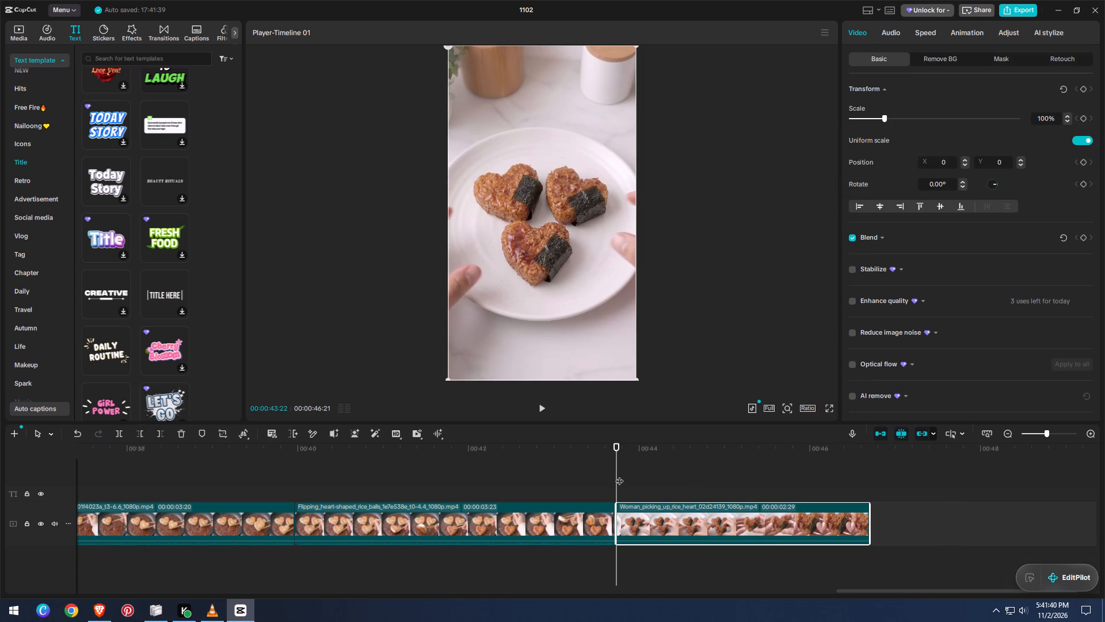
{"action": "left_click_drag", "start_coordinate": [616, 476], "coordinate": [382, 482]}
{"action": "left_click", "coordinate": [539, 407]}
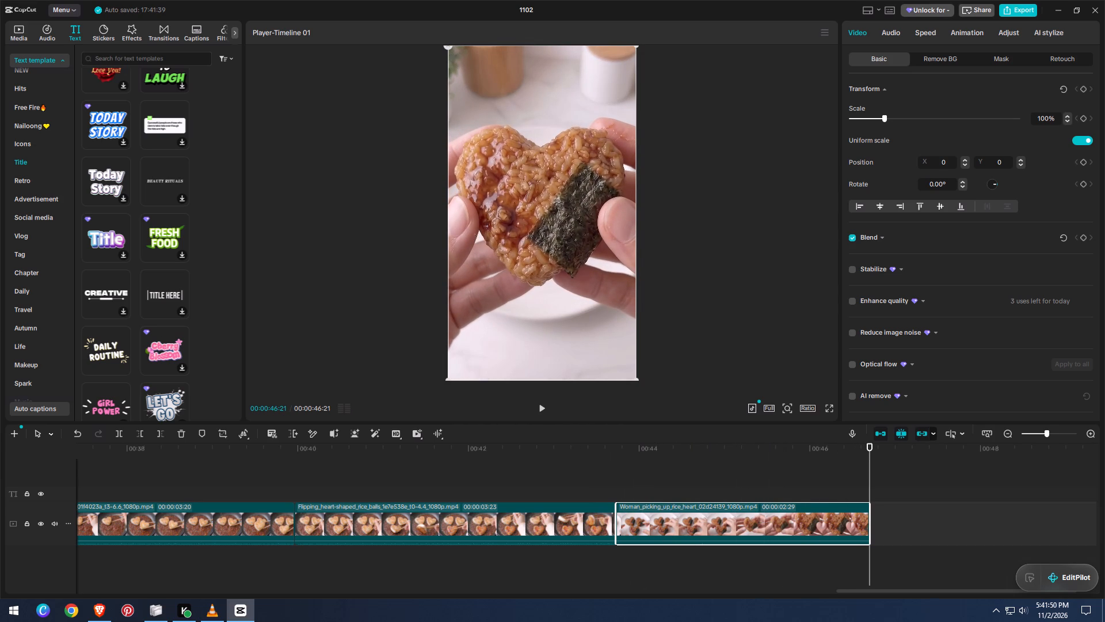
{"action": "left_click", "coordinate": [1022, 7]}
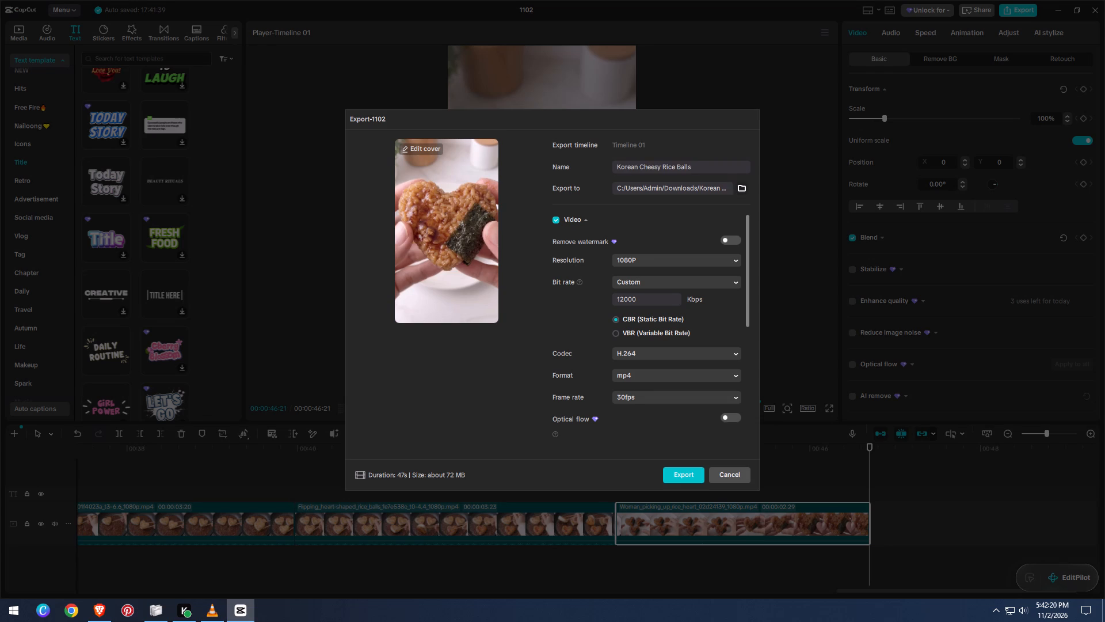
{"action": "left_click", "coordinate": [424, 214]}
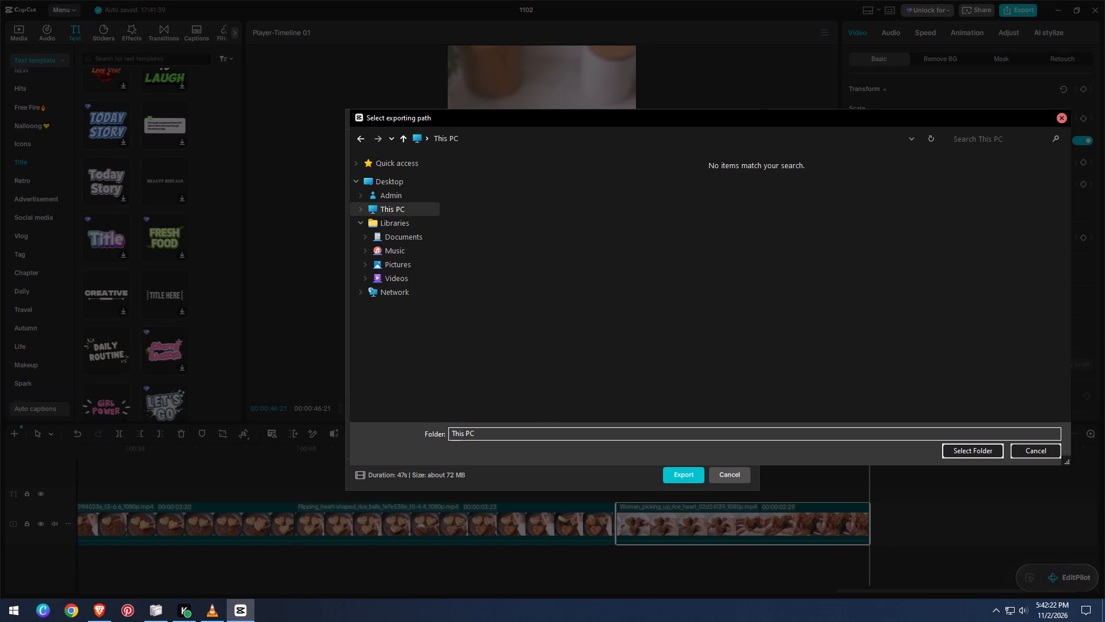
{"action": "left_click", "coordinate": [643, 225]}
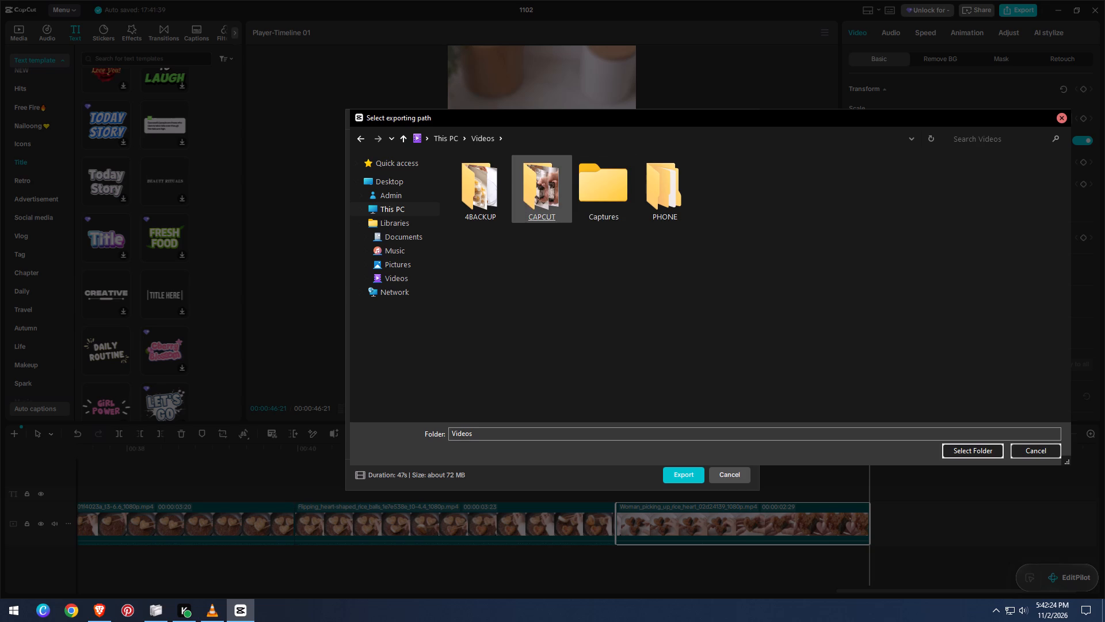
{"action": "left_click", "coordinate": [549, 203]}
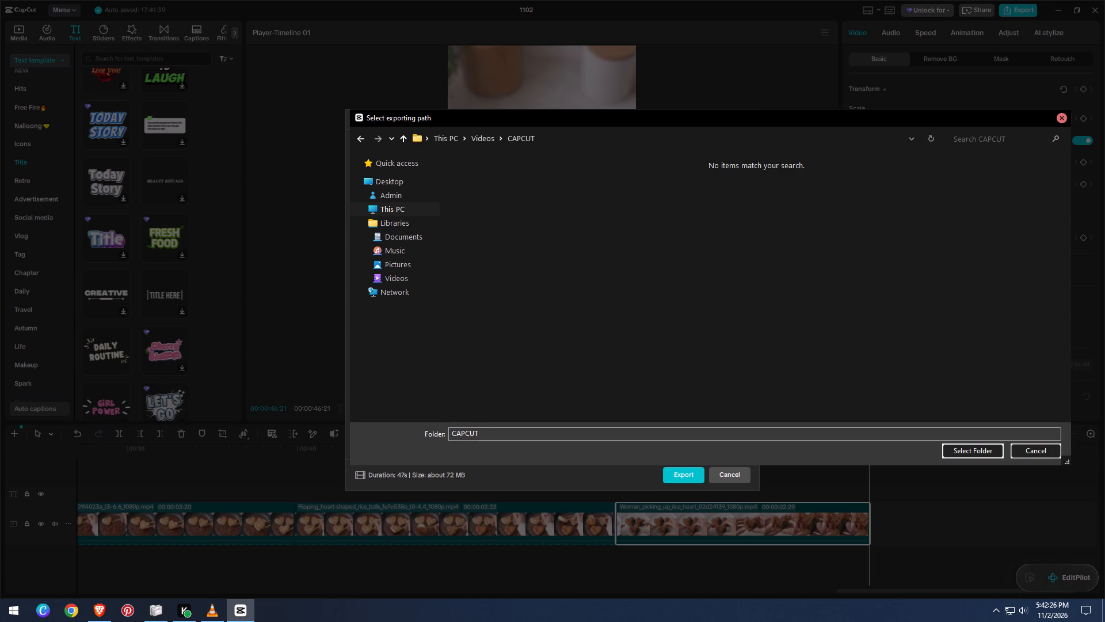
{"action": "left_click", "coordinate": [992, 454]}
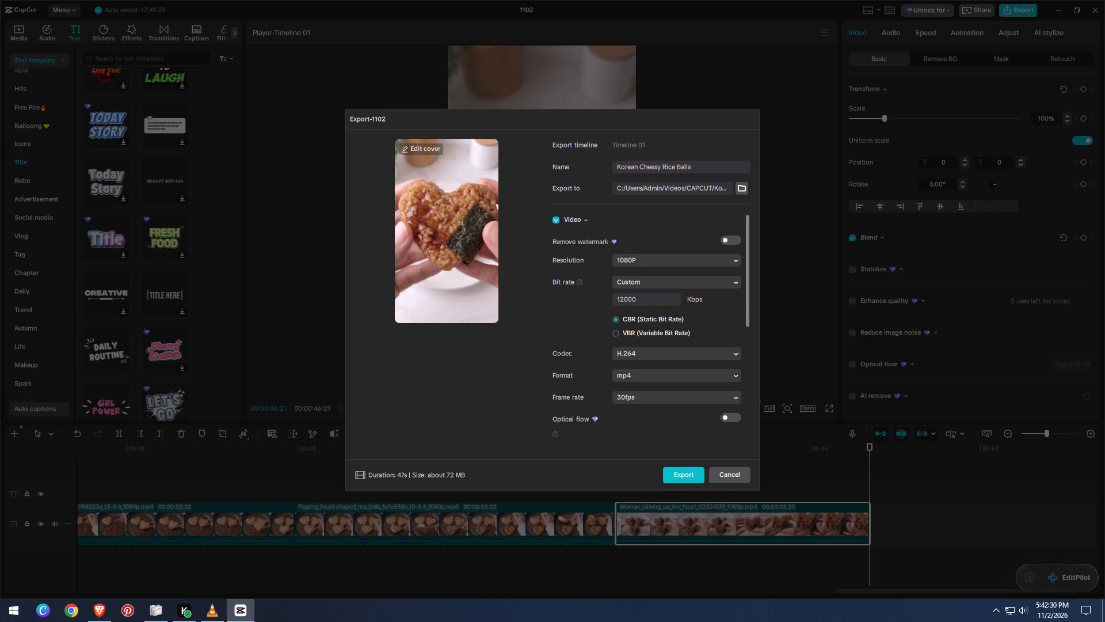
Export the video, dismiss the sharing window without posting, and close the project.
{"action": "left_click", "coordinate": [692, 477]}
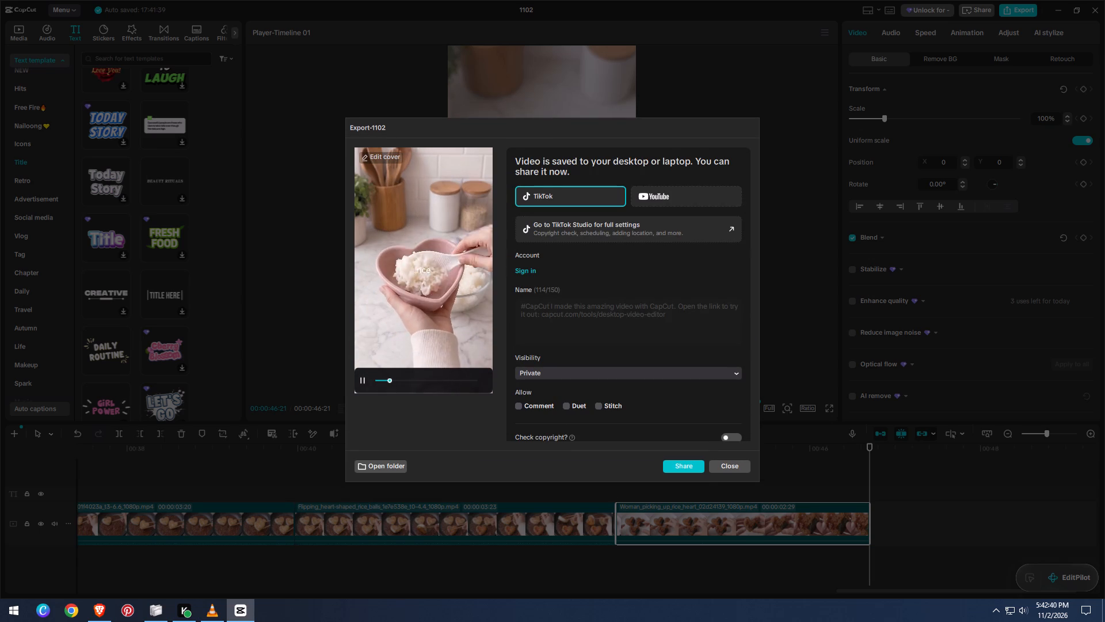
{"action": "left_click", "coordinate": [725, 463]}
{"action": "left_click", "coordinate": [1087, 6]}
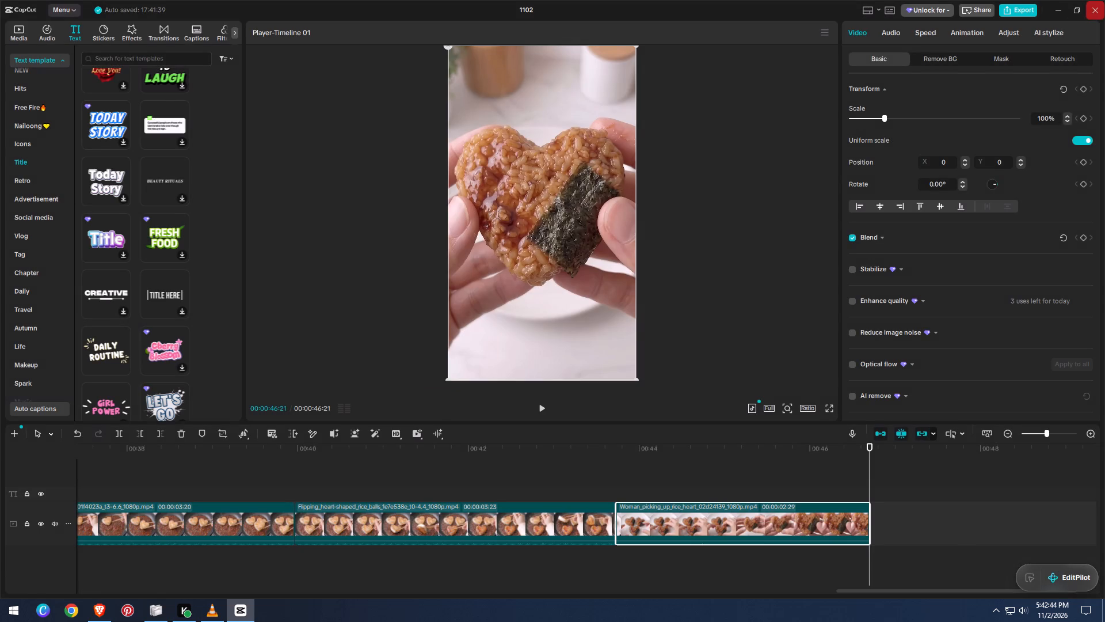